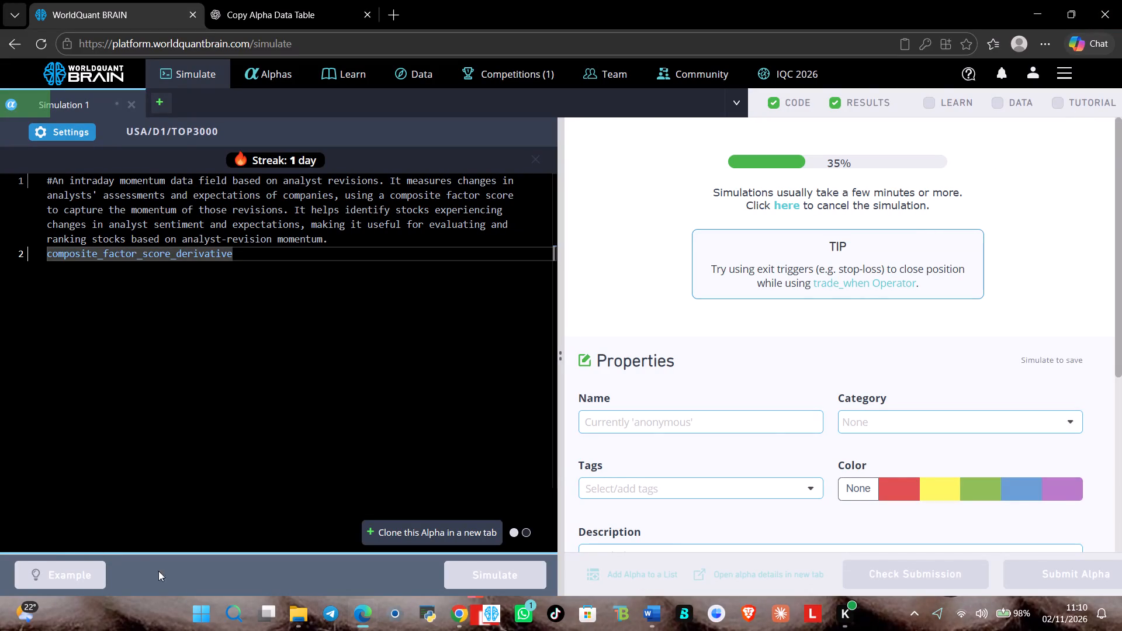
Switch to the standalone WorldQuant BRAIN app and list the submitted alphas.
{"action": "left_click", "coordinate": [510, 622]}
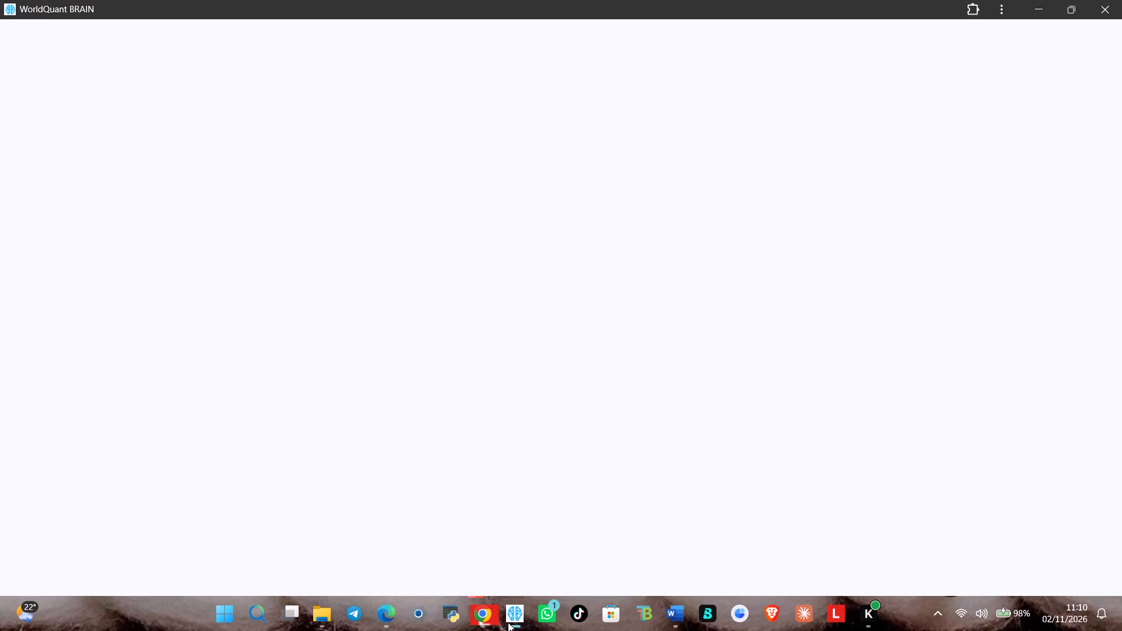
{"action": "left_click", "coordinate": [1103, 11]}
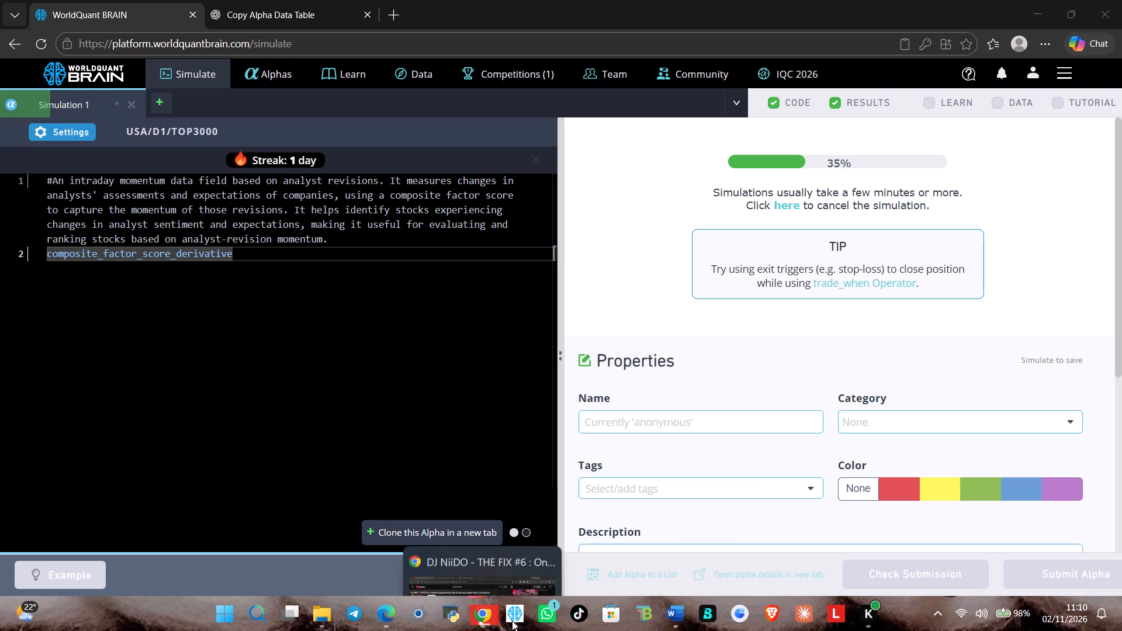
{"action": "left_click", "coordinate": [520, 620]}
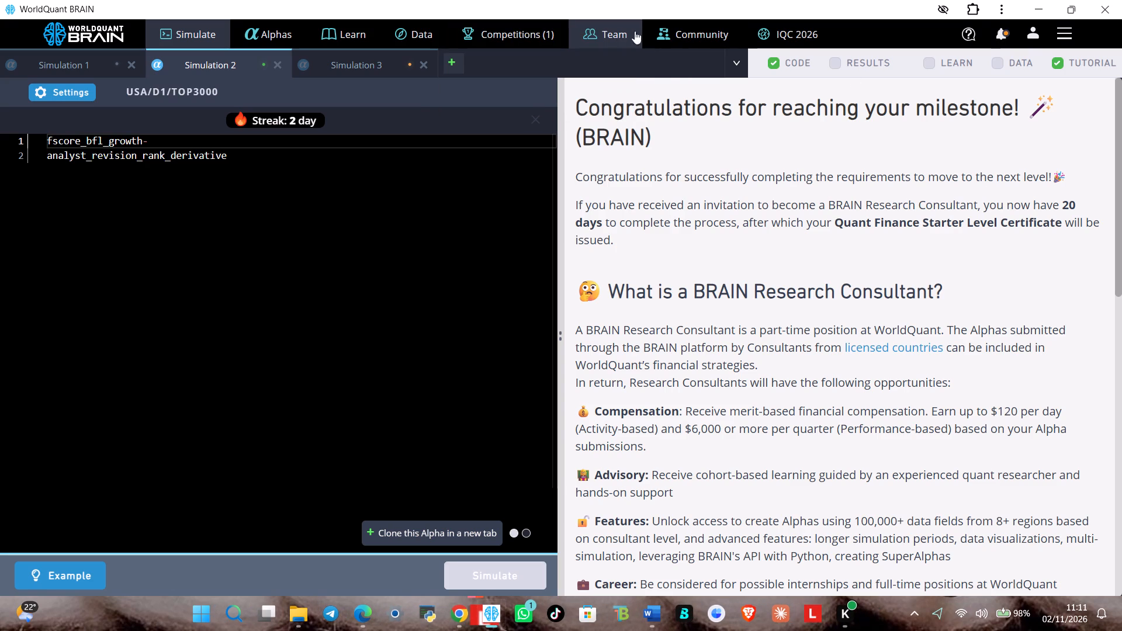
{"action": "left_click", "coordinate": [275, 30]}
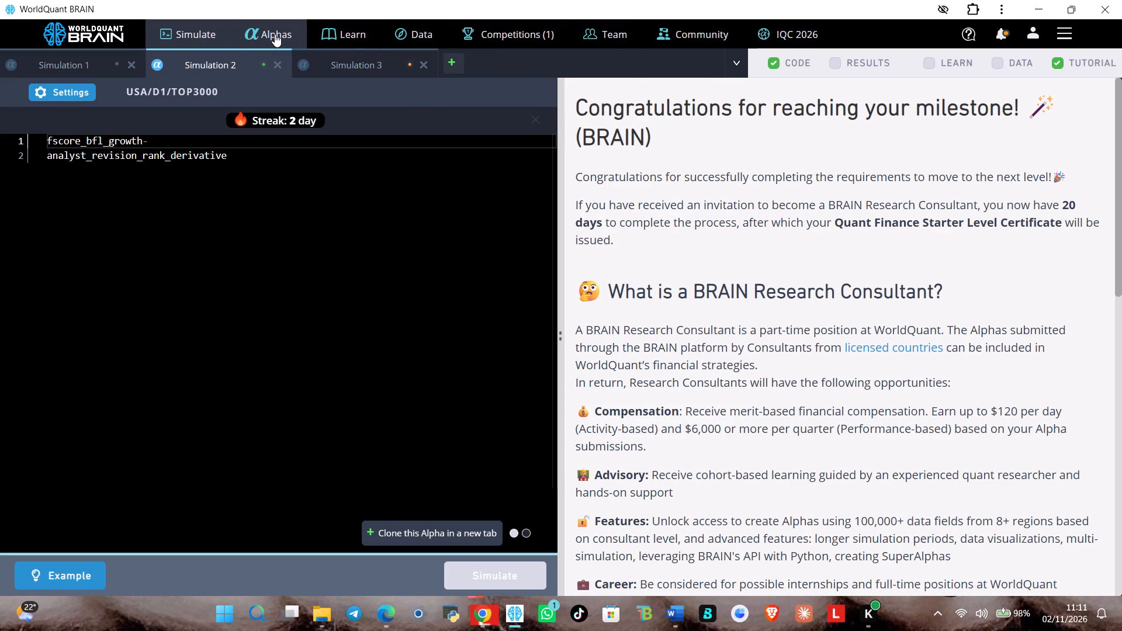
{"action": "left_click", "coordinate": [275, 34]}
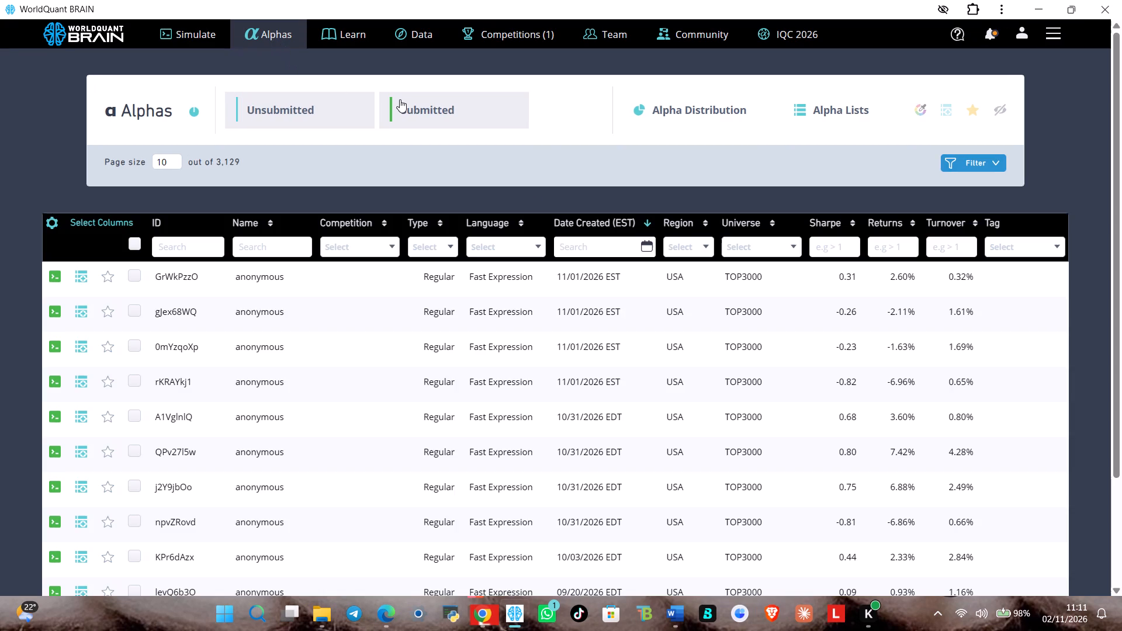
{"action": "left_click", "coordinate": [400, 99]}
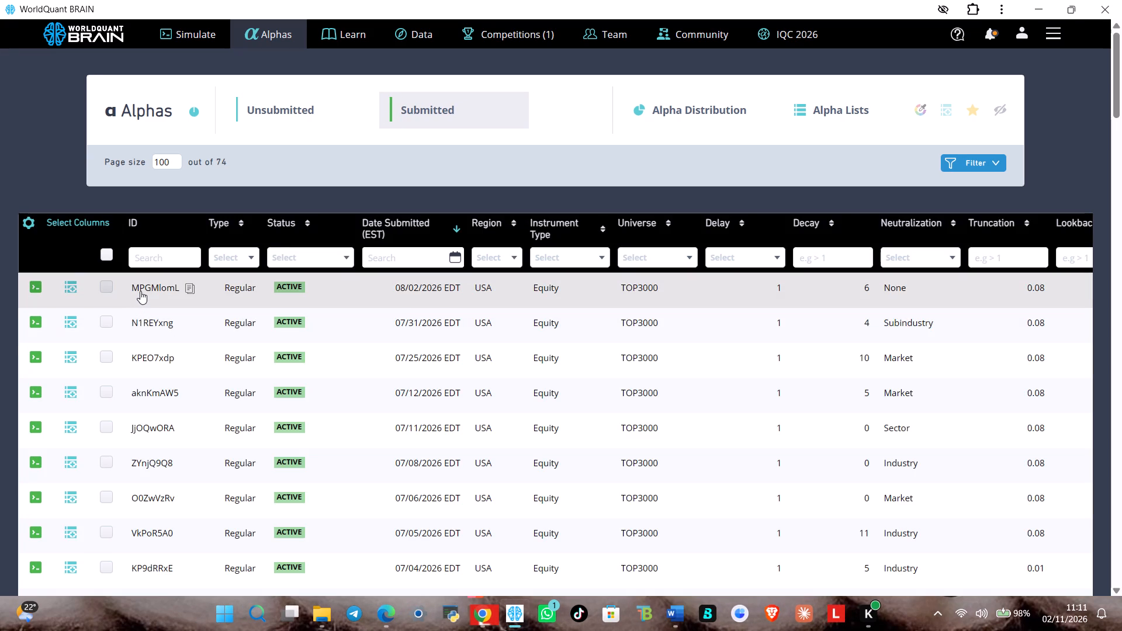
Open the submitted alpha MPGMlomL and copy its entire code expression.
{"action": "left_click", "coordinate": [143, 289]}
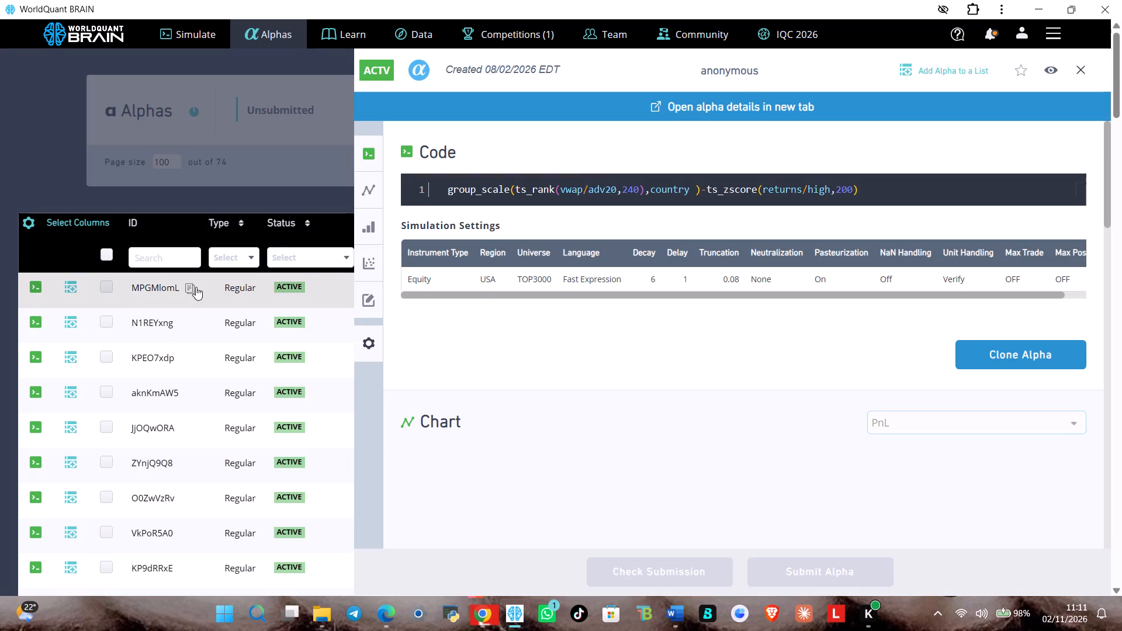
{"action": "left_click_drag", "start_coordinate": [885, 193], "coordinate": [479, 190]}
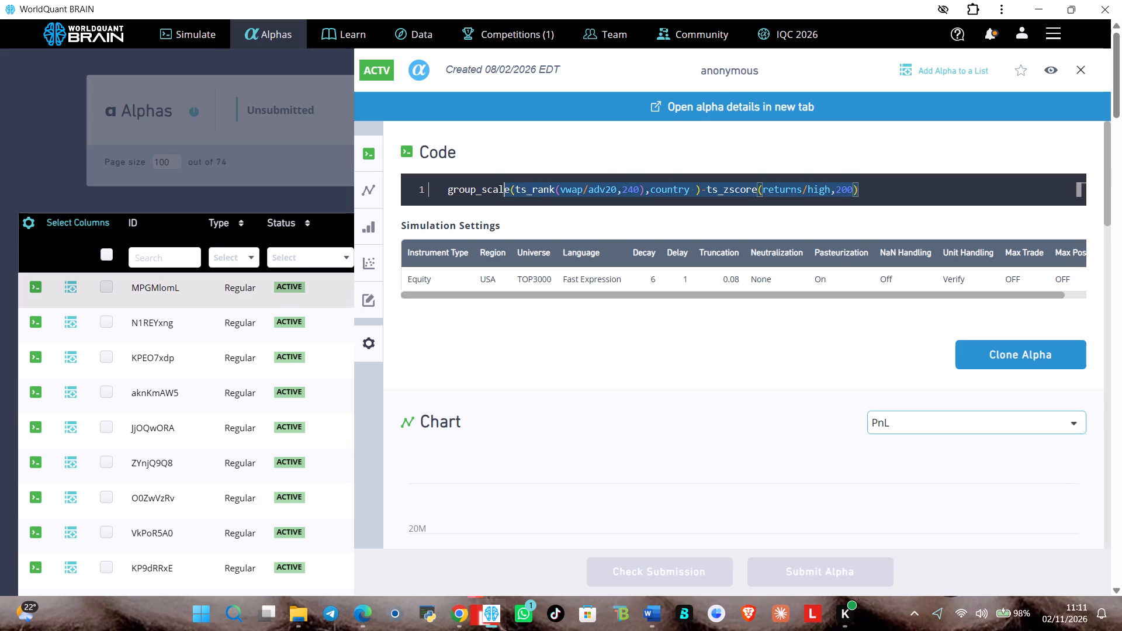
{"action": "left_click_drag", "start_coordinate": [479, 190], "coordinate": [444, 191]}
{"action": "left_click", "coordinate": [473, 188]}
{"action": "left_click", "coordinate": [483, 186]}
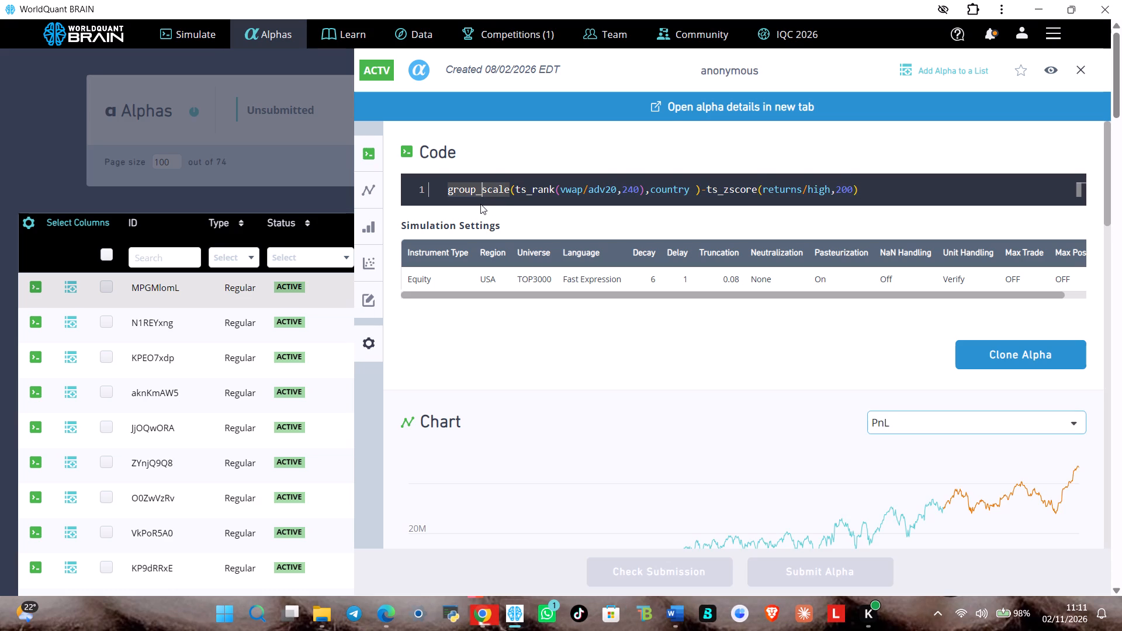
{"action": "key", "text": "ctrl+a"}
{"action": "key", "text": "ctrl+c"}
{"action": "left_click", "coordinate": [486, 219], "text": "ctrl"}
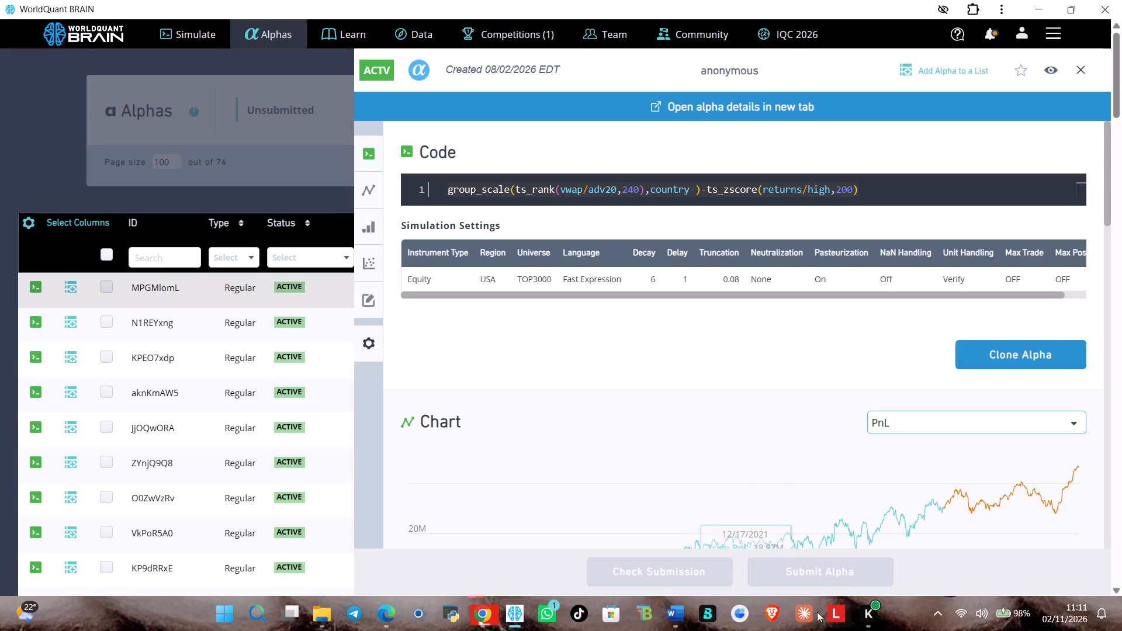
Switch to the blank Word document, enter "1. " followed by the copied group_scale expression, and start a new line below it.
{"action": "left_click", "coordinate": [678, 611]}
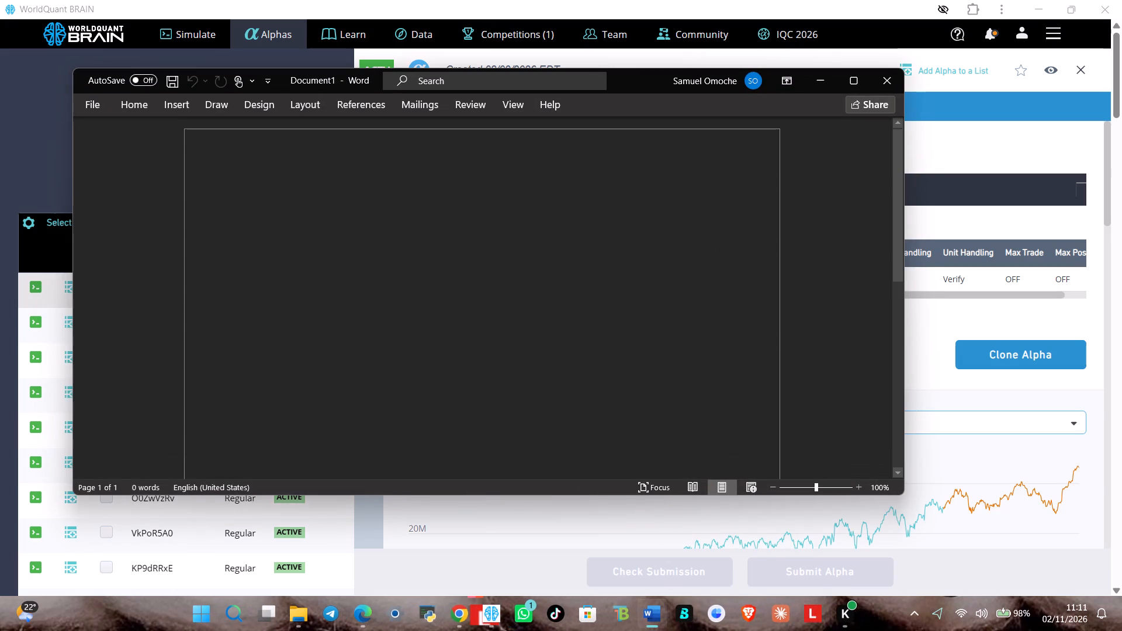
{"action": "key", "text": "1"}
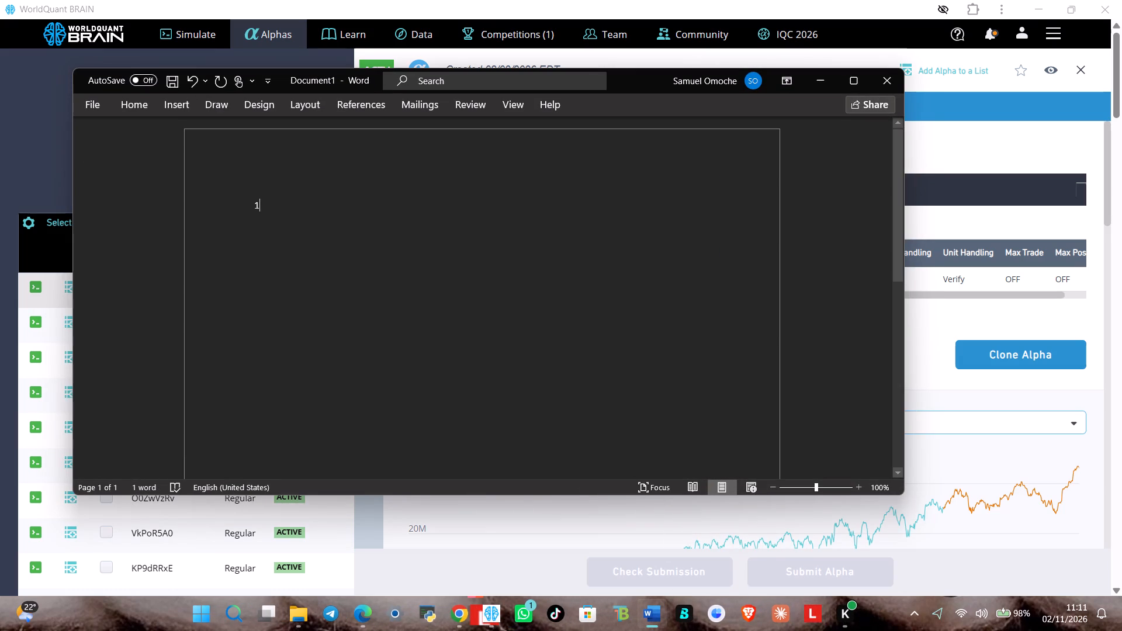
{"action": "key", "text": "period"}
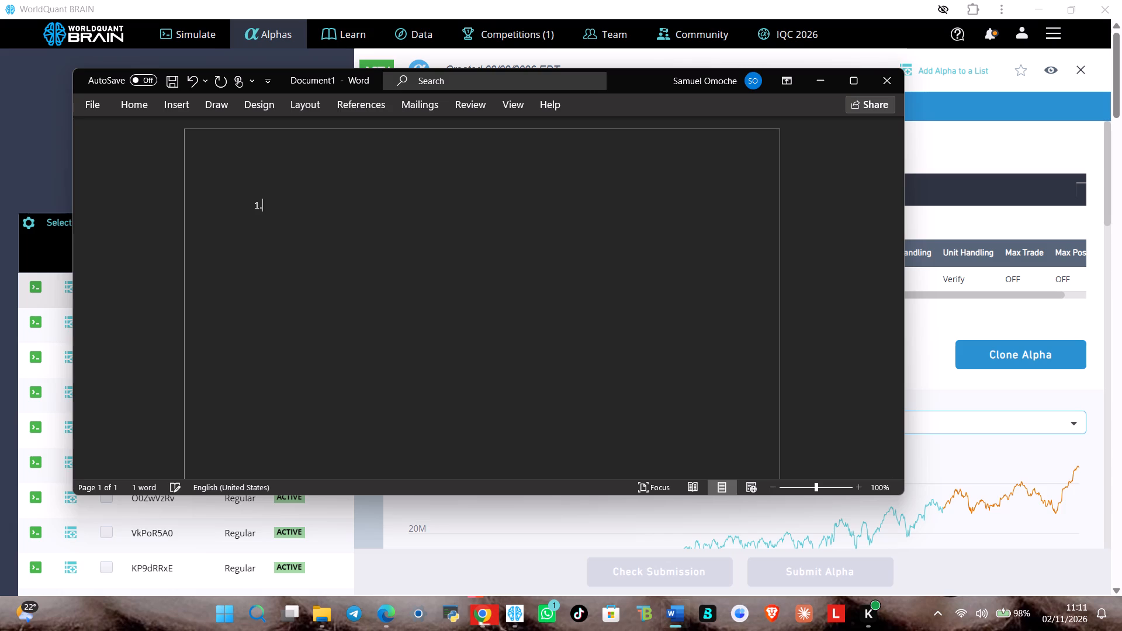
{"action": "key", "text": "space"}
{"action": "key", "text": "ctrl+v"}
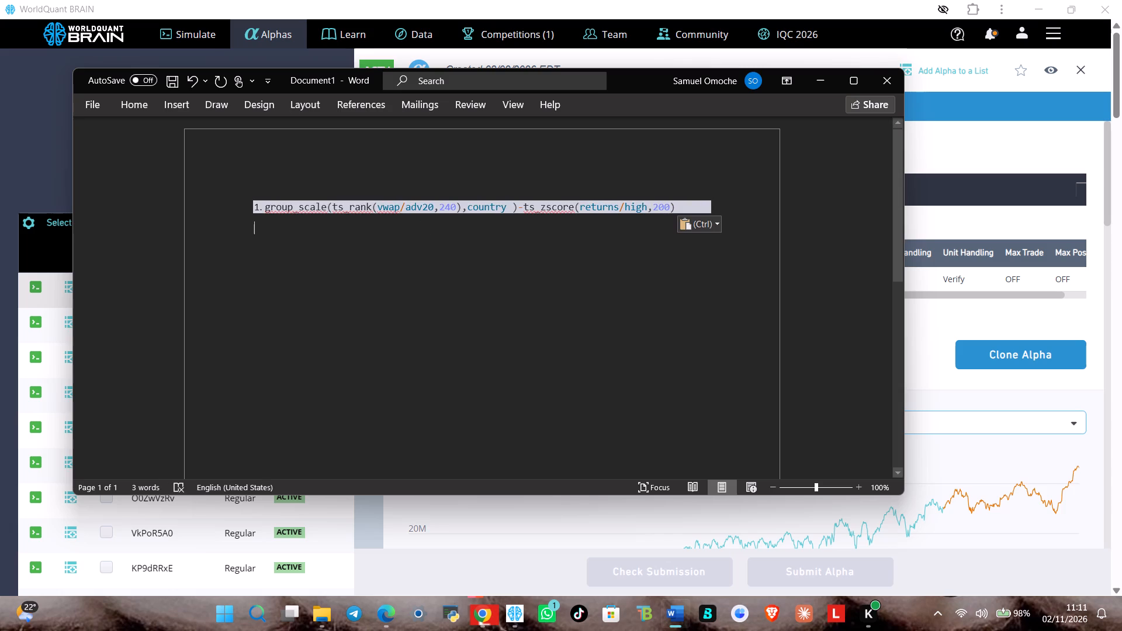
{"action": "left_click", "coordinate": [685, 211]}
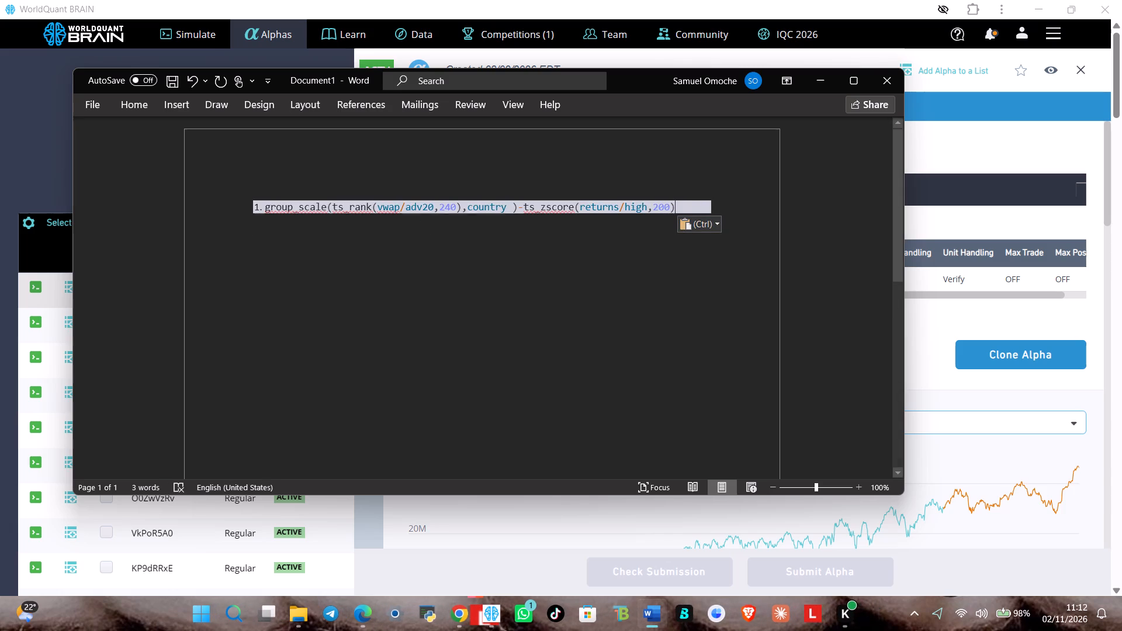
{"action": "key", "text": "Return"}
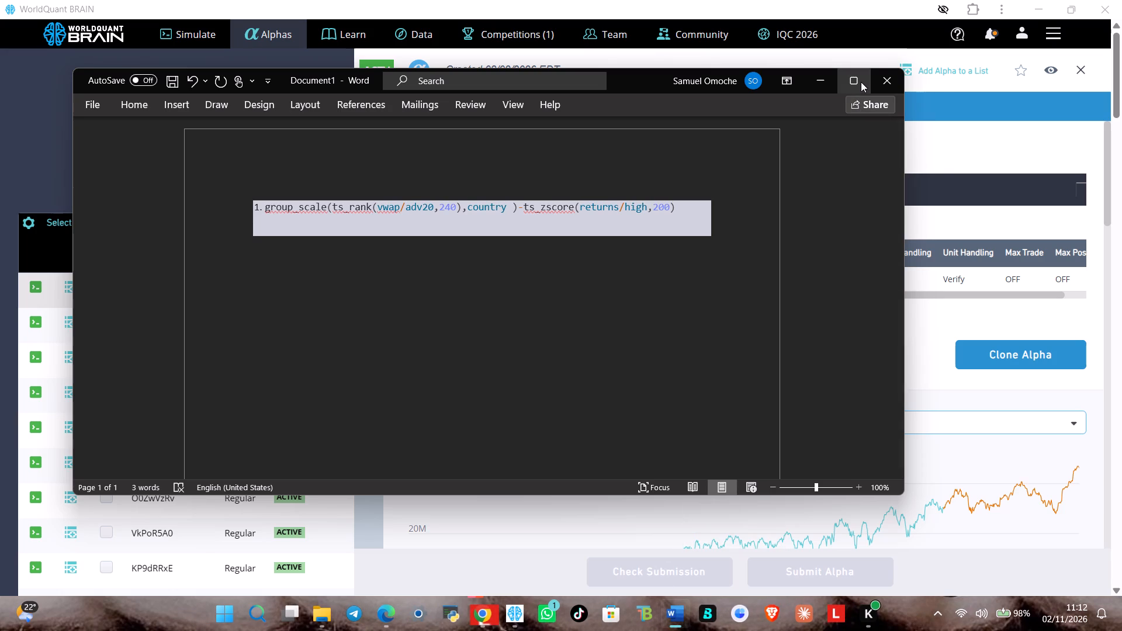
Arrange the Word document and WorldQuant BRAIN side by side.
{"action": "left_click", "coordinate": [841, 123]}
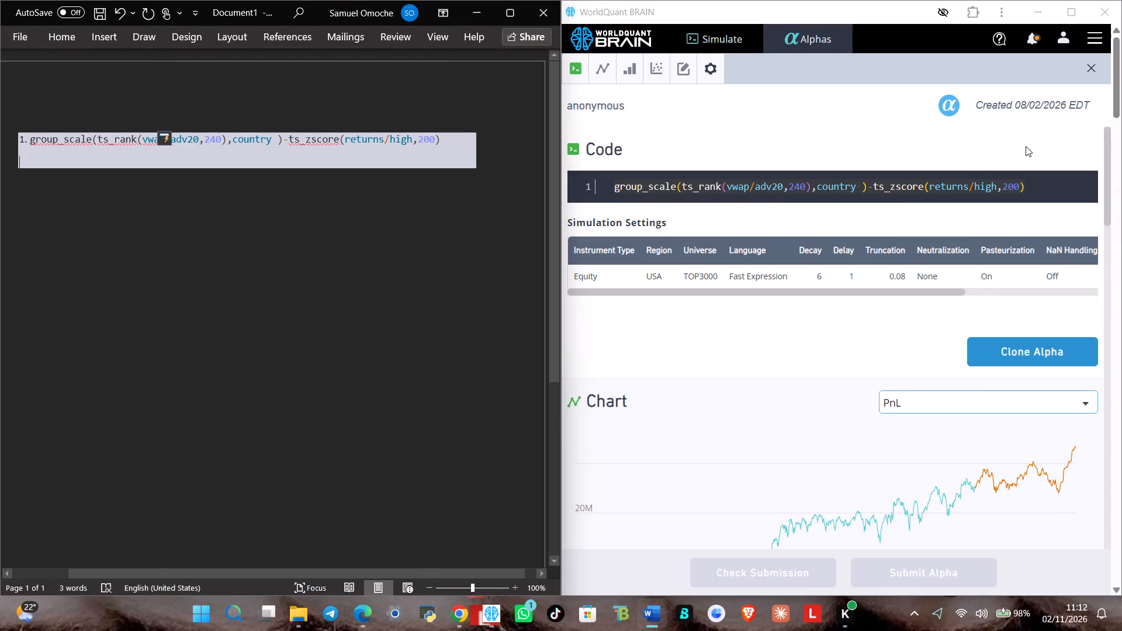
Copy the full code of submitted alpha N1REYxng into the Word document on the line below the group_scale expression.
{"action": "left_click", "coordinate": [1091, 69]}
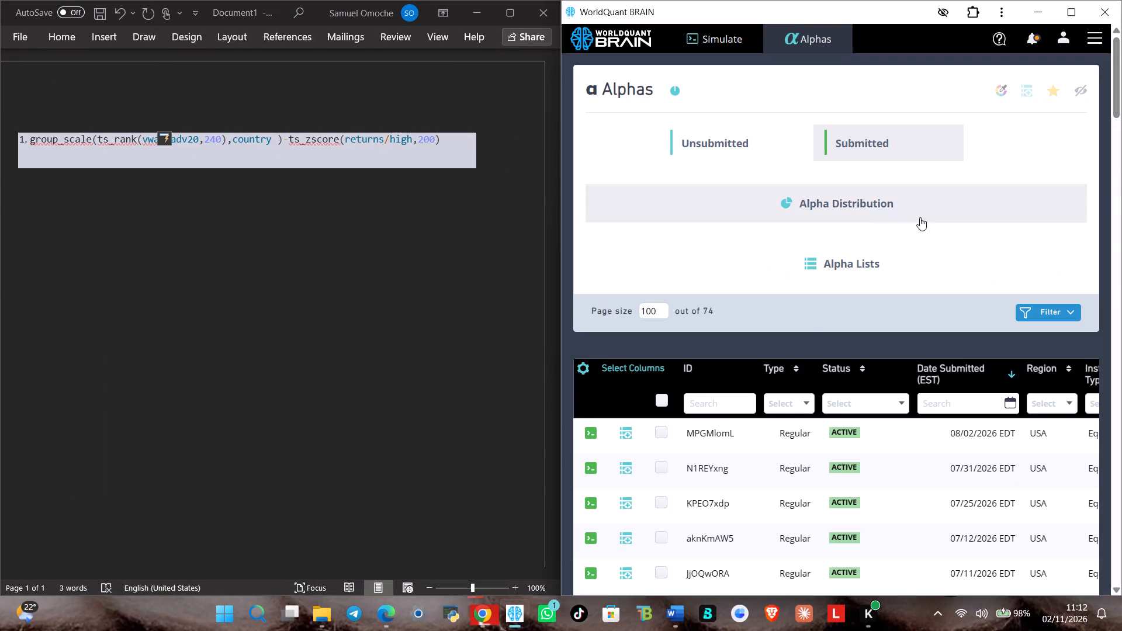
{"action": "left_click", "coordinate": [755, 471]}
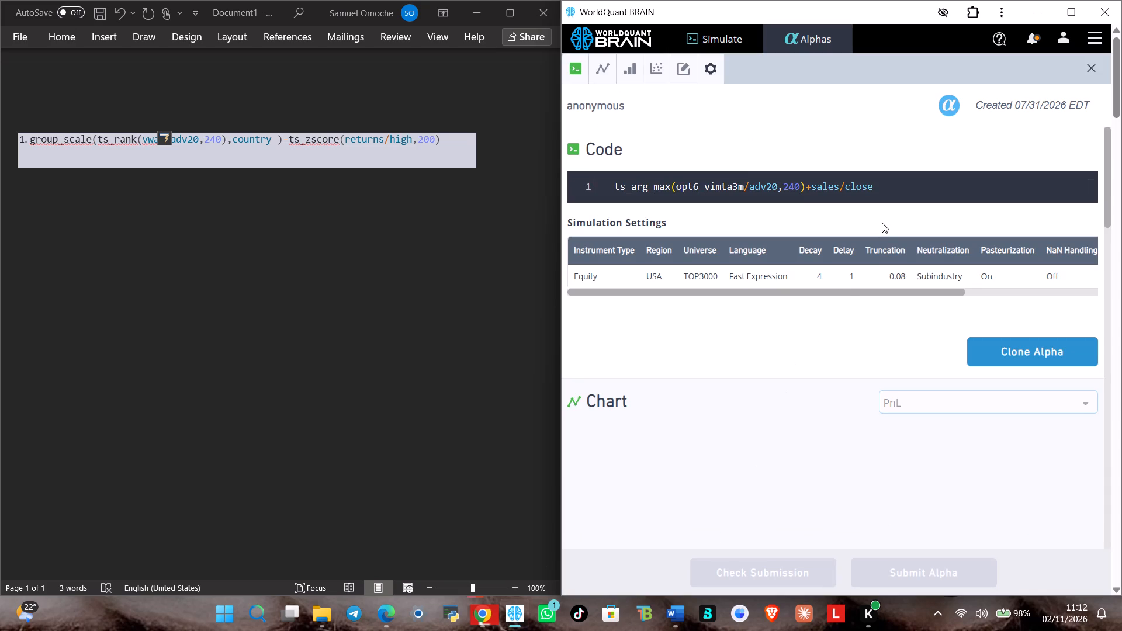
{"action": "left_click_drag", "start_coordinate": [877, 185], "coordinate": [614, 193]}
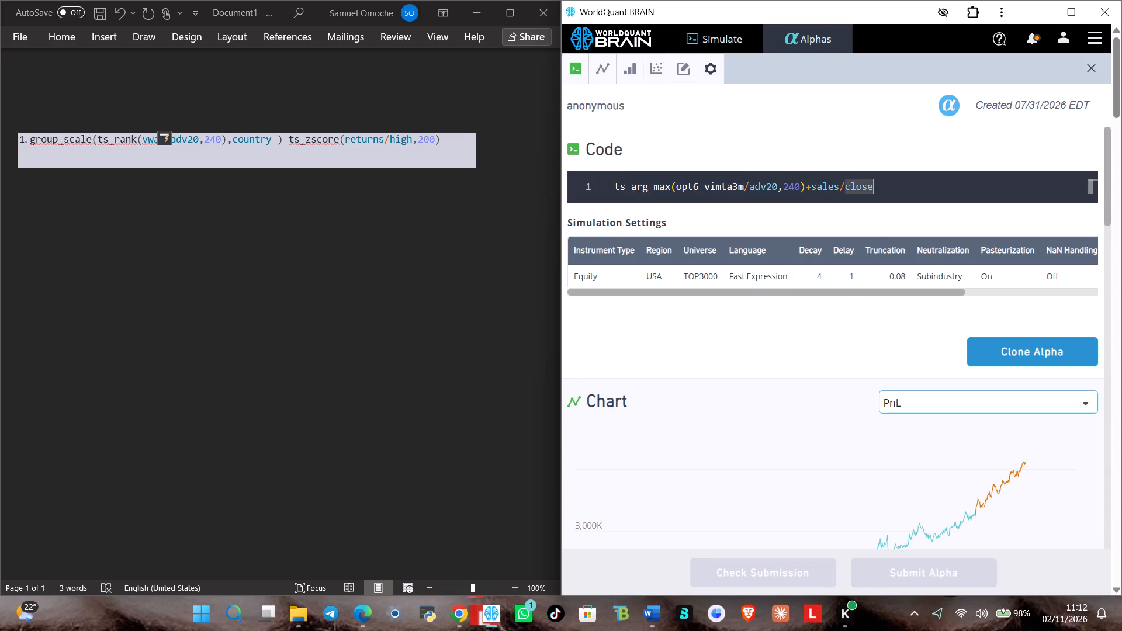
{"action": "left_click_drag", "start_coordinate": [614, 193], "coordinate": [610, 188]}
{"action": "left_click", "coordinate": [622, 190]}
{"action": "left_click", "coordinate": [639, 190]}
{"action": "left_click", "coordinate": [686, 191]}
{"action": "left_click", "coordinate": [694, 189]}
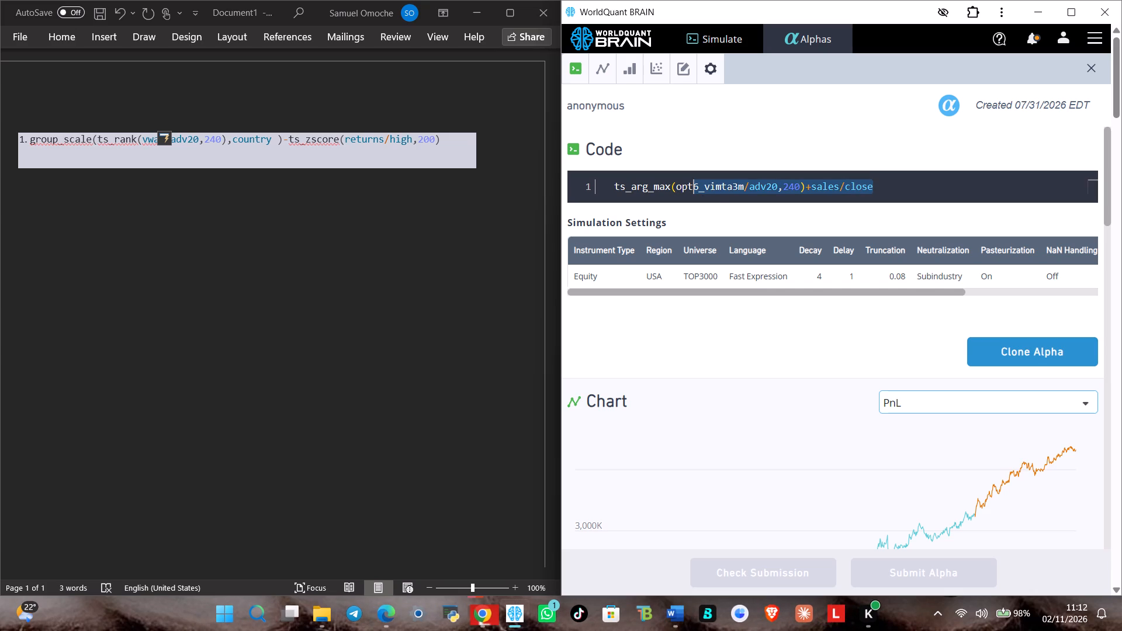
{"action": "left_click", "coordinate": [739, 185]}
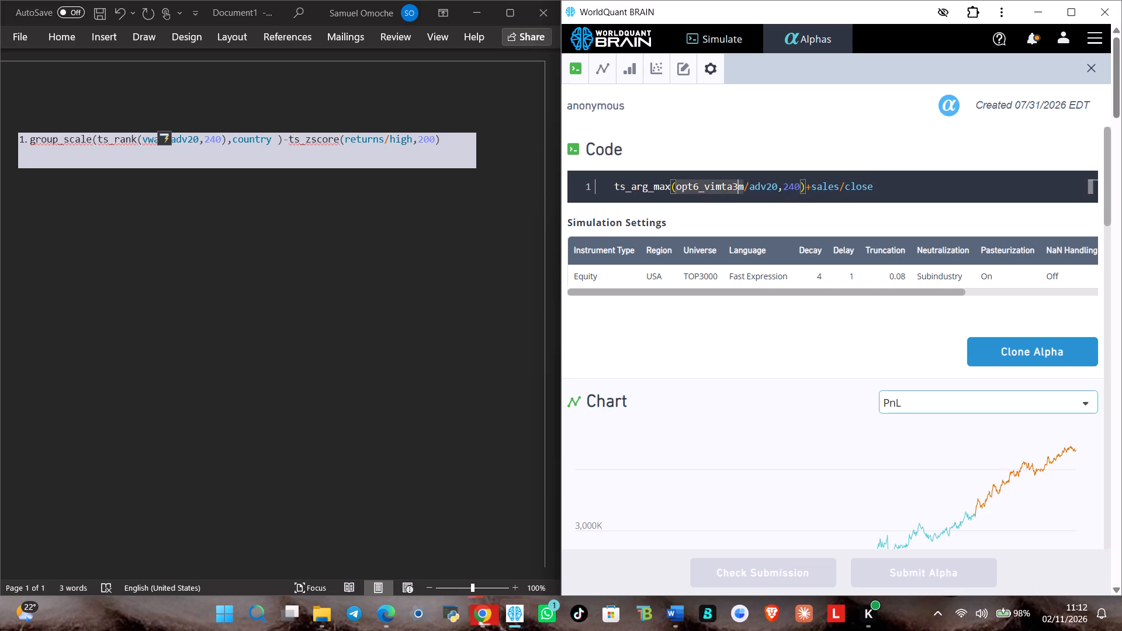
{"action": "key", "text": "ctrl+a"}
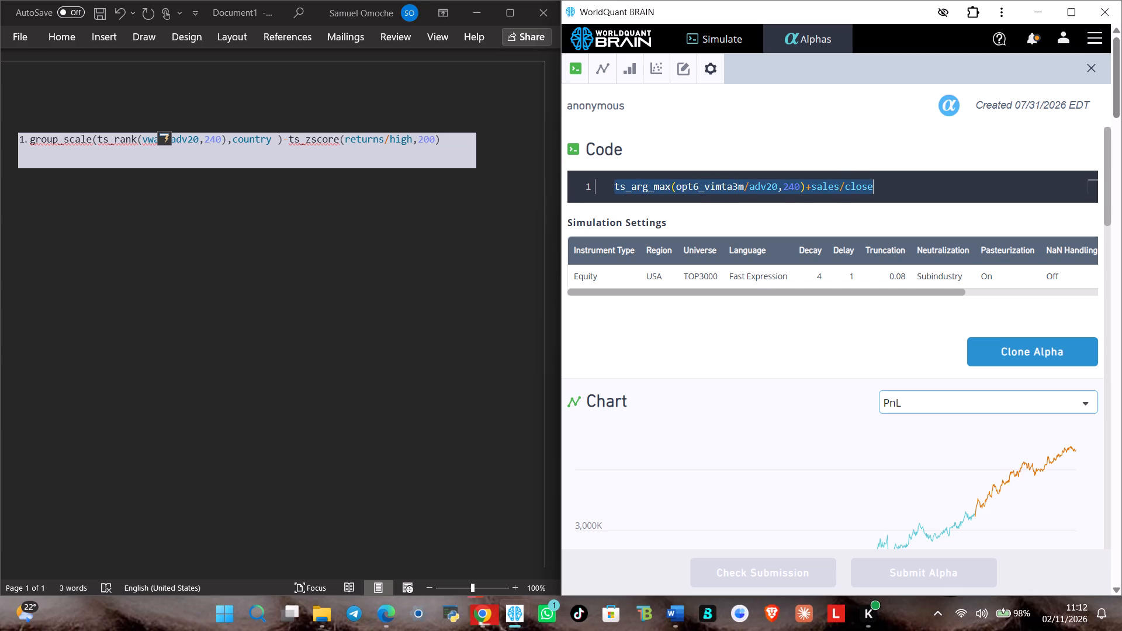
{"action": "key", "text": "ctrl+c"}
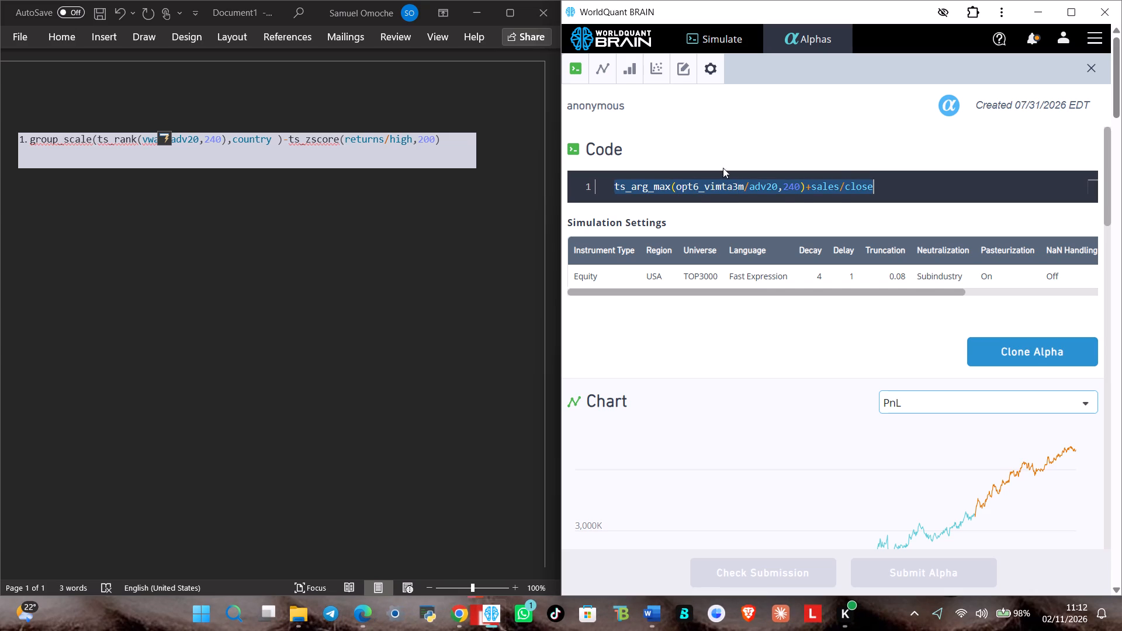
{"action": "left_click", "coordinate": [425, 161]}
{"action": "left_click", "coordinate": [425, 156]}
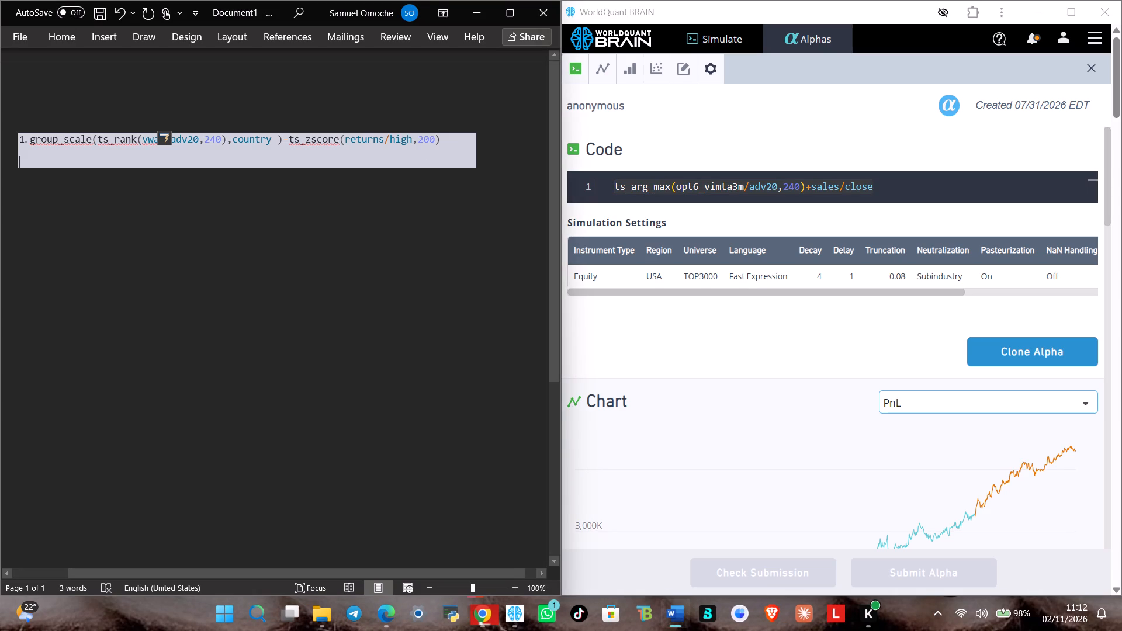
{"action": "key", "text": "ctrl+v"}
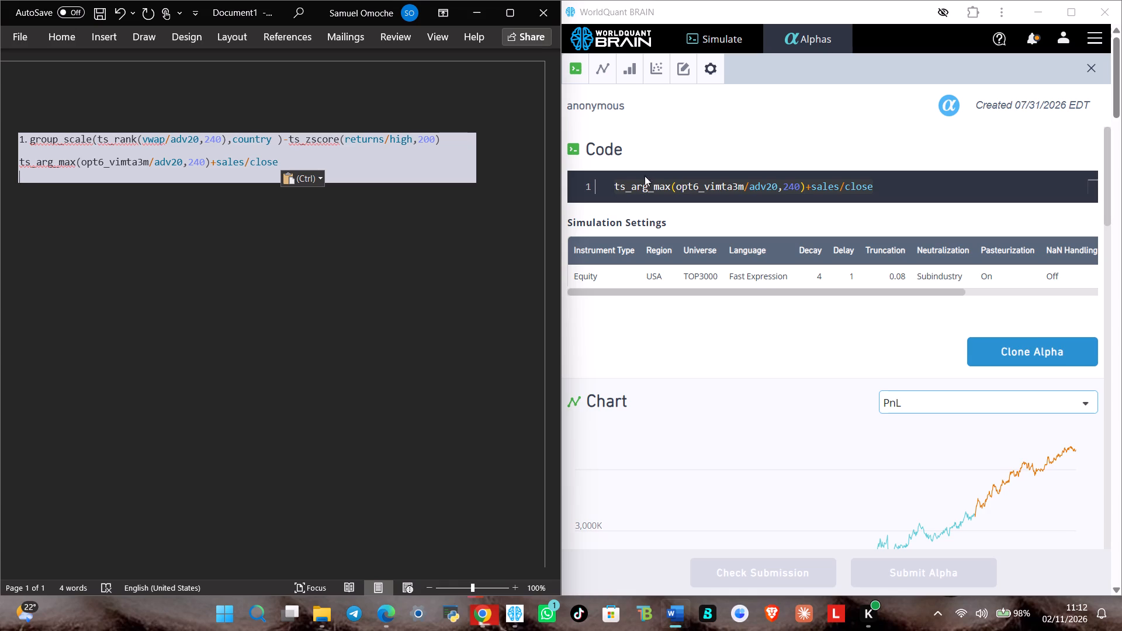
Copy the full code of submitted alpha KPEO7xdp into the Word document on a new line below the ts_arg_max expression.
{"action": "left_click", "coordinate": [1090, 68]}
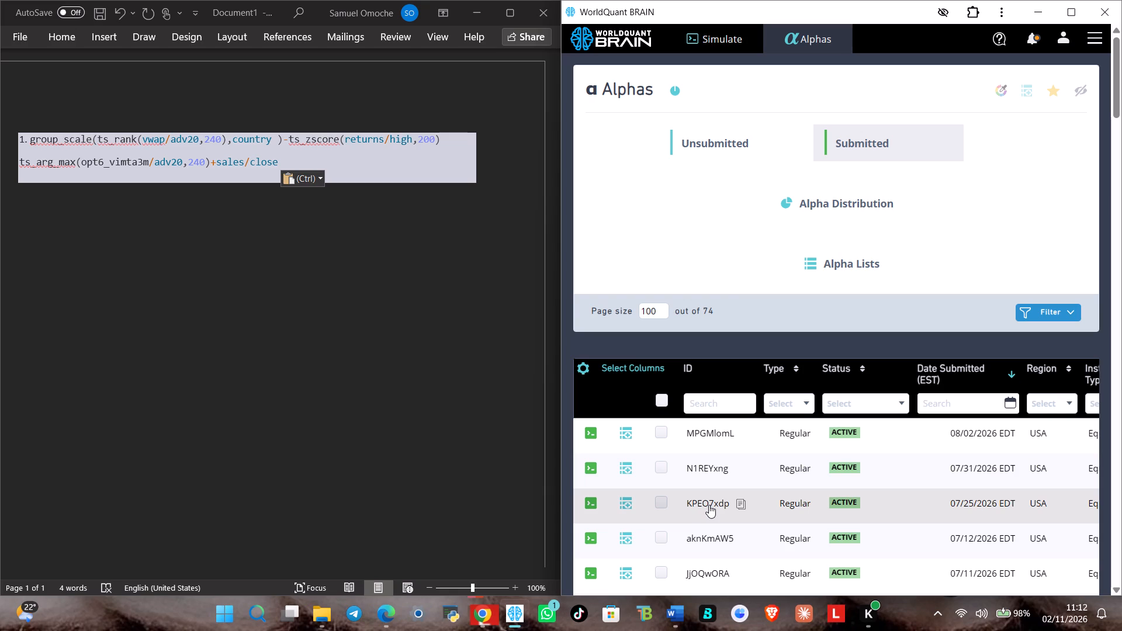
{"action": "left_click", "coordinate": [709, 505]}
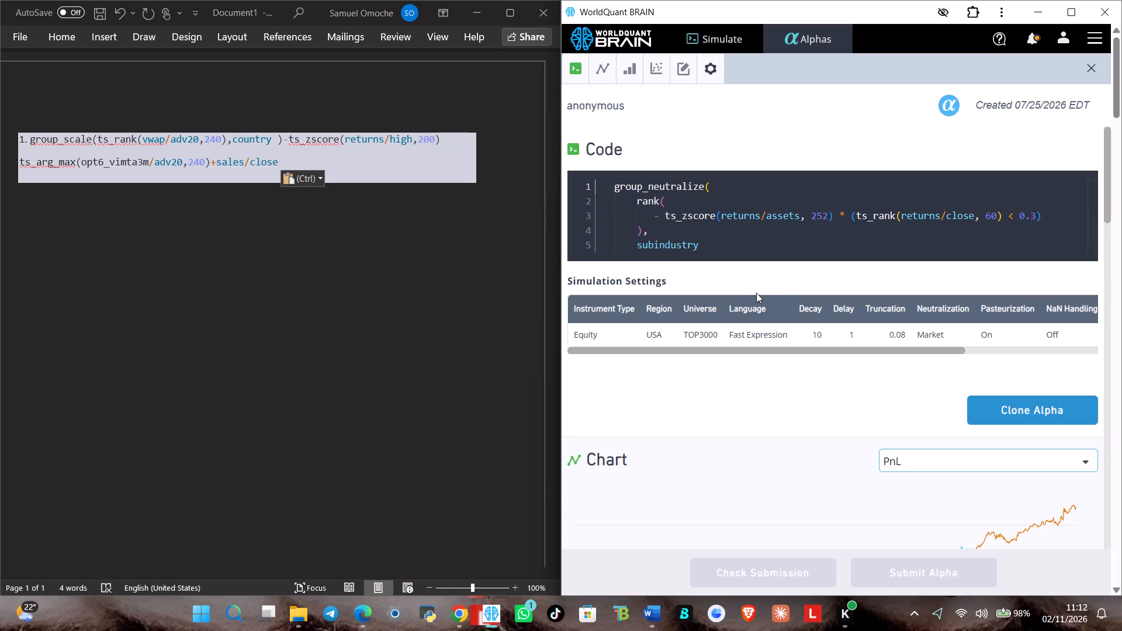
{"action": "left_click_drag", "start_coordinate": [749, 253], "coordinate": [649, 237]}
{"action": "left_click", "coordinate": [651, 235]}
{"action": "key", "text": "ctrl+a"}
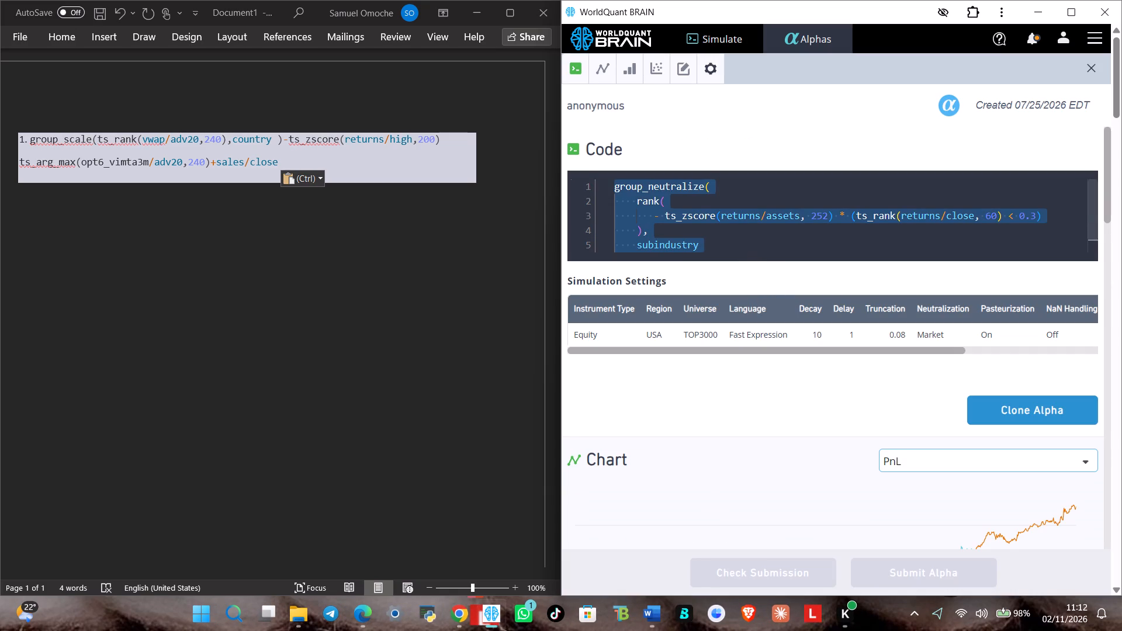
{"action": "key", "text": "ctrl+c"}
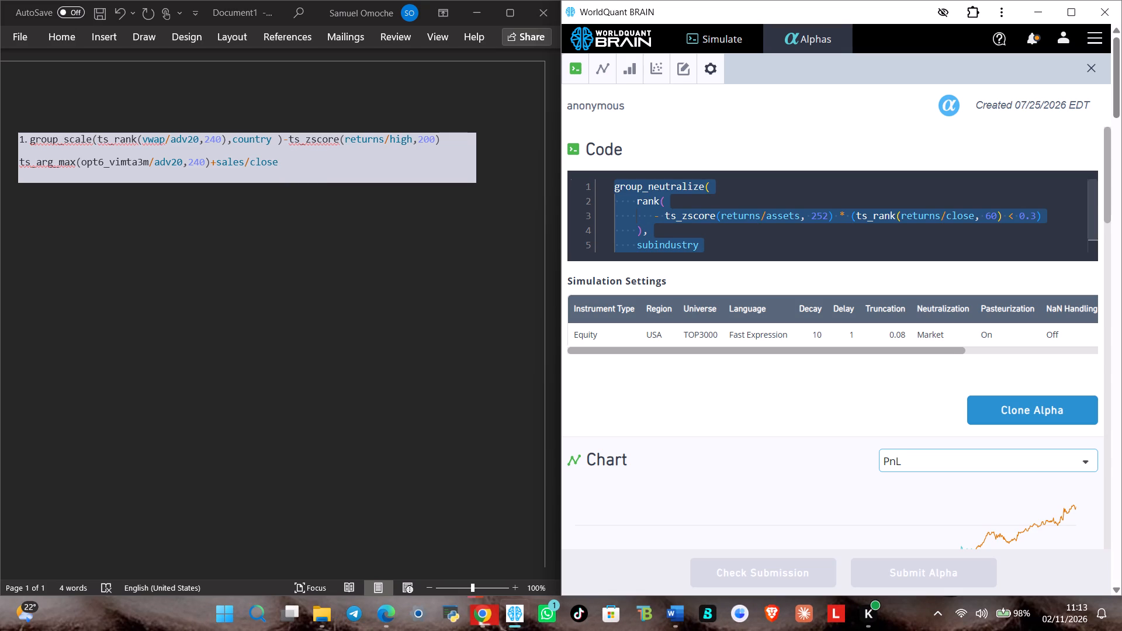
{"action": "left_click", "coordinate": [338, 150]}
{"action": "left_click", "coordinate": [338, 163]}
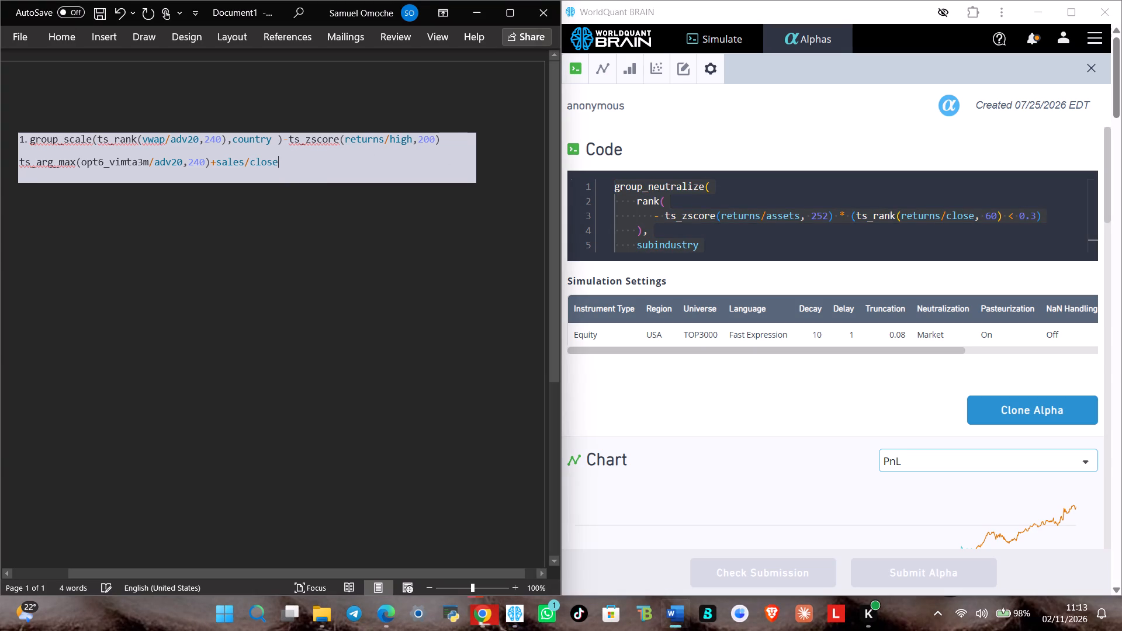
{"action": "key", "text": "Return"}
{"action": "key", "text": "ctrl+v"}
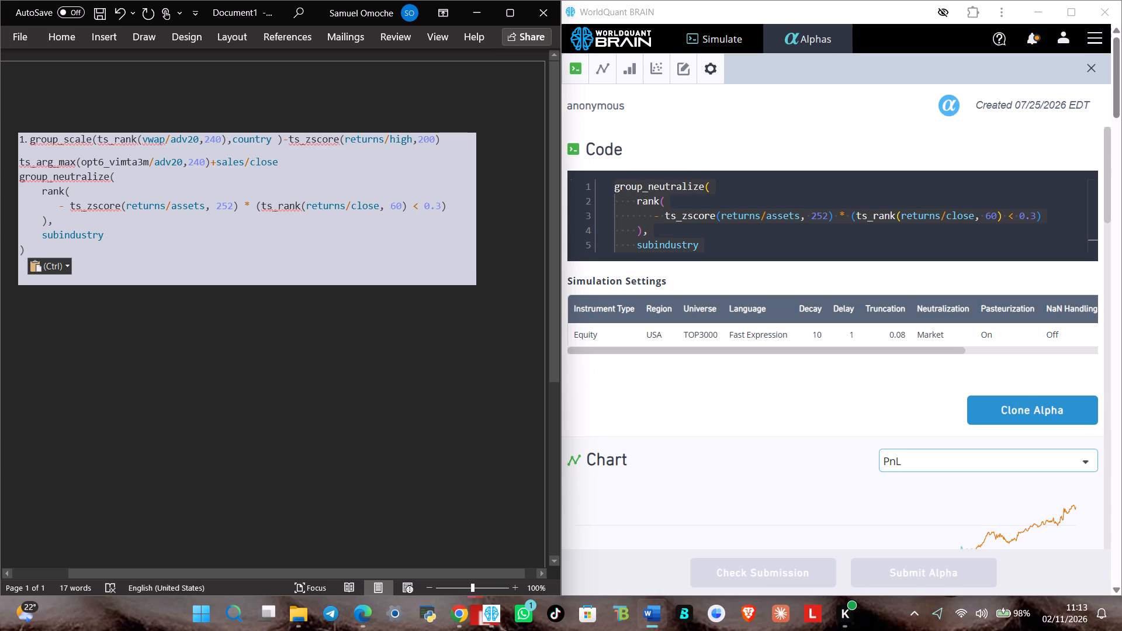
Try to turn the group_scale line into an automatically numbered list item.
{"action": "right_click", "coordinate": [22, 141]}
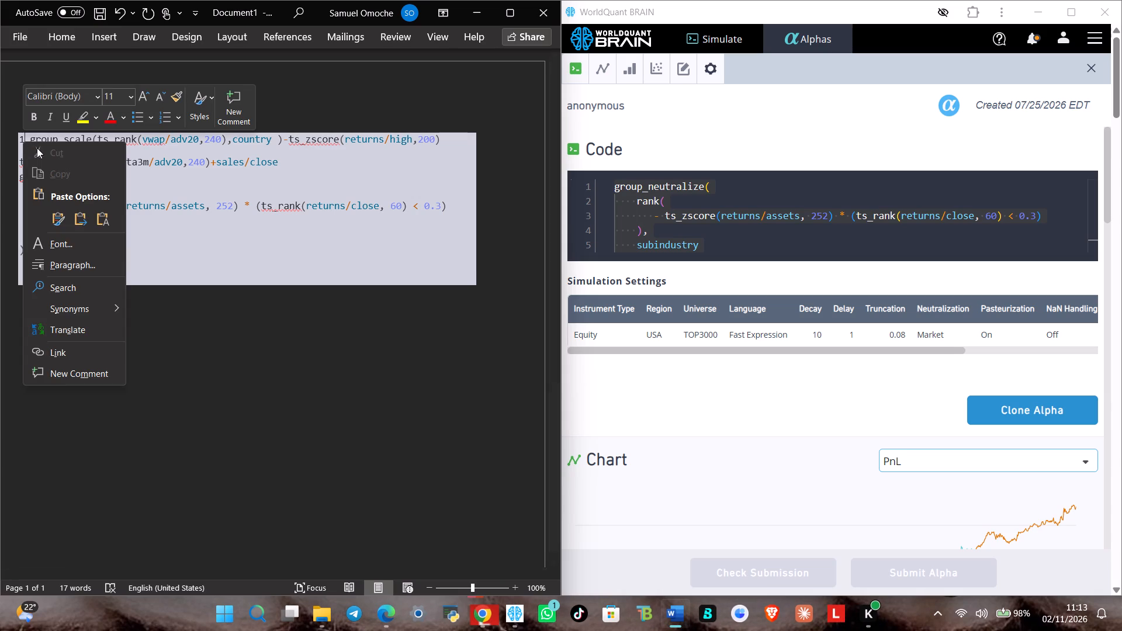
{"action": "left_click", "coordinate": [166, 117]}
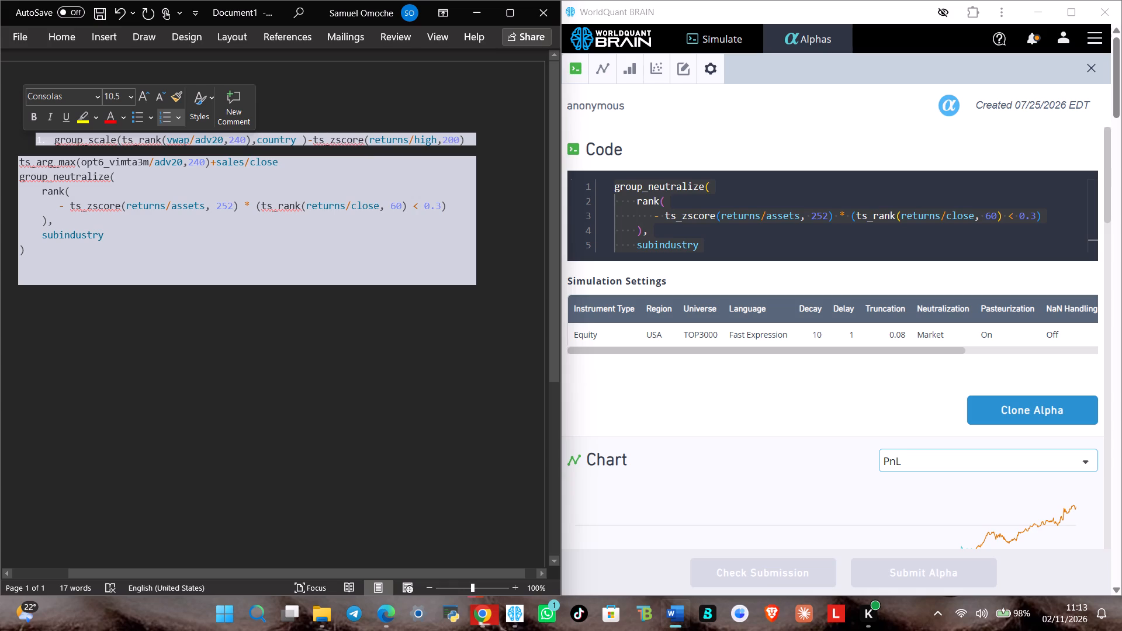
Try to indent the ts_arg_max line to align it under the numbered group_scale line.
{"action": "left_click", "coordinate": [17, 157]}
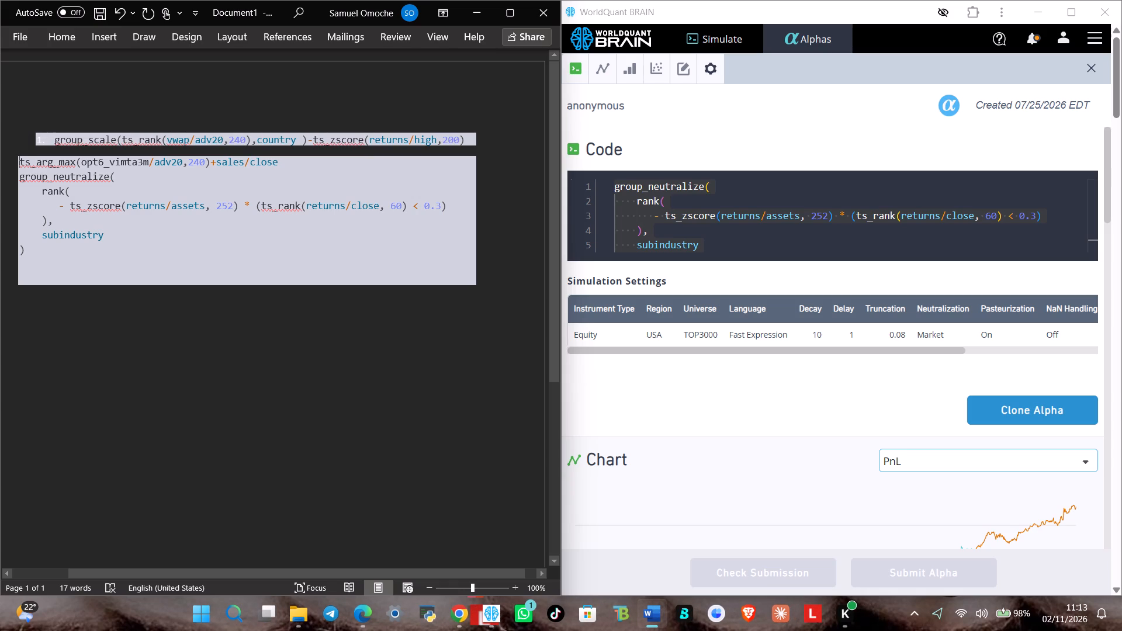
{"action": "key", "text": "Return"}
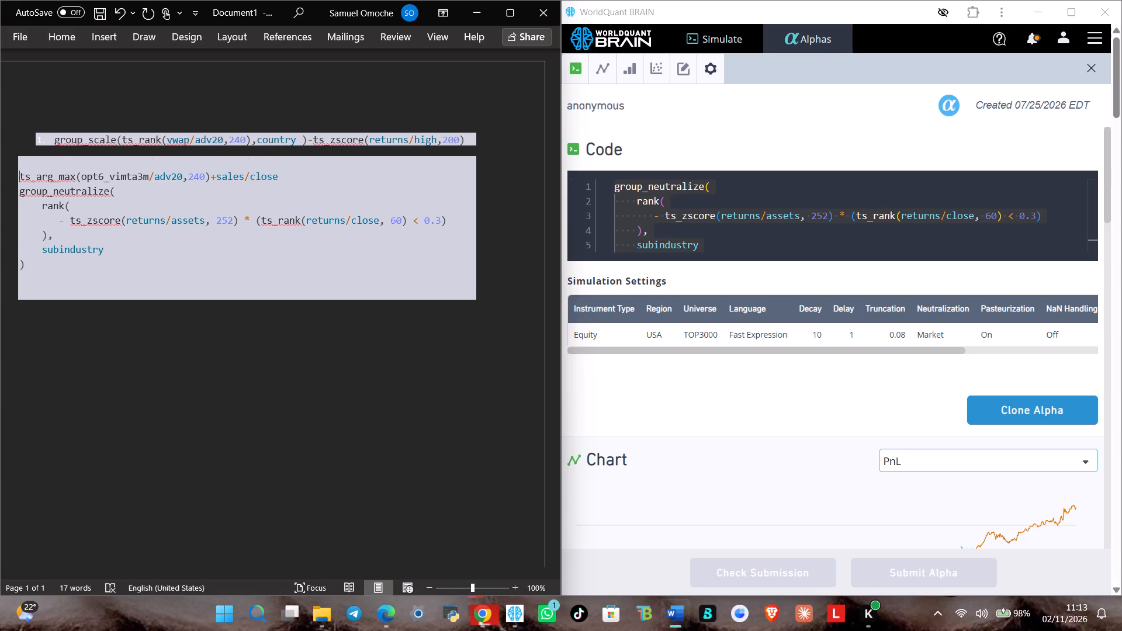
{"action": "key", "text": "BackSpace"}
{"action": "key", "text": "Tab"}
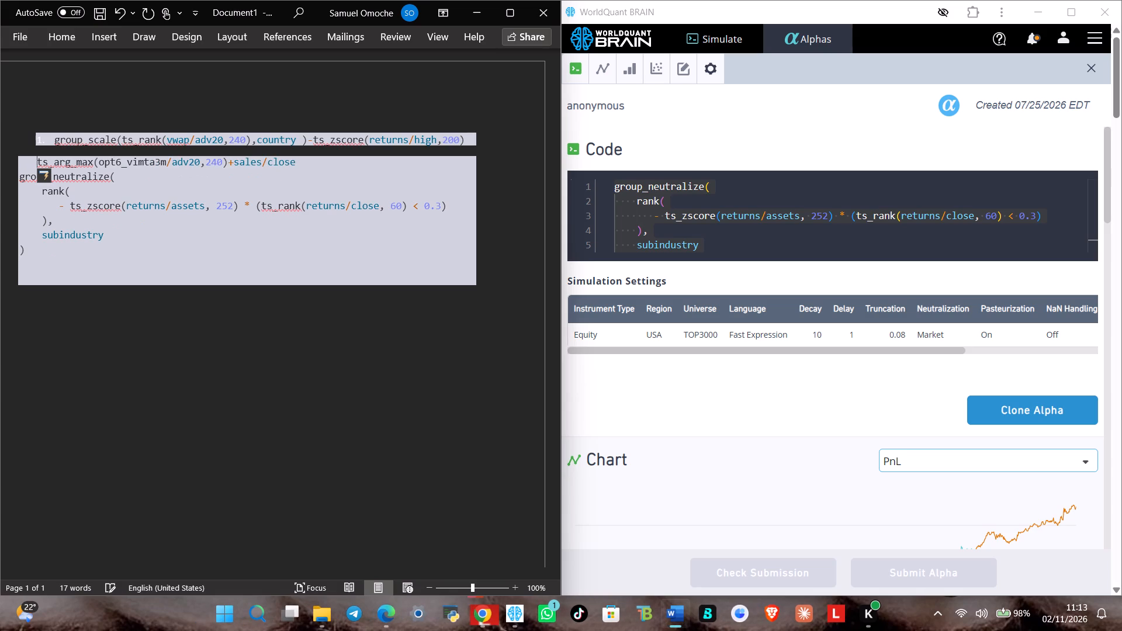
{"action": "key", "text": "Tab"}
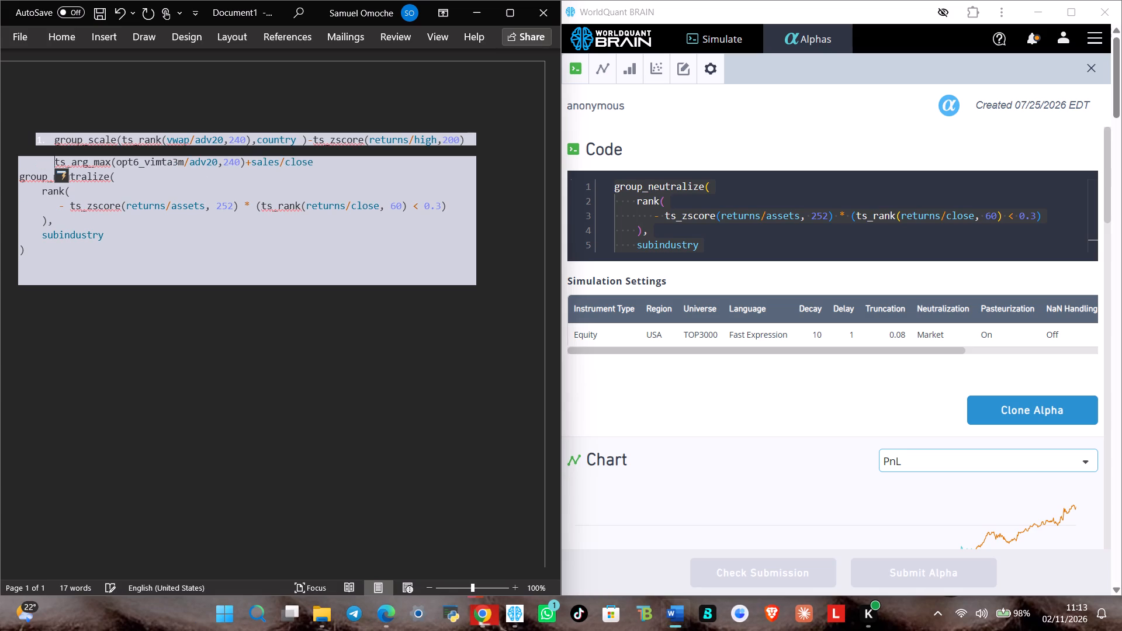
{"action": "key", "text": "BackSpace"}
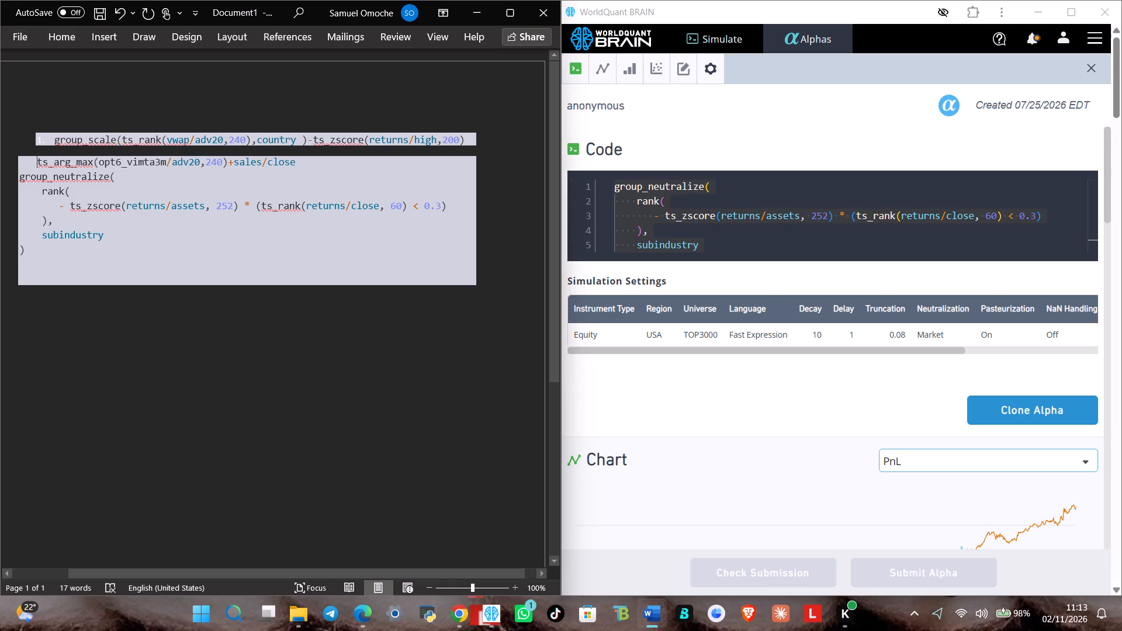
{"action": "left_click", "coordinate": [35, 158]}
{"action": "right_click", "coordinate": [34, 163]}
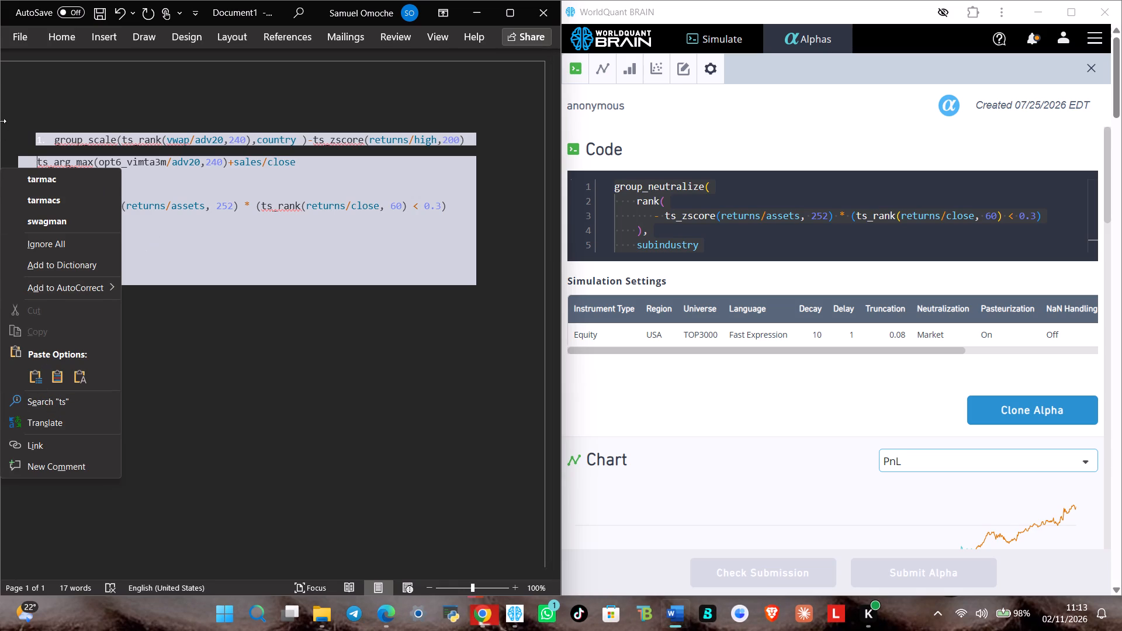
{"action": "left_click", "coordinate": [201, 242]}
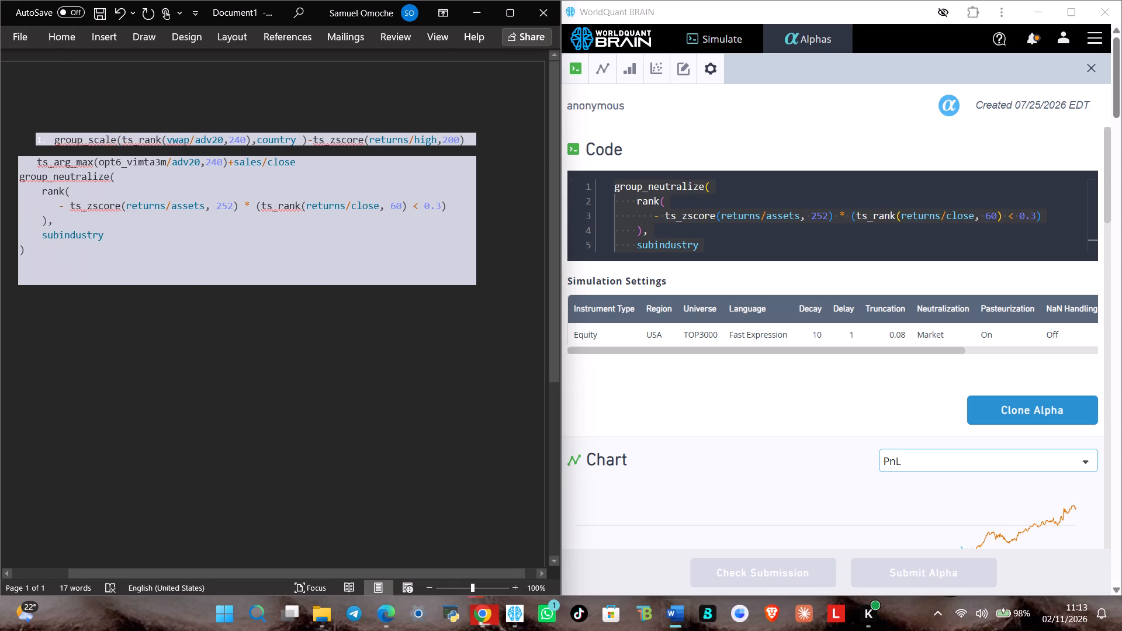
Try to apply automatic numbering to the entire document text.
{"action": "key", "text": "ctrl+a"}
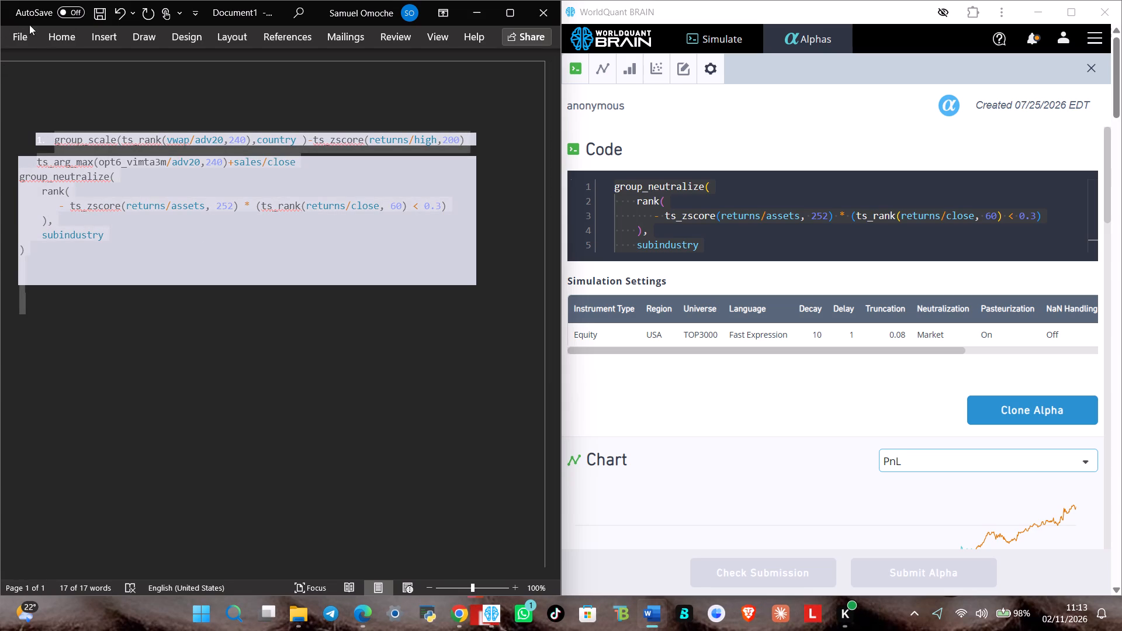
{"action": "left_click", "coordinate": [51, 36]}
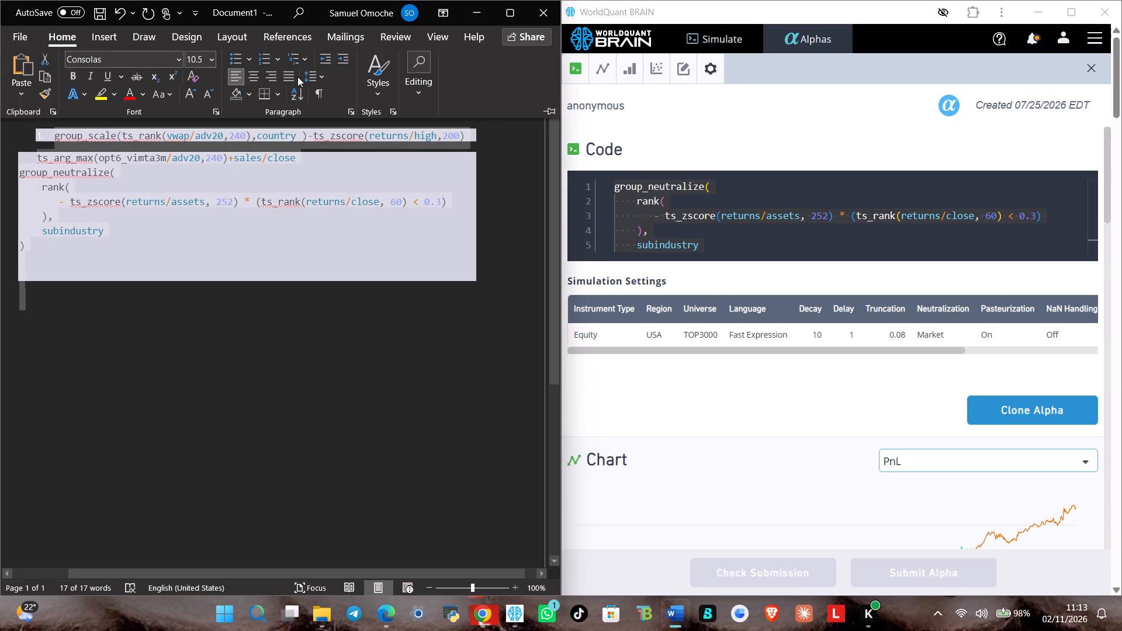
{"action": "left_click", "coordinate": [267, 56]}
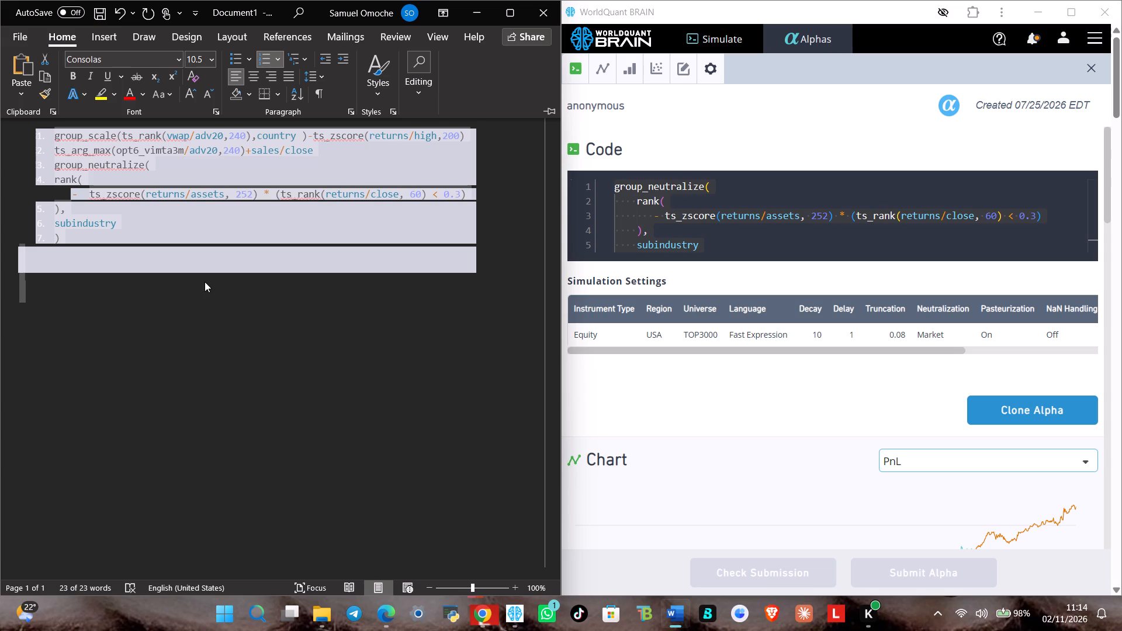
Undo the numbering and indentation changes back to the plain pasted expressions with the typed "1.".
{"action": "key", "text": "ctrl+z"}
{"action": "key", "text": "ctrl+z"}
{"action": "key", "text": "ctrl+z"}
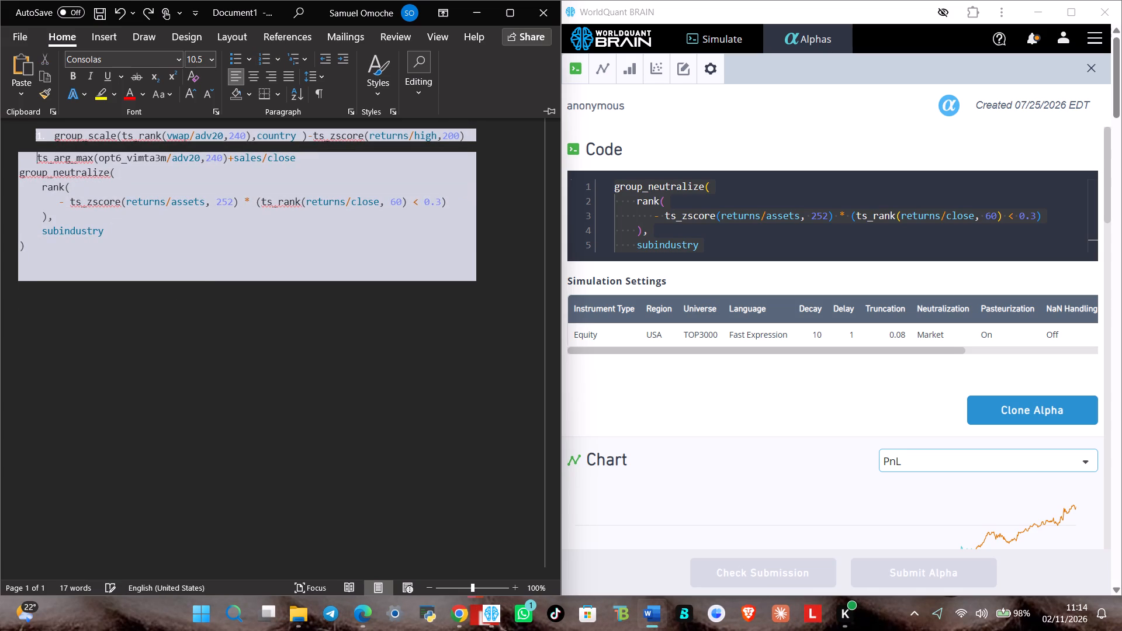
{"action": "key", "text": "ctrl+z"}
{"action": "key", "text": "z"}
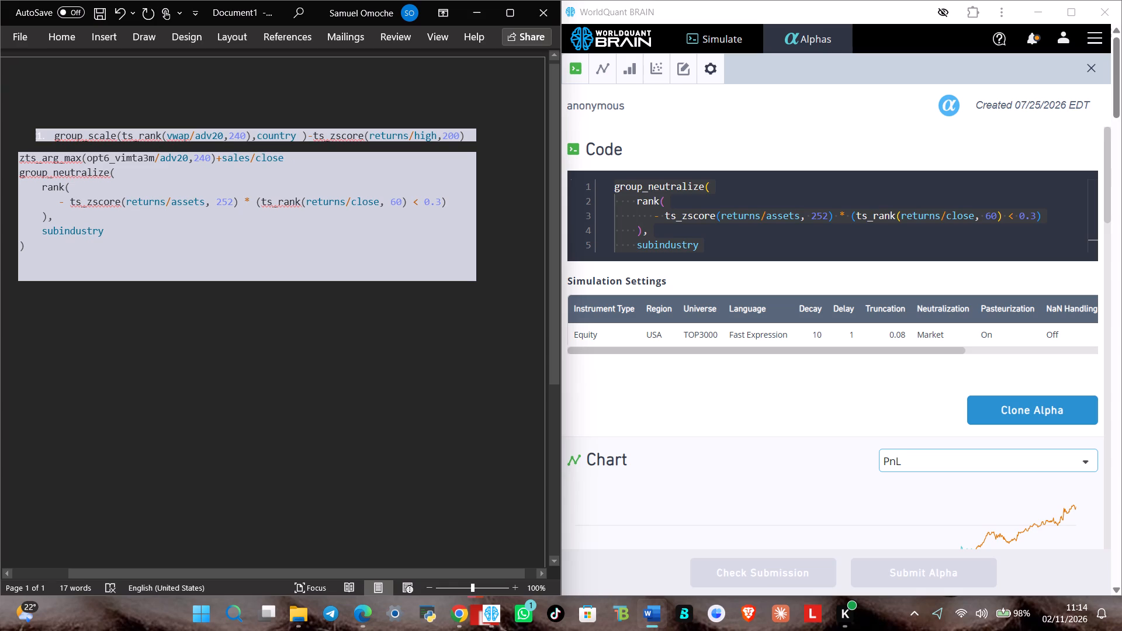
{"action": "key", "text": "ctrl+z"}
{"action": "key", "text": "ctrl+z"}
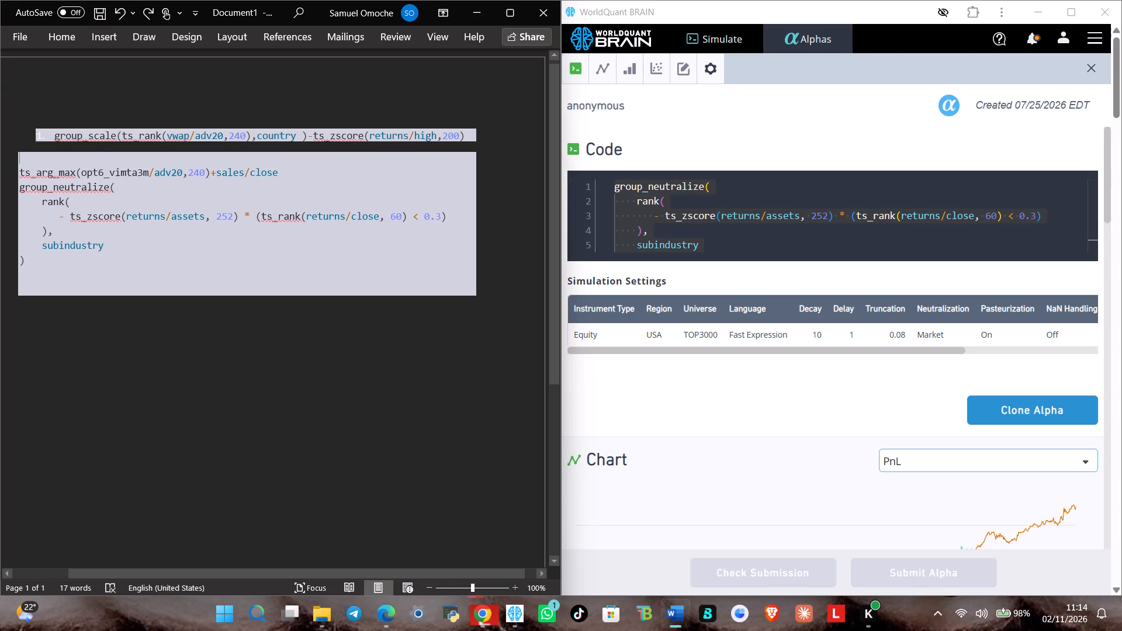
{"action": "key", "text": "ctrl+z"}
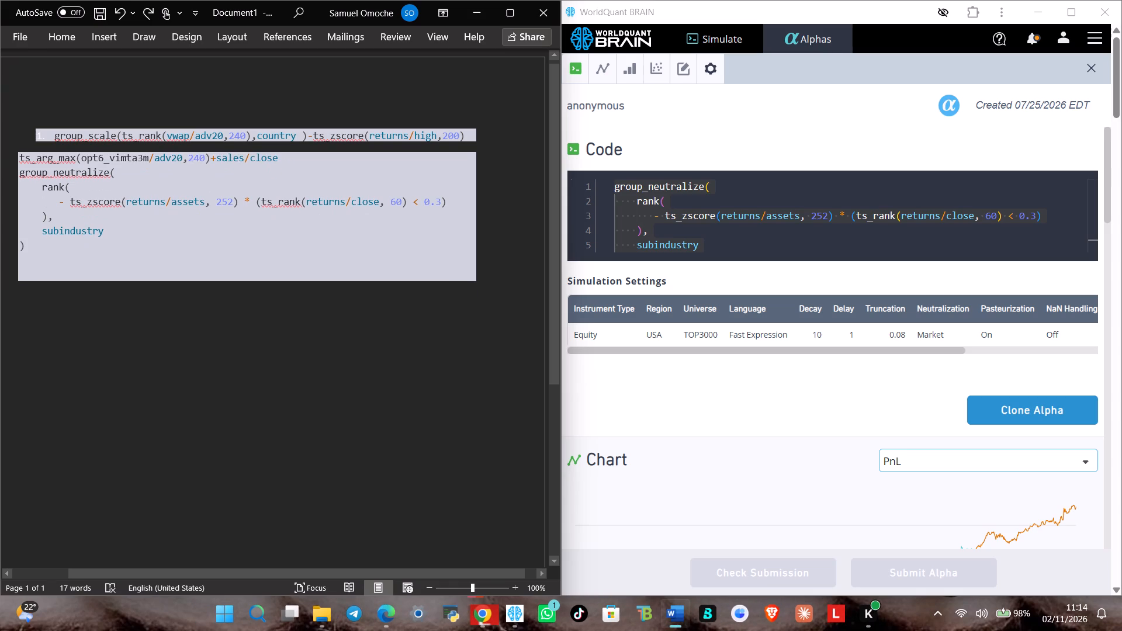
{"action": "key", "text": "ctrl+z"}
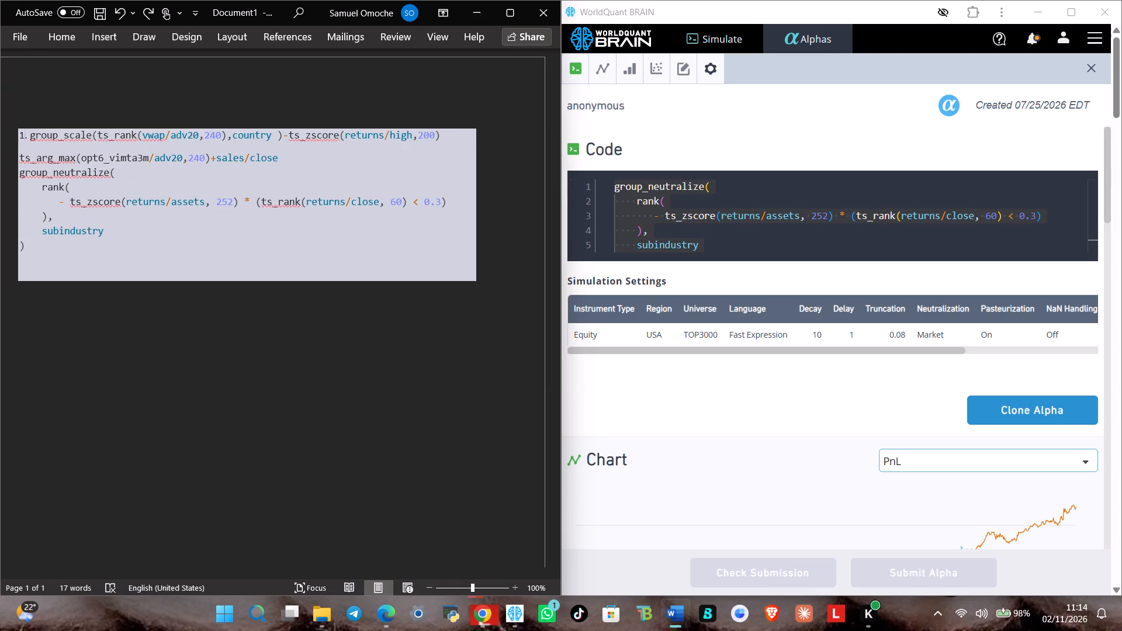
Insert a blank line between the ts_arg_max and group_neutralize expressions, and another below the group_neutralize block.
{"action": "left_click", "coordinate": [84, 261]}
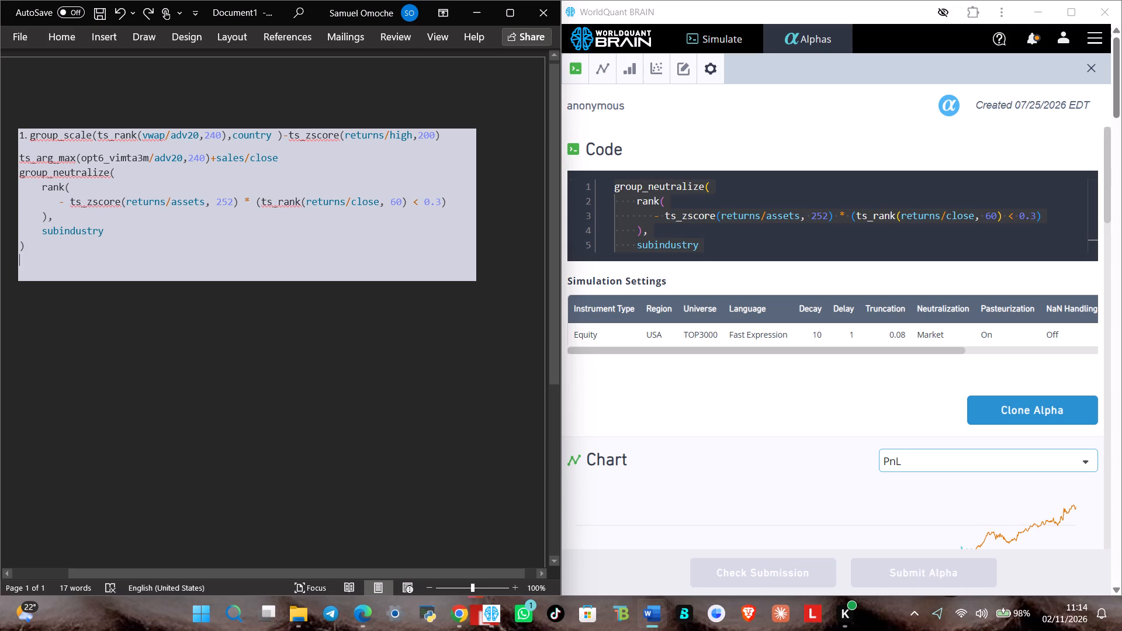
{"action": "left_click", "coordinate": [292, 158]}
{"action": "key", "text": "Return"}
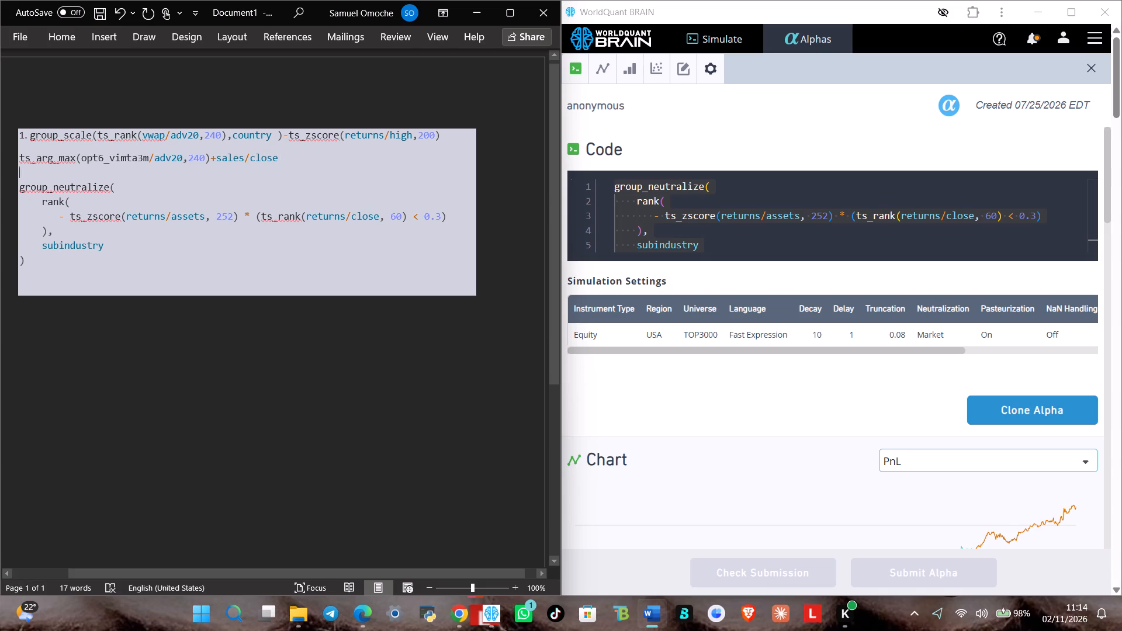
{"action": "left_click", "coordinate": [55, 267]}
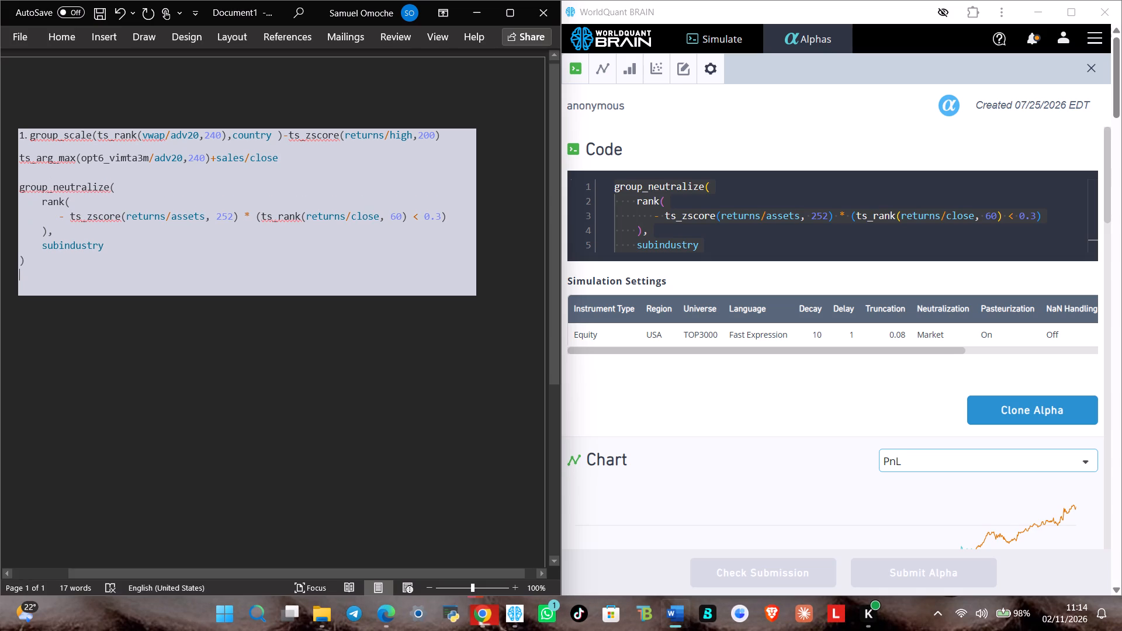
{"action": "key", "text": "Return"}
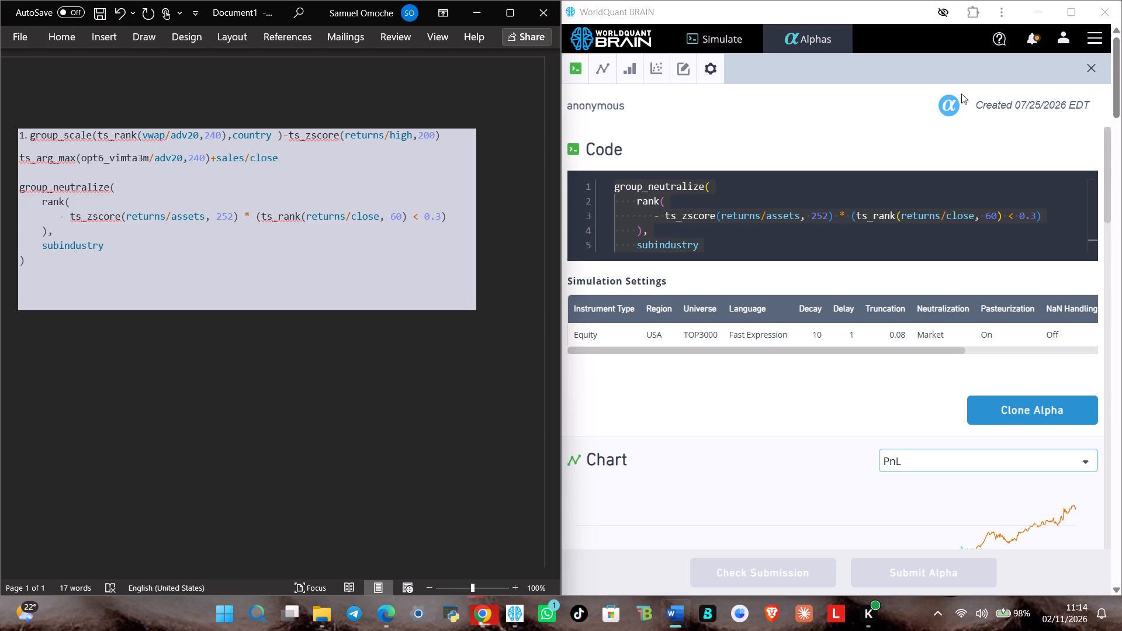
Copy the full code of submitted alpha aknKmAW5 into the Word document below the group_neutralize block, leaving a blank line between them.
{"action": "left_click", "coordinate": [1088, 65]}
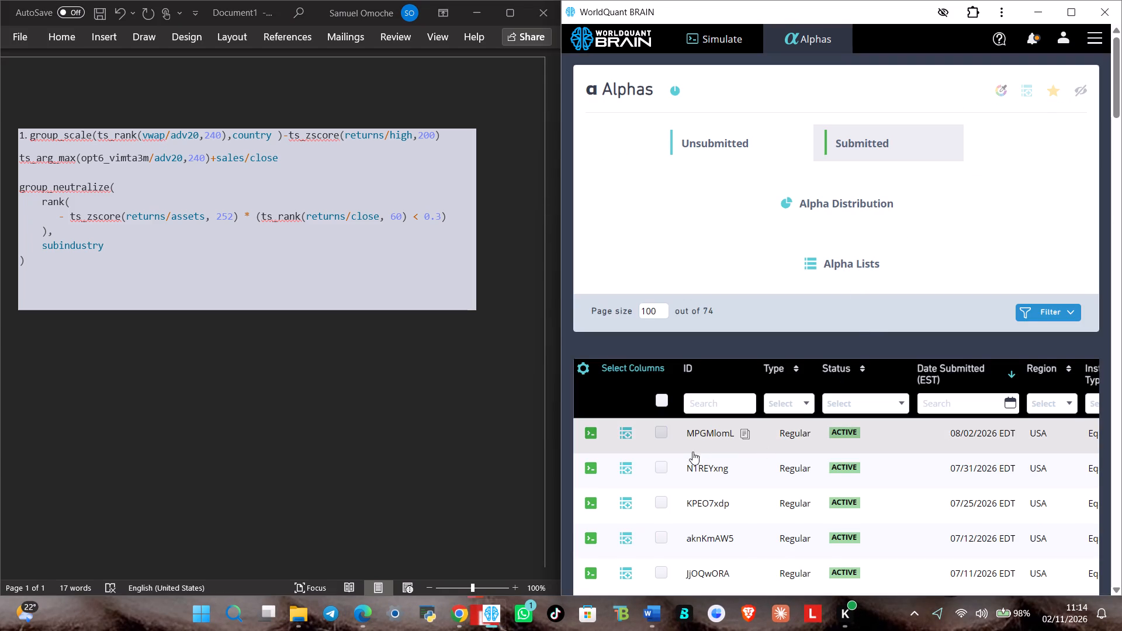
{"action": "scroll", "coordinate": [690, 454], "scroll_direction": "down", "scroll_amount": 1}
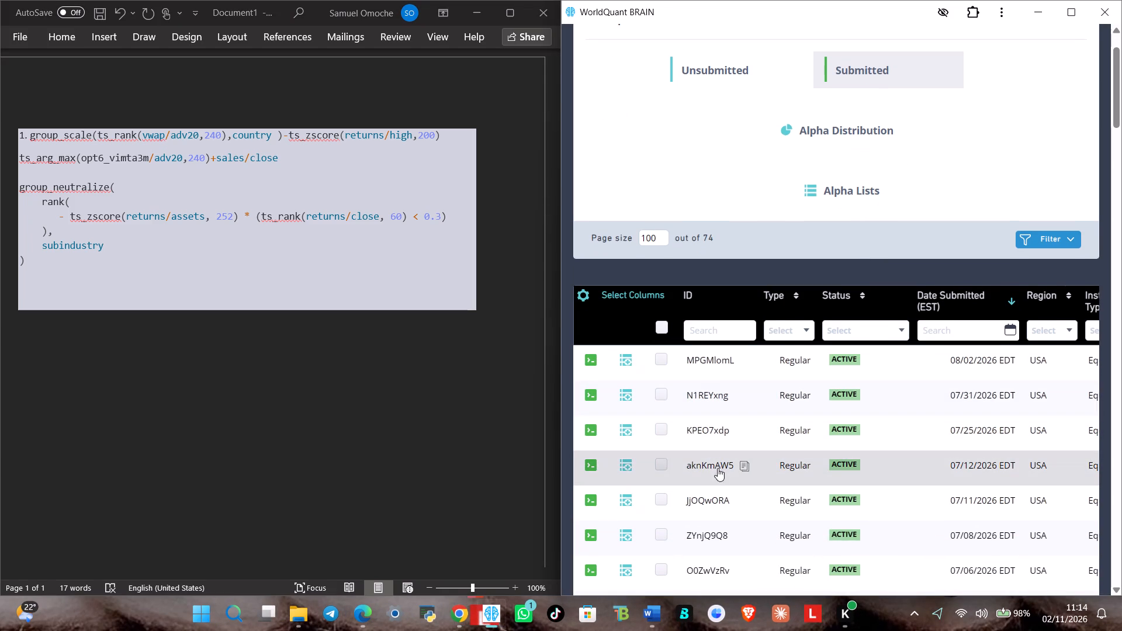
{"action": "left_click", "coordinate": [711, 473]}
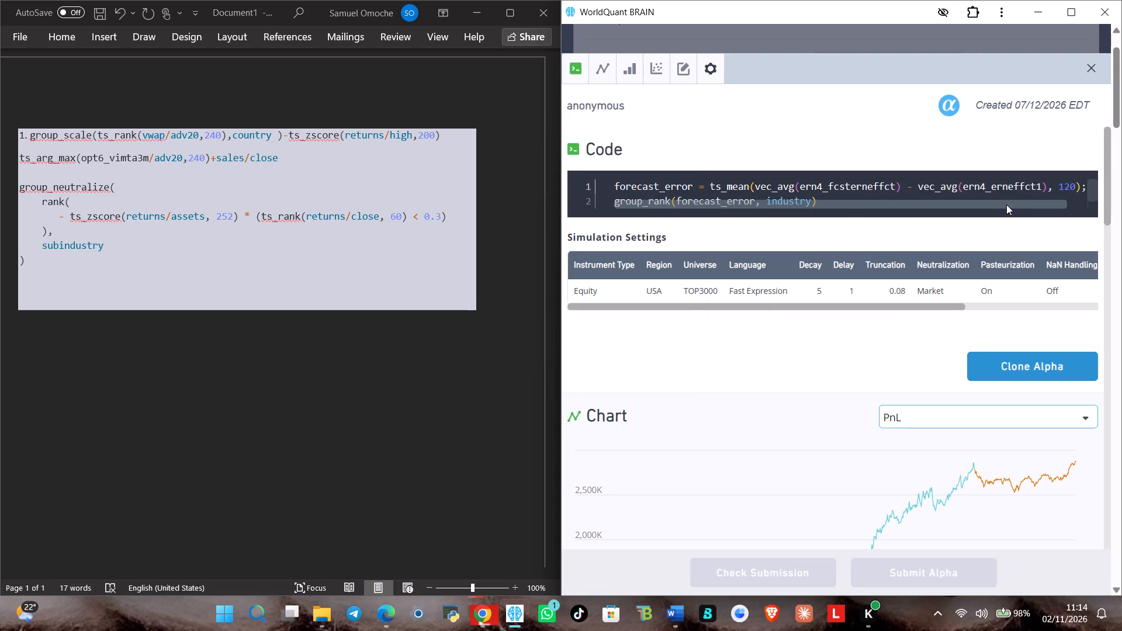
{"action": "left_click", "coordinate": [832, 206]}
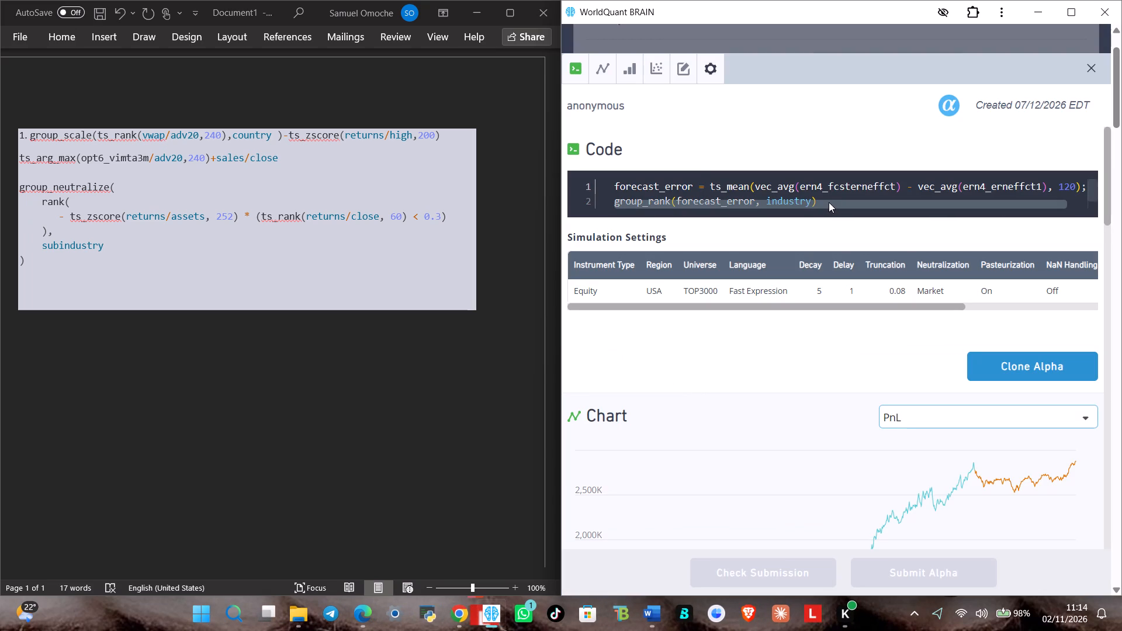
{"action": "key", "text": "ctrl+a"}
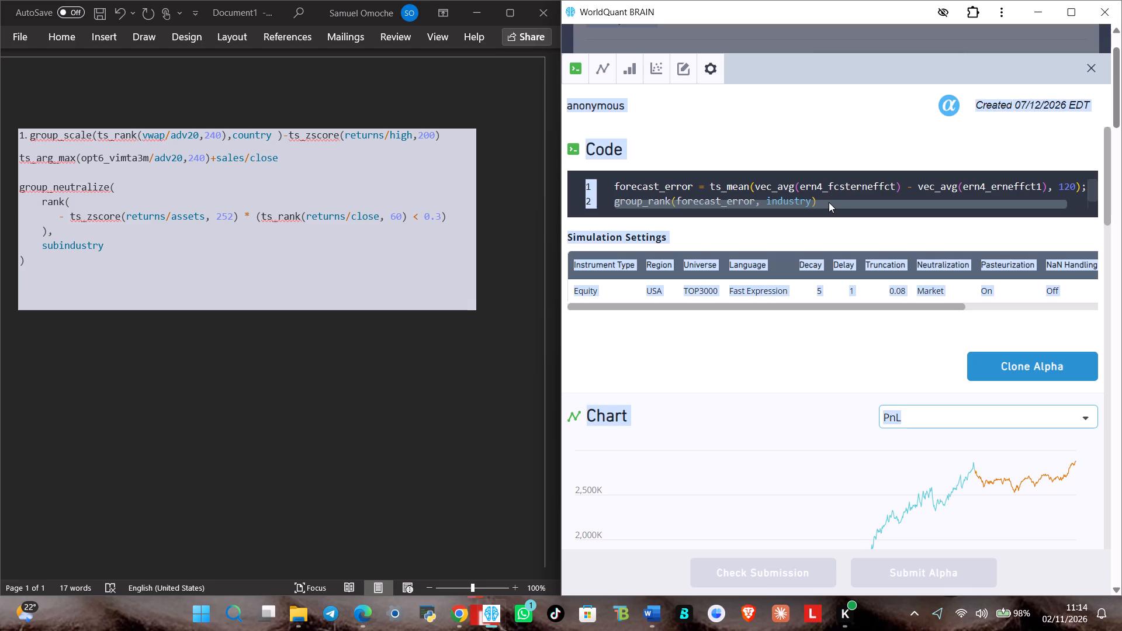
{"action": "left_click", "coordinate": [826, 186]}
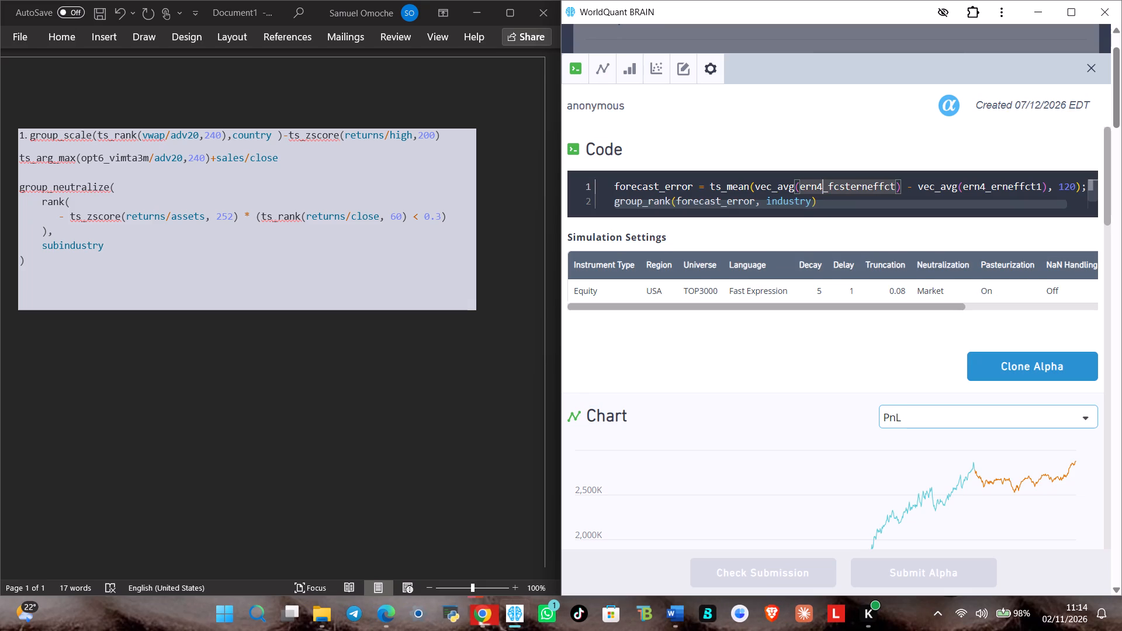
{"action": "key", "text": "ctrl+a"}
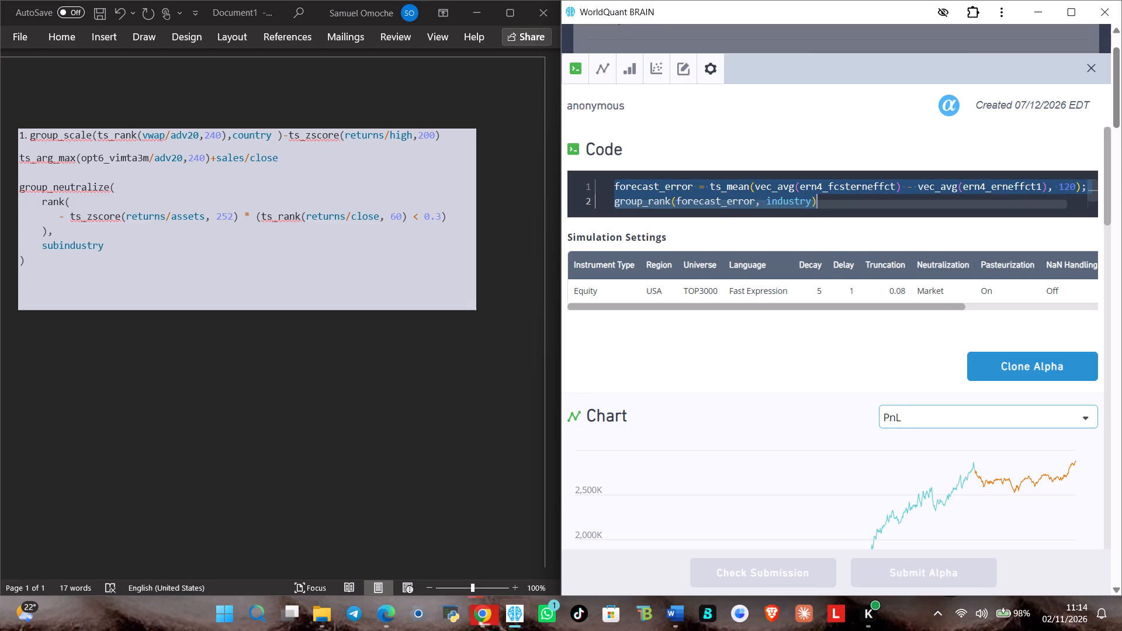
{"action": "key", "text": "ctrl+c"}
{"action": "left_click", "coordinate": [85, 280]}
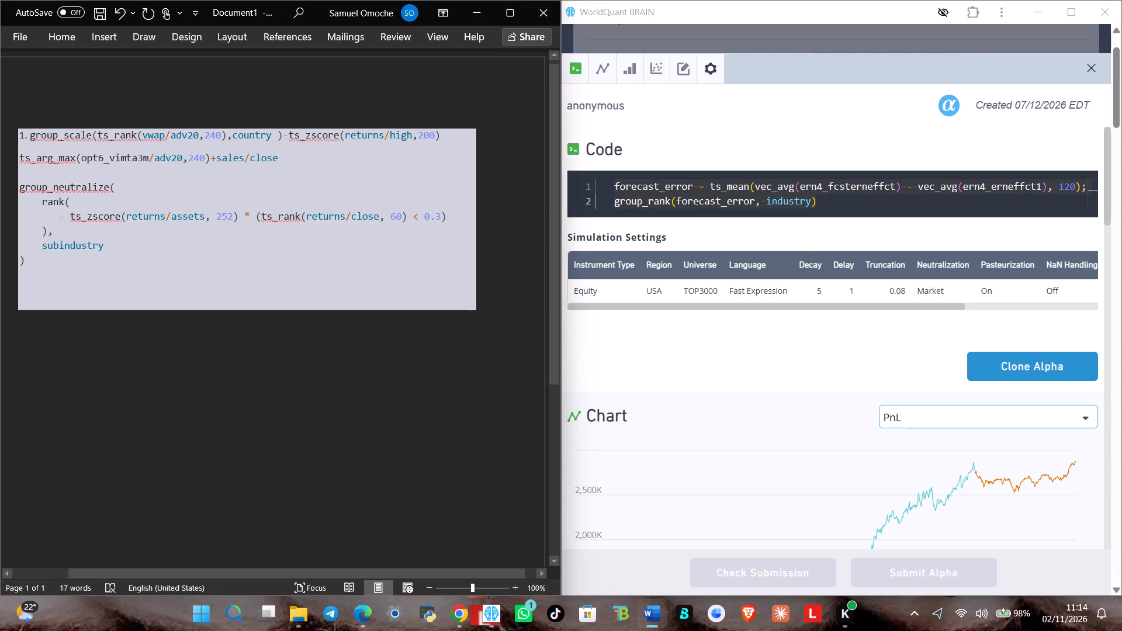
{"action": "key", "text": "ctrl+v"}
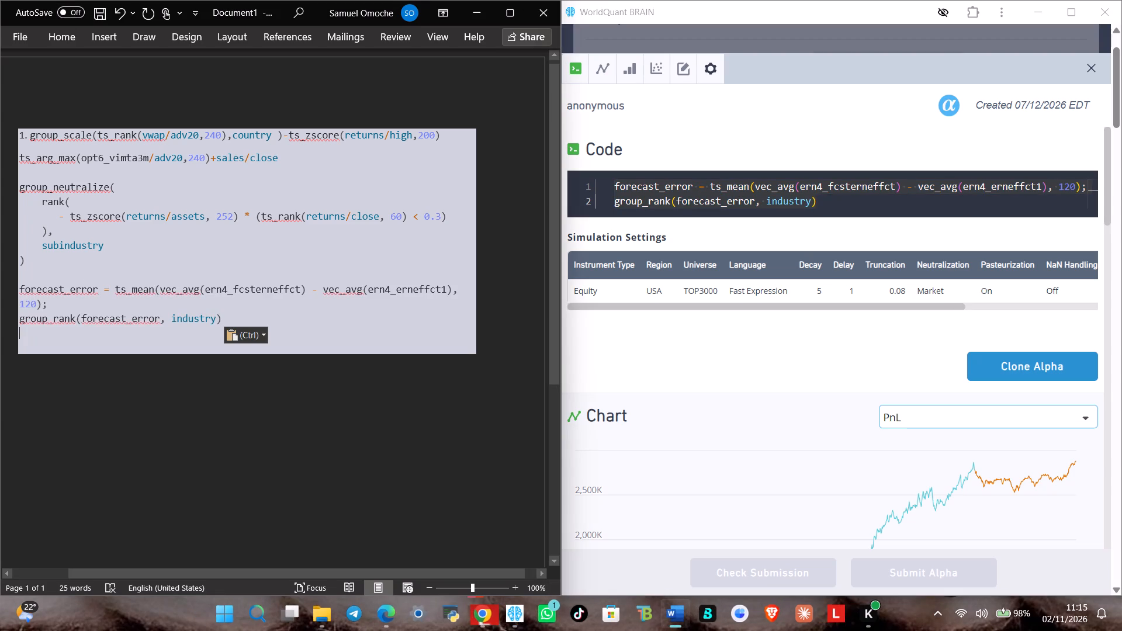
{"action": "left_click", "coordinate": [225, 317]}
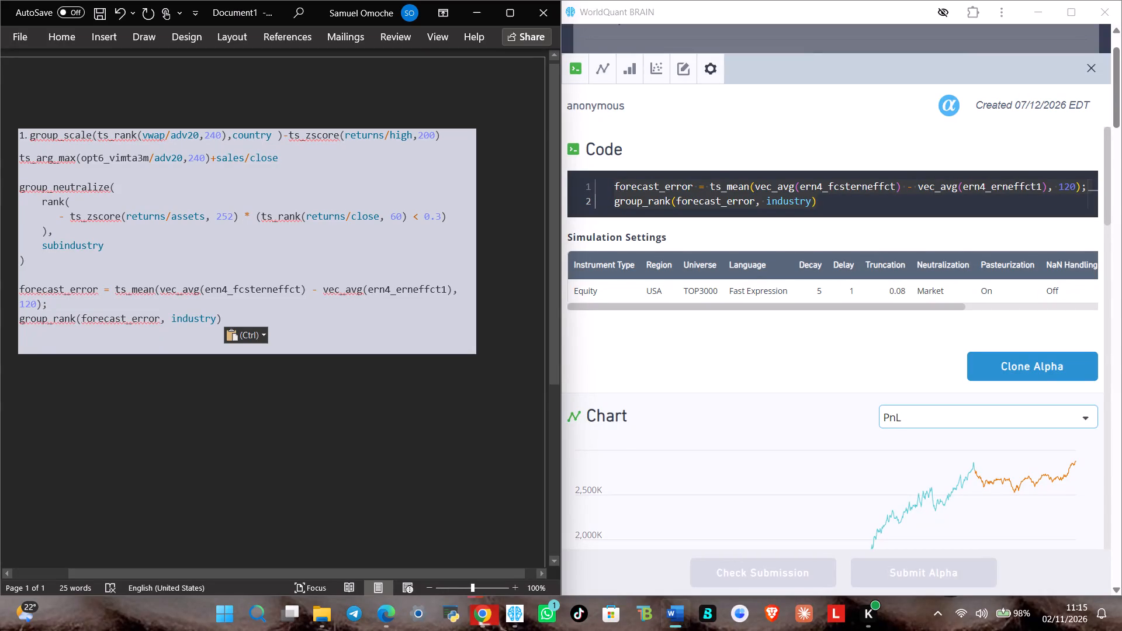
Add two new lines below the group_rank(forecast_error, industry) expression in the Word document.
{"action": "key", "text": "Return"}
{"action": "key", "text": "Return"}
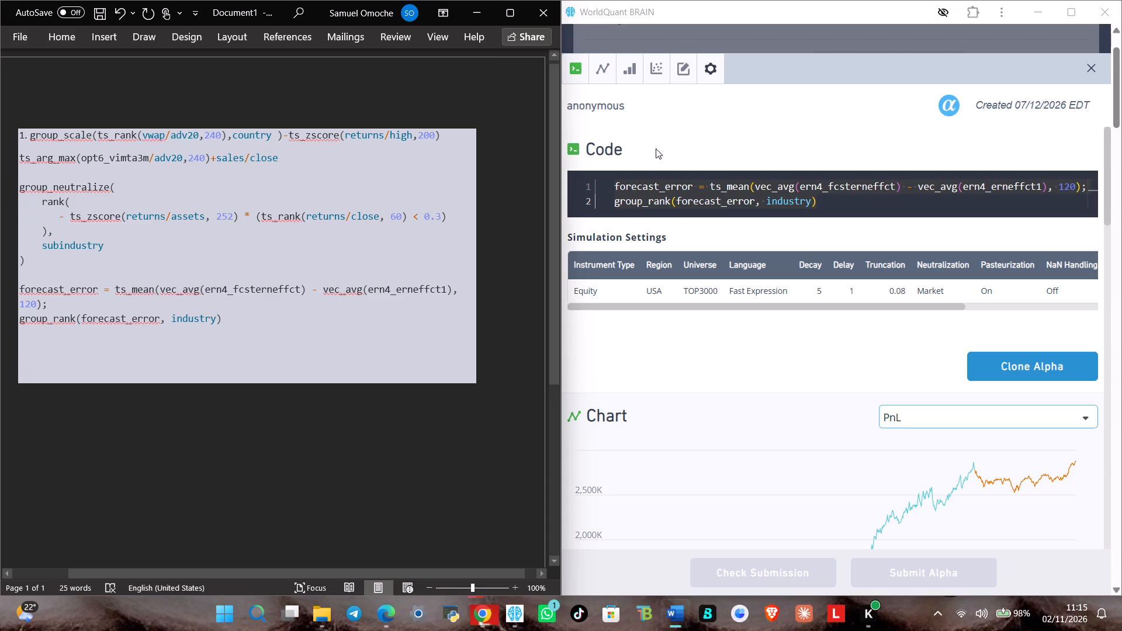
Close the alpha's details and mark alphas aknKmAW5, KPEO7xdp, N1REYxng and MPGMlomL as selected in the submitted list.
{"action": "left_click", "coordinate": [1092, 63]}
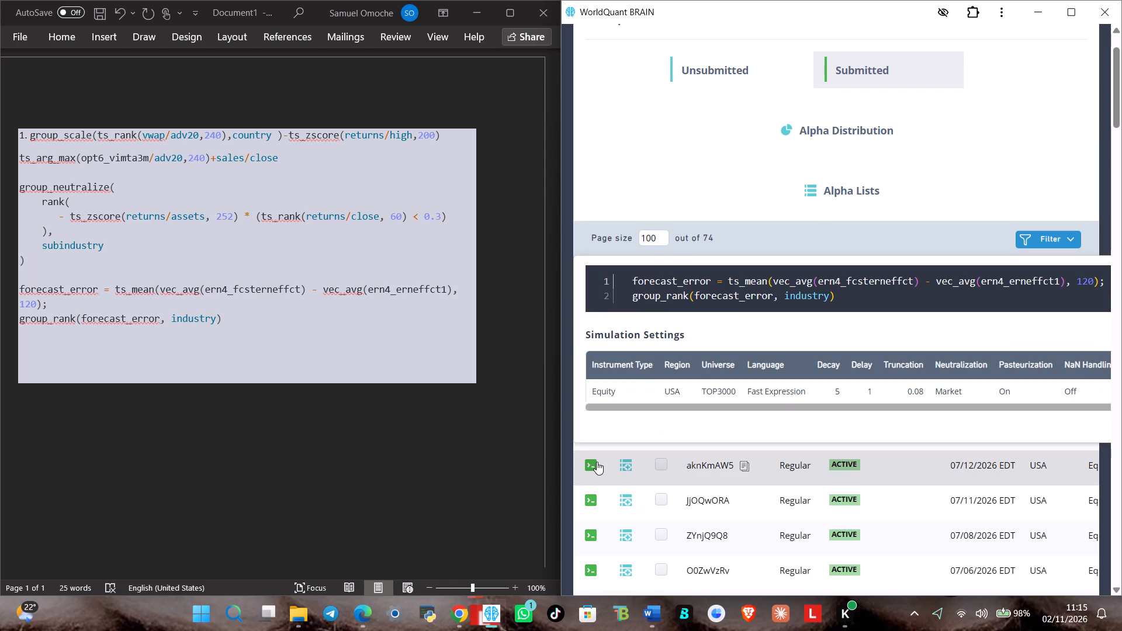
{"action": "left_click", "coordinate": [666, 463]}
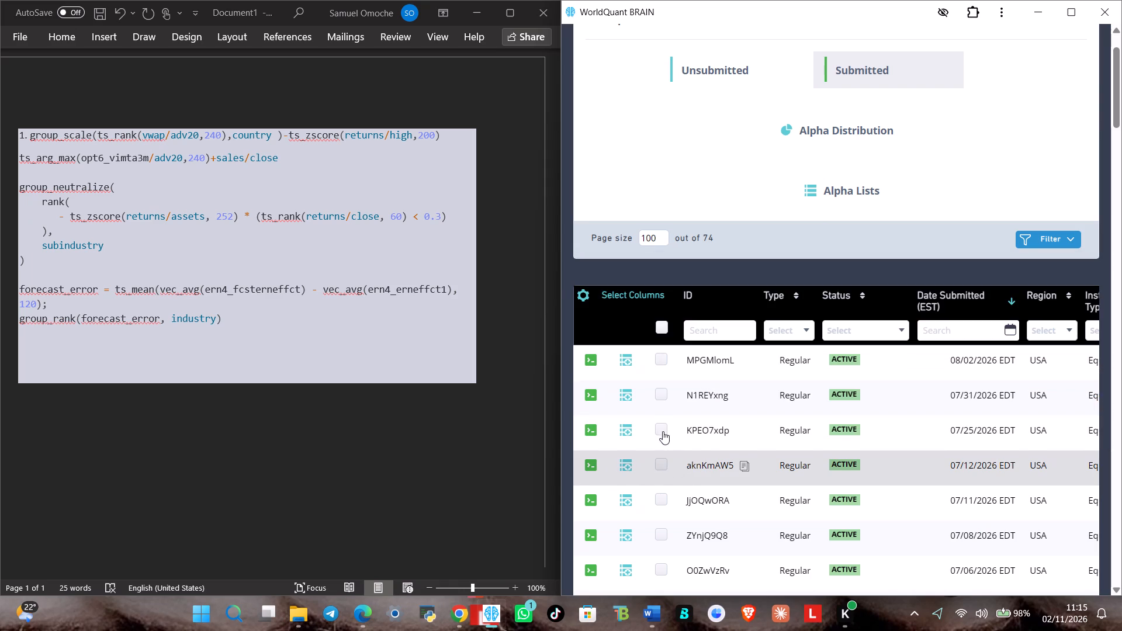
{"action": "left_click", "coordinate": [663, 424]}
{"action": "left_click", "coordinate": [659, 390]}
{"action": "left_click", "coordinate": [661, 353]}
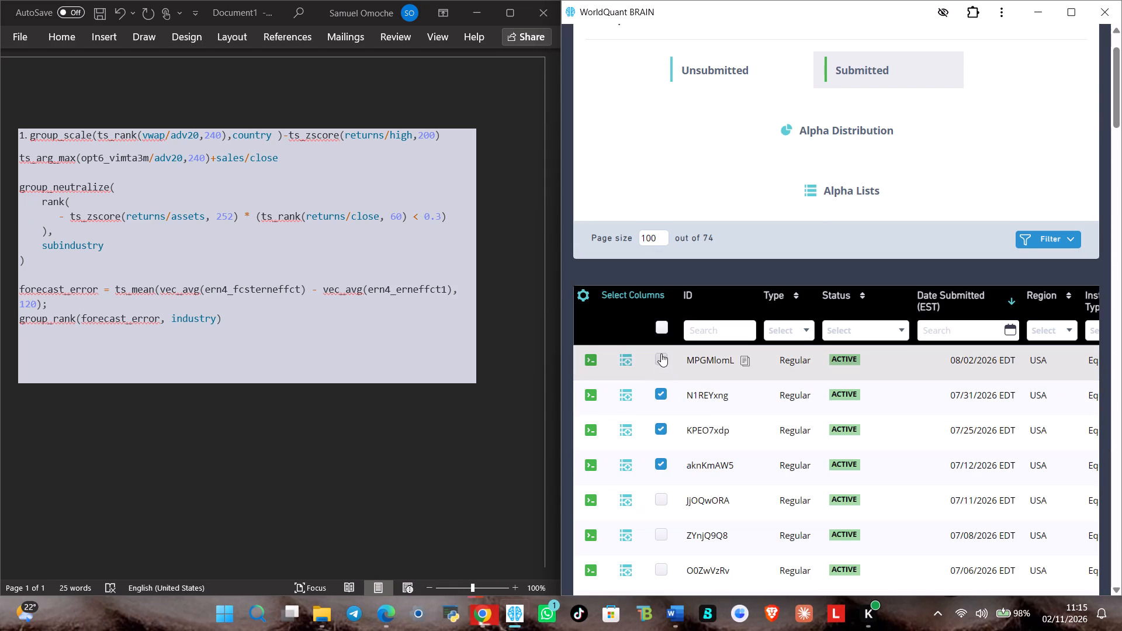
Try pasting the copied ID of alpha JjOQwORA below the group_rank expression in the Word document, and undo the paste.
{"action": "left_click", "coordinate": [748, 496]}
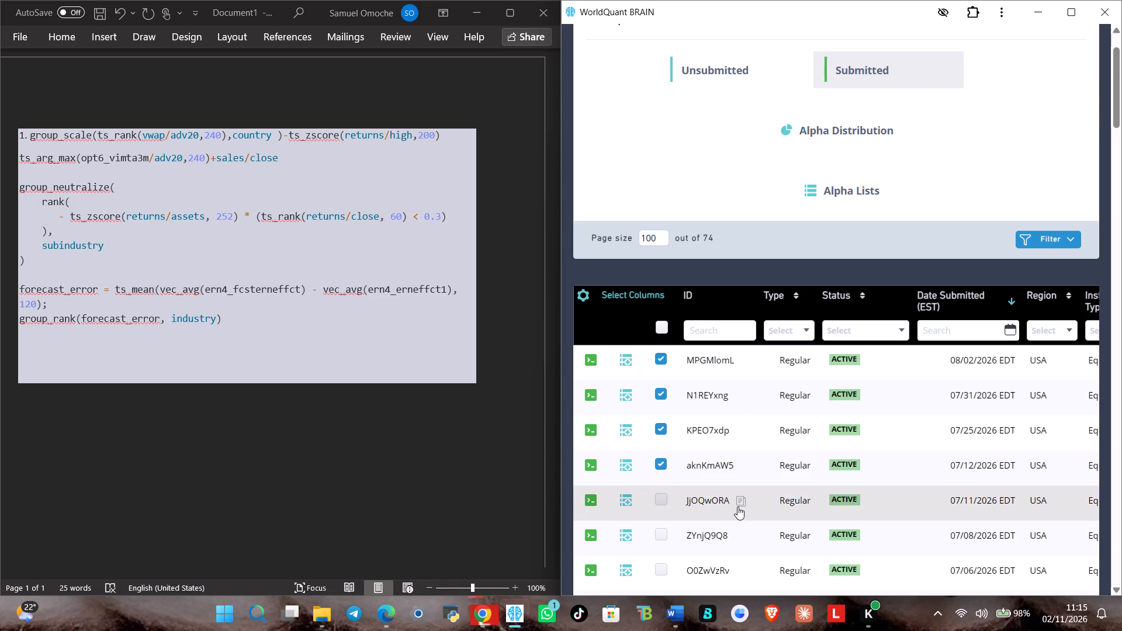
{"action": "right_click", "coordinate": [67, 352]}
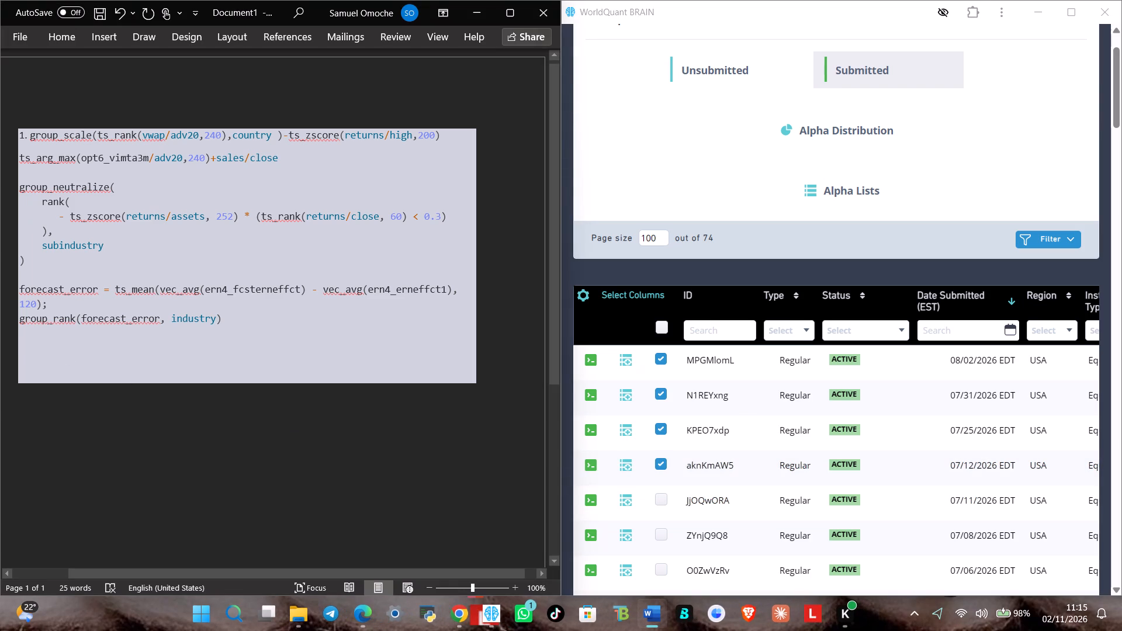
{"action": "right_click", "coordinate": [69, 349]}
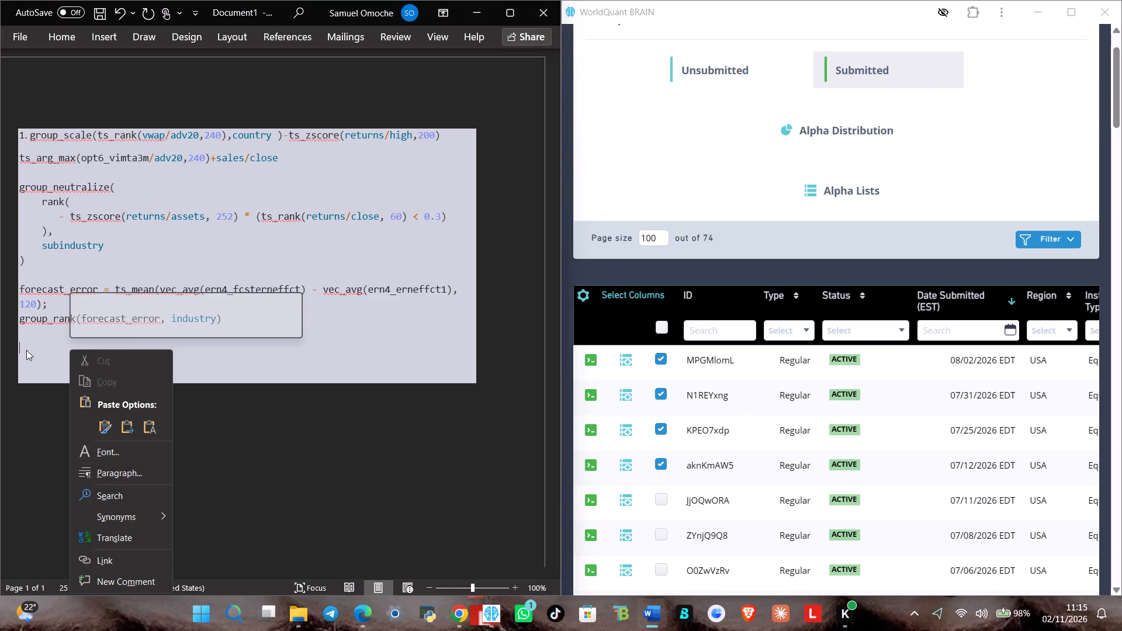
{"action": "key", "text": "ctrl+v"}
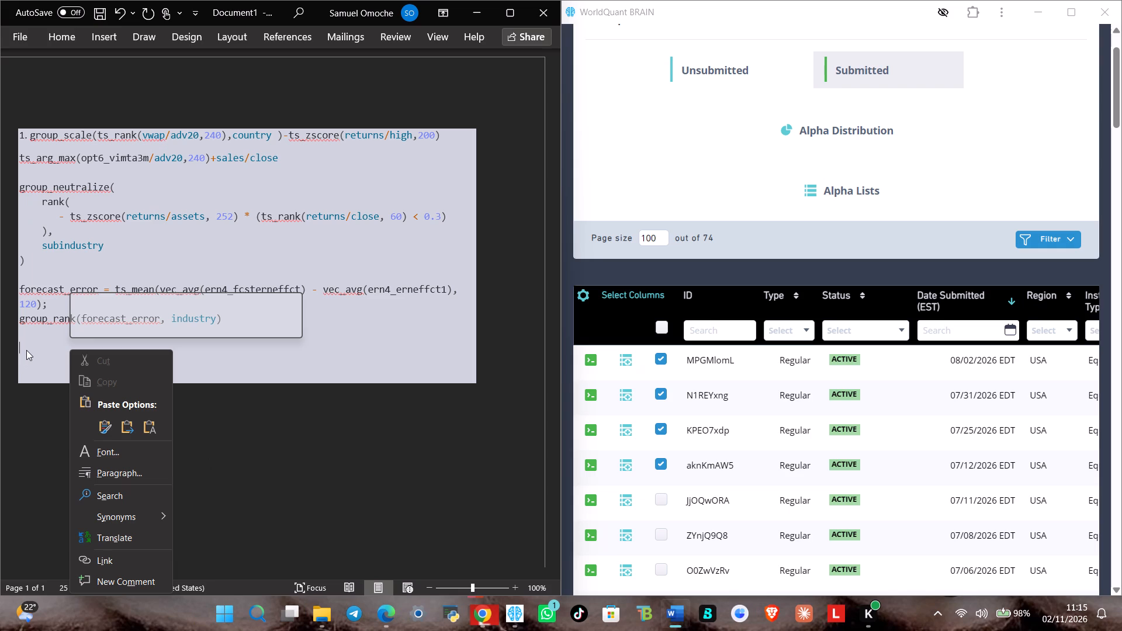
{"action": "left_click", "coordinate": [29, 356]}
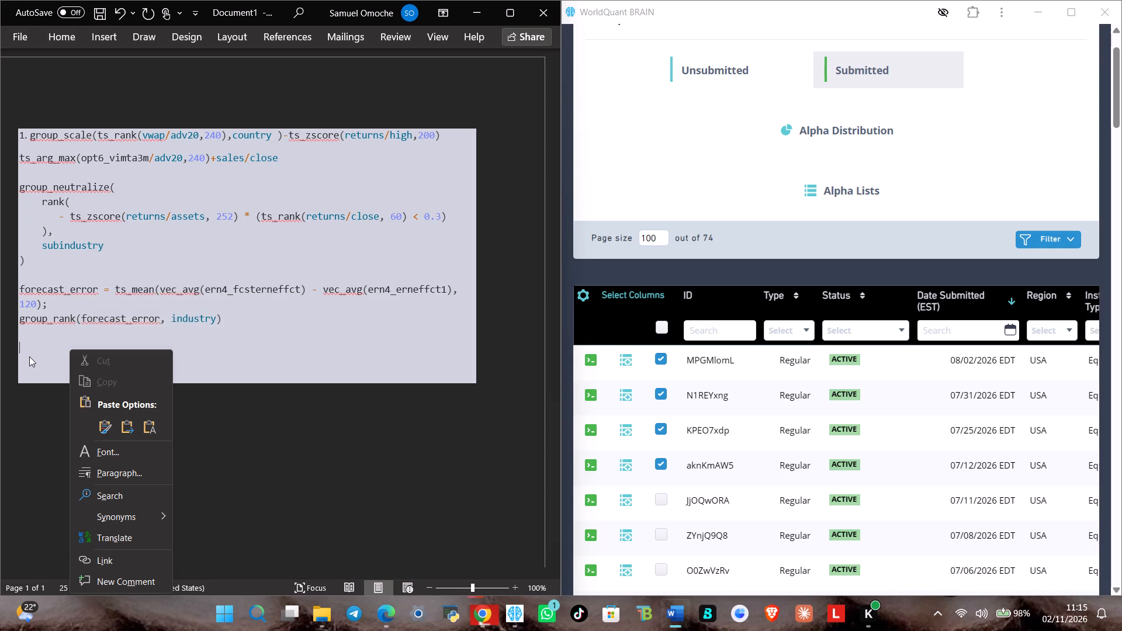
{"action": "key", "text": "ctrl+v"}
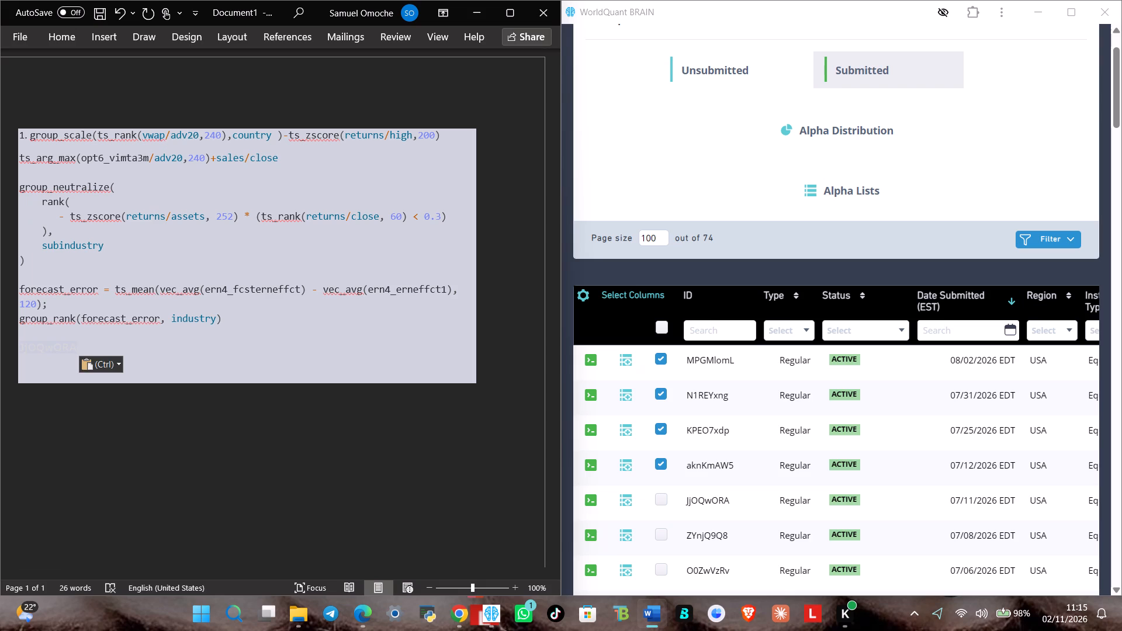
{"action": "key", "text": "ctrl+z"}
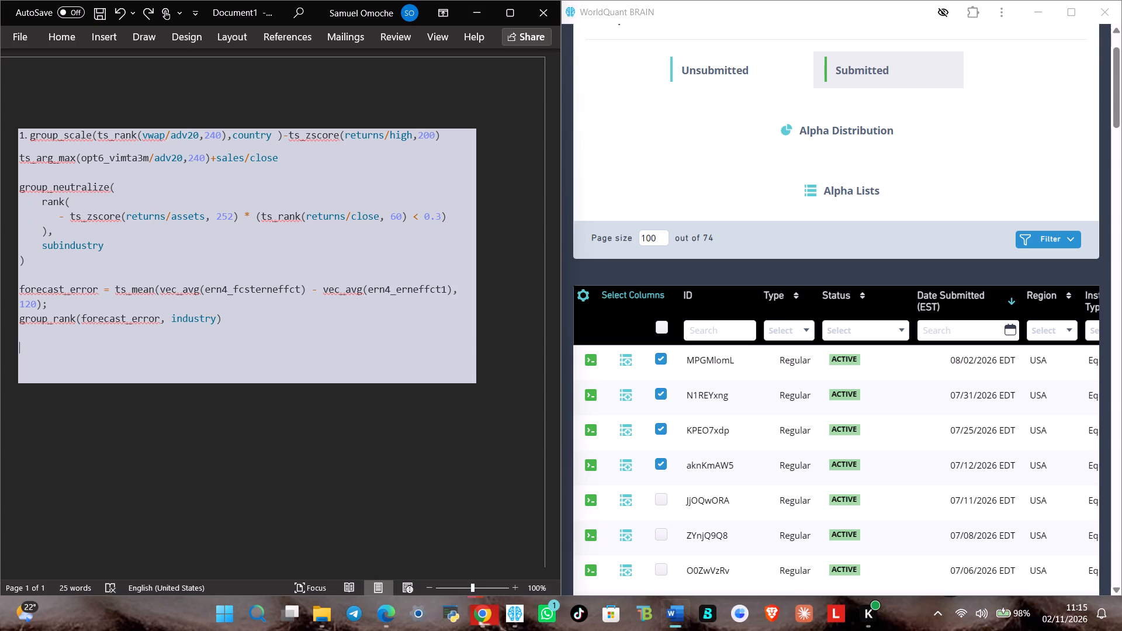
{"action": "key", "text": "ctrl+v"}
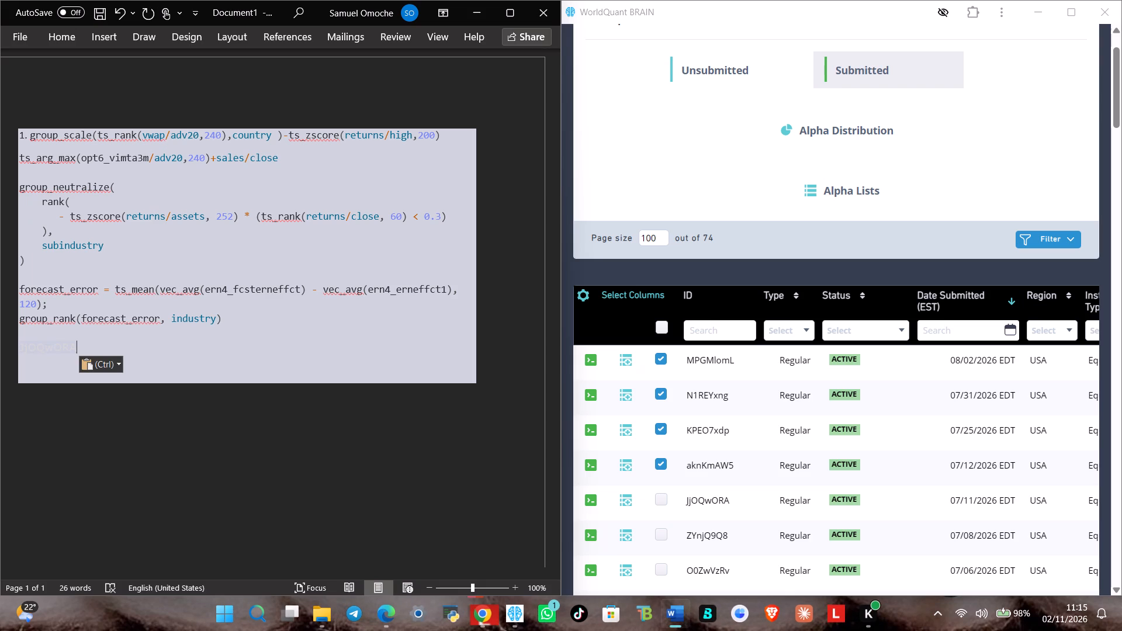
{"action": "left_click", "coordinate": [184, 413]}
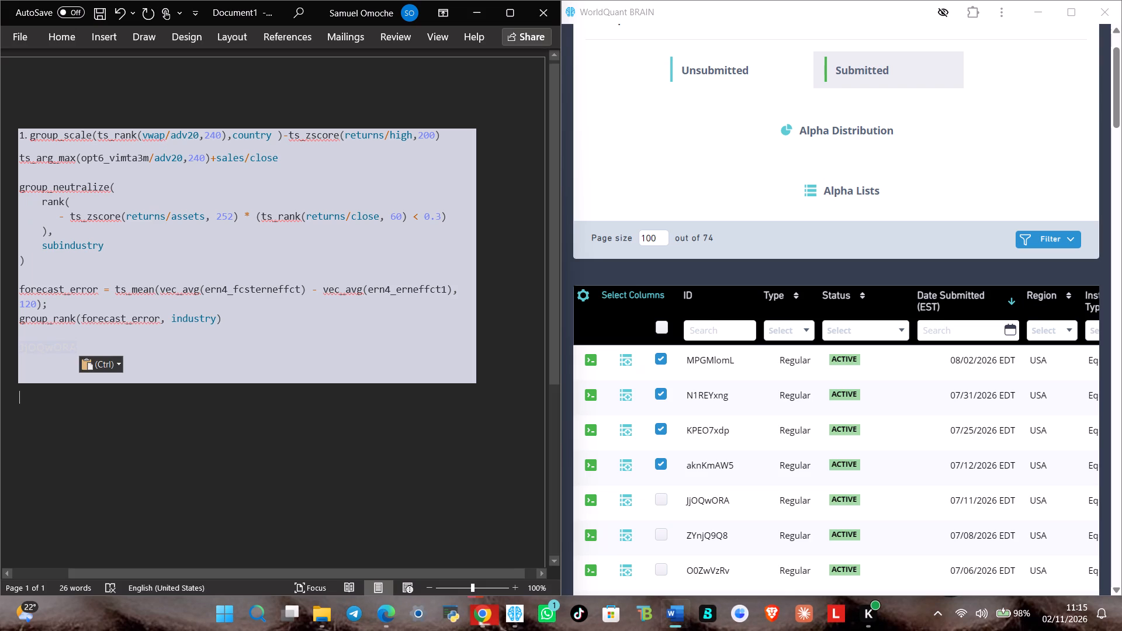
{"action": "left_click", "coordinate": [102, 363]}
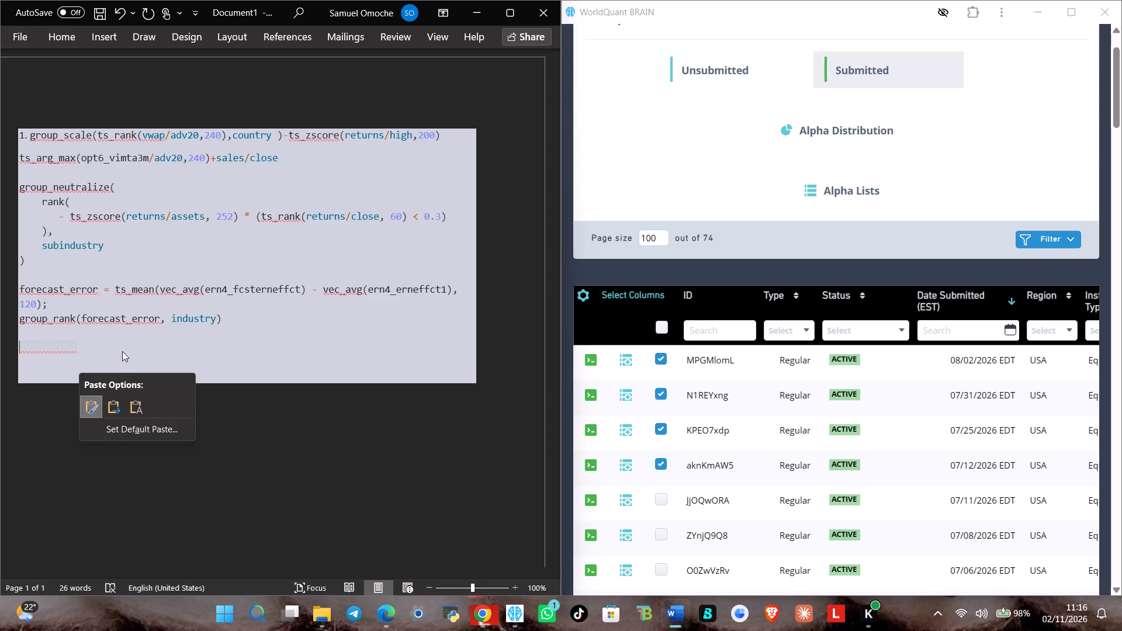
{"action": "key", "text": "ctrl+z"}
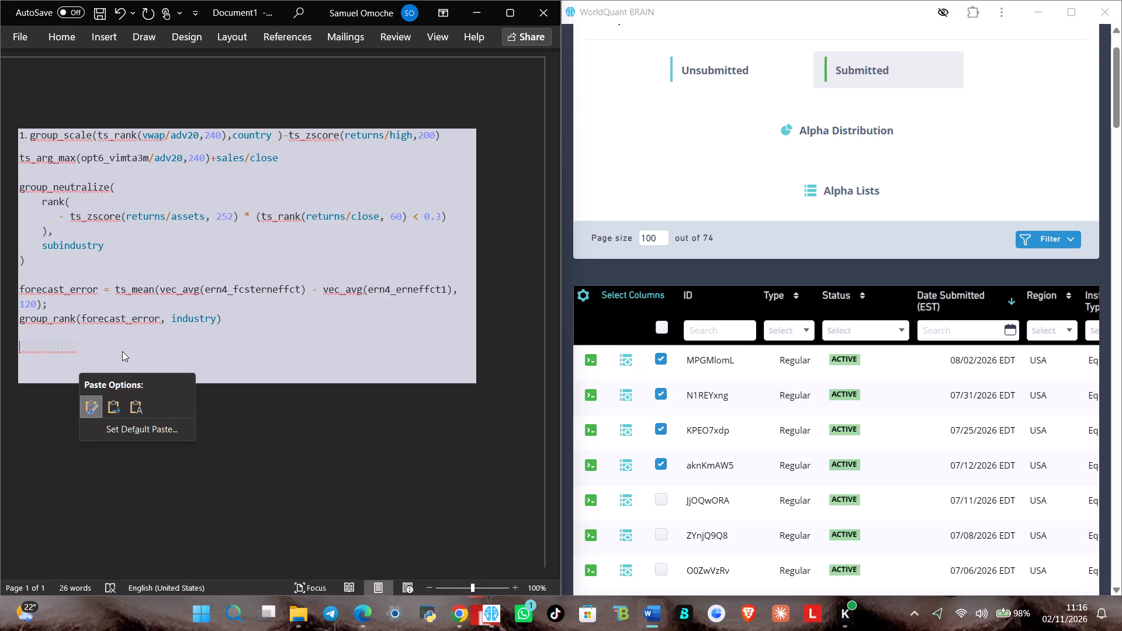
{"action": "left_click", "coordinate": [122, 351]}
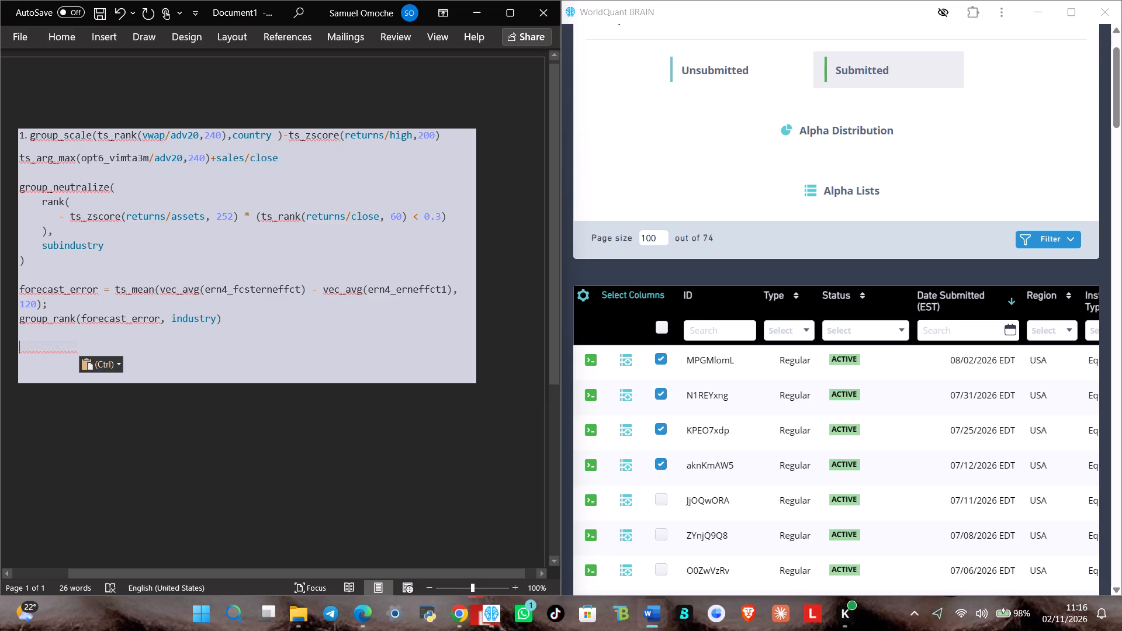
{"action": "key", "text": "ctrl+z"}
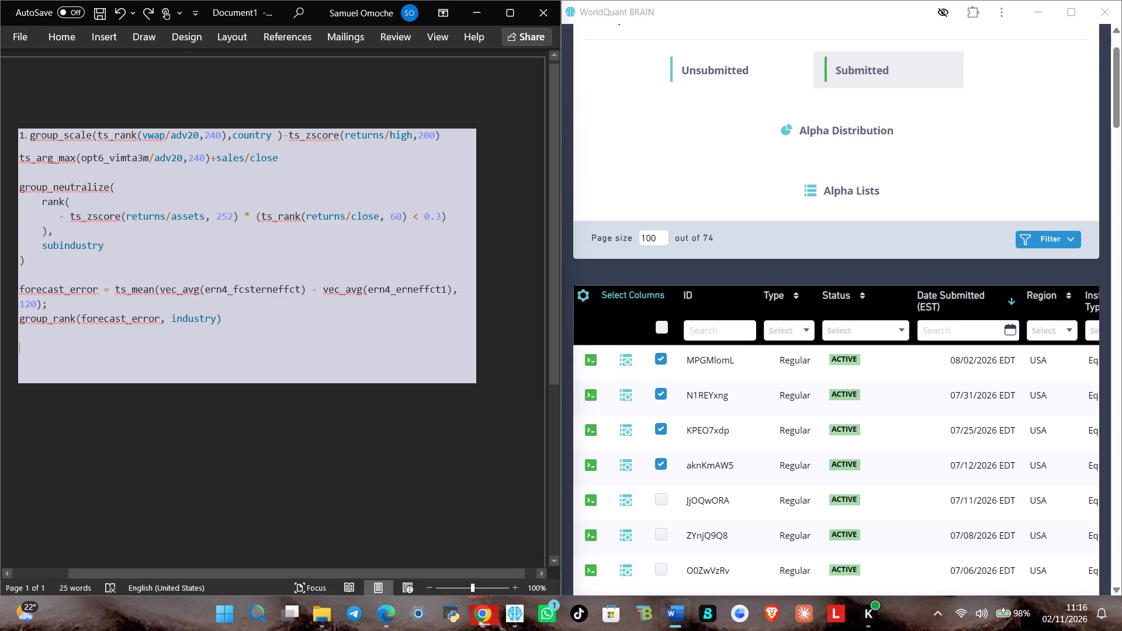
Copy the full code of submitted alpha JjOQwORA into the Word document below the group_rank expression, leaving a blank line between them.
{"action": "left_click", "coordinate": [780, 511]}
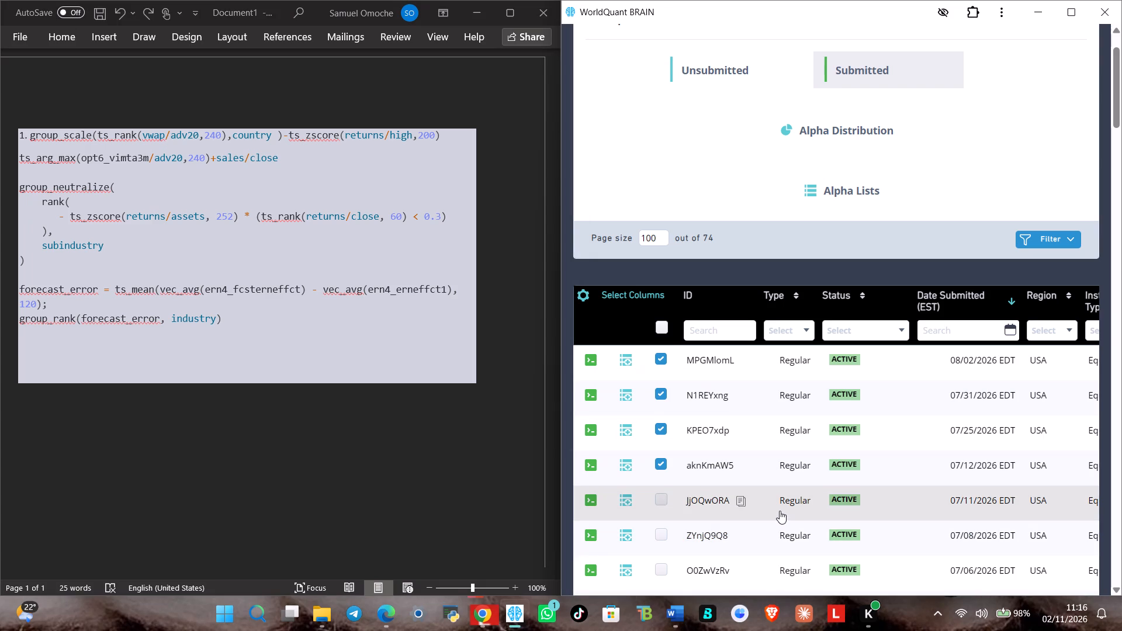
{"action": "left_click", "coordinate": [979, 193]}
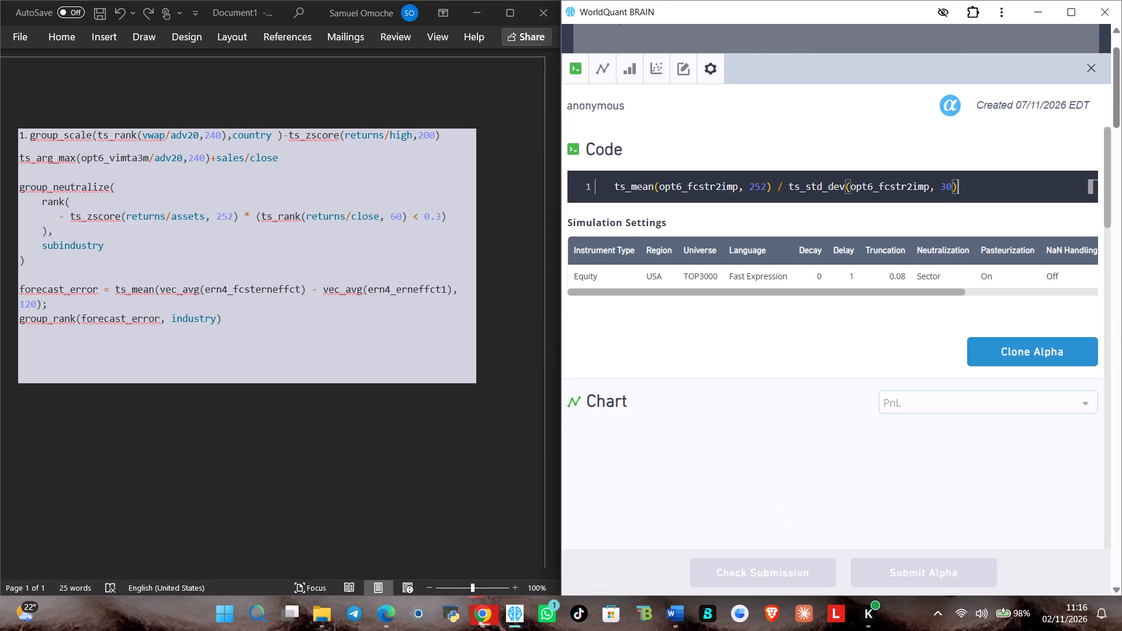
{"action": "key", "text": "ctrl+a"}
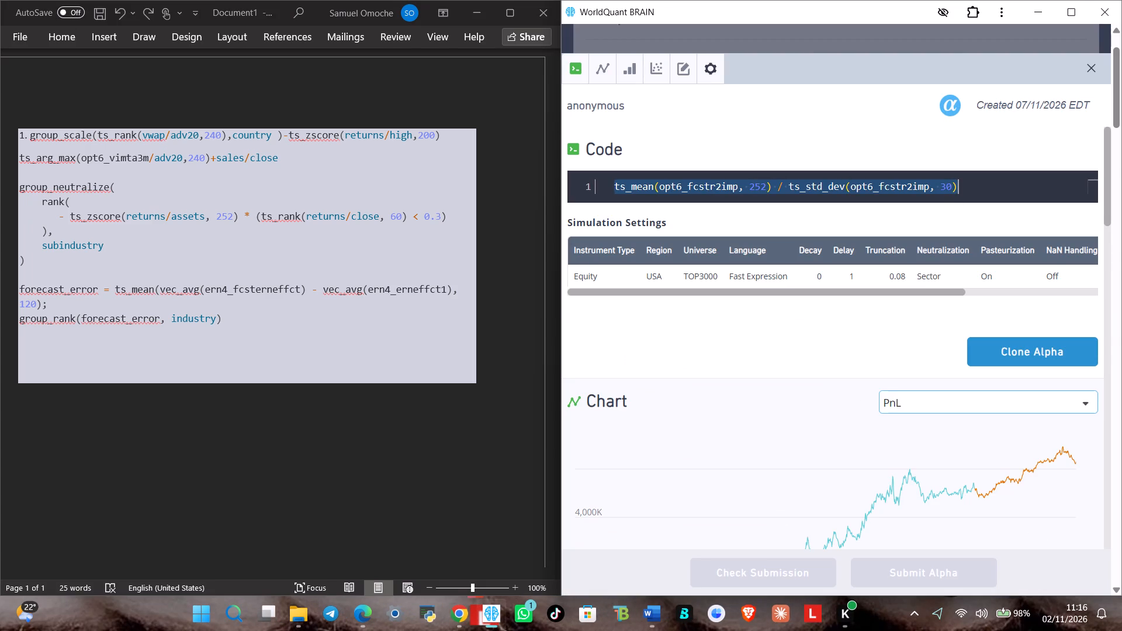
{"action": "key", "text": "ctrl+c"}
{"action": "left_click", "coordinate": [68, 330]}
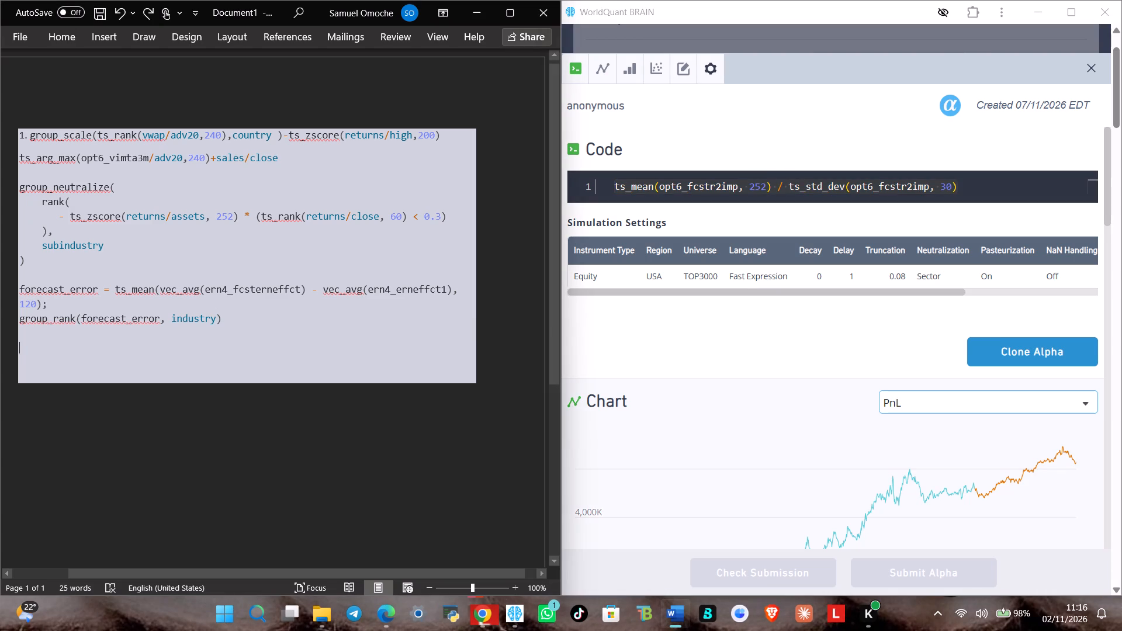
{"action": "key", "text": "ctrl+v"}
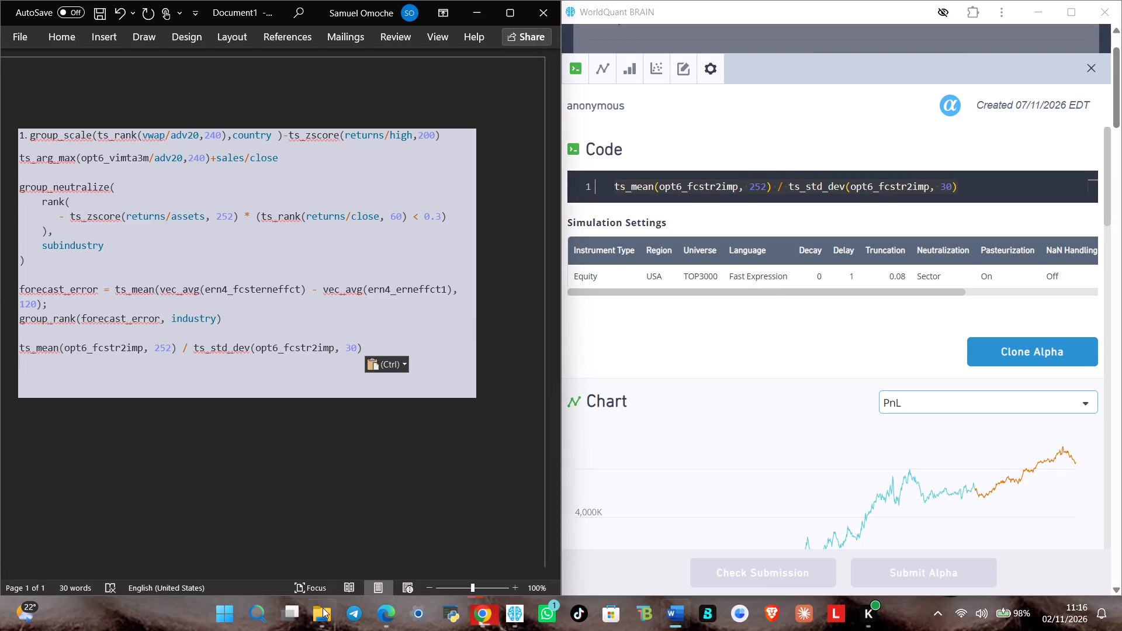
Switch to Microsoft Edge, open the next BRAIN tutorial module, Settings, and read its explanations of the simulation settings down to the task.
{"action": "left_click", "coordinate": [357, 612]}
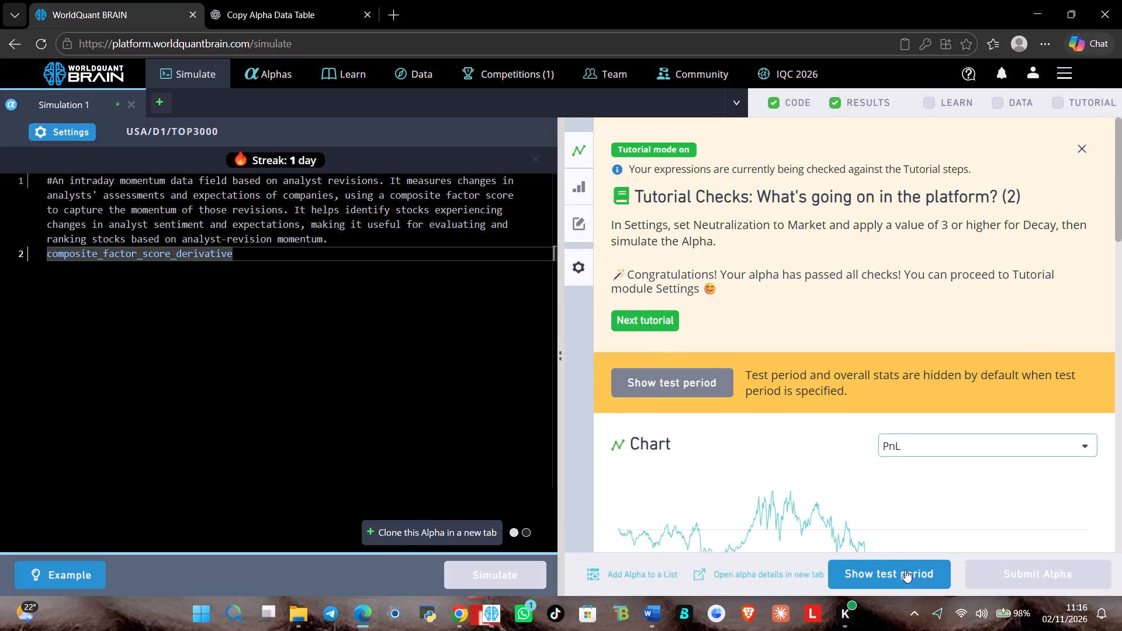
{"action": "left_click", "coordinate": [629, 312]}
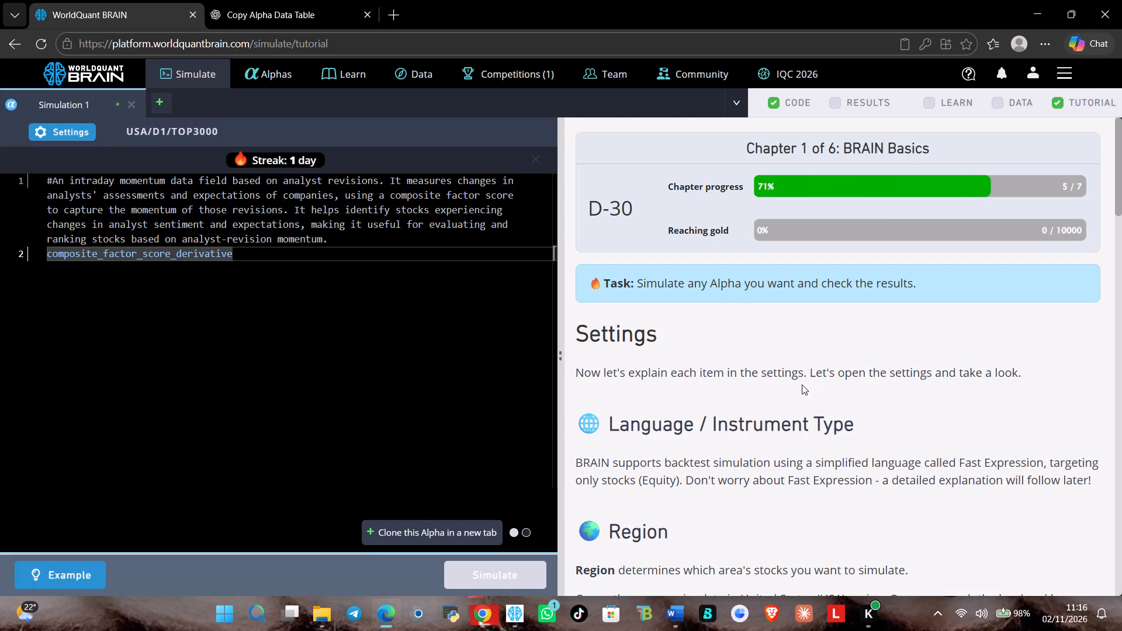
{"action": "scroll", "coordinate": [795, 405], "scroll_direction": "down", "scroll_amount": 3}
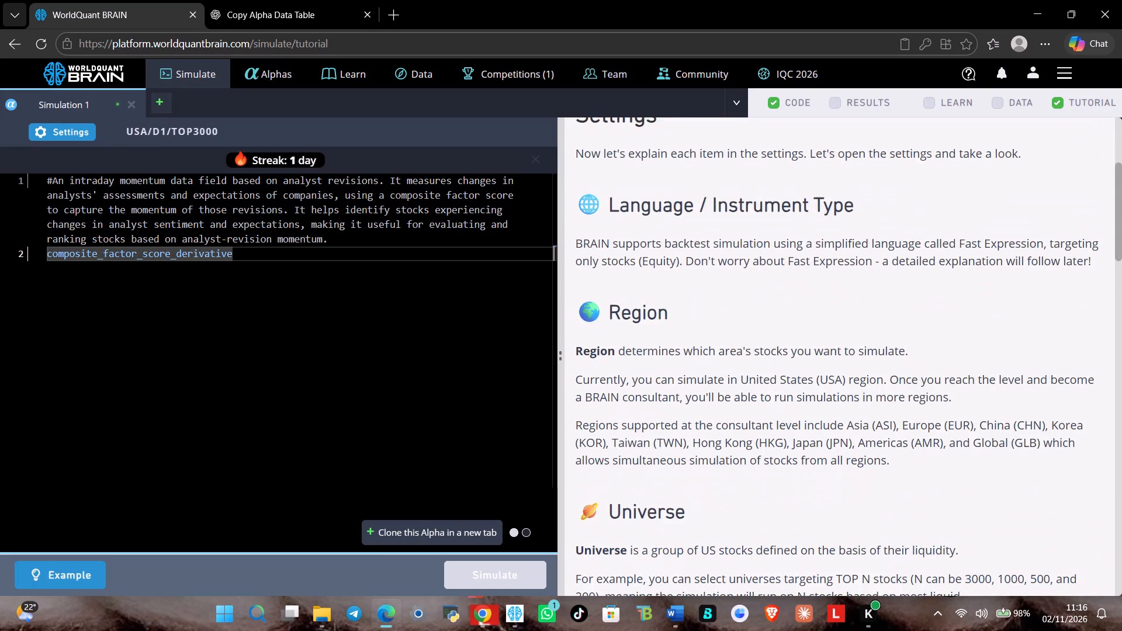
{"action": "scroll", "coordinate": [753, 446], "scroll_direction": "down", "scroll_amount": 2}
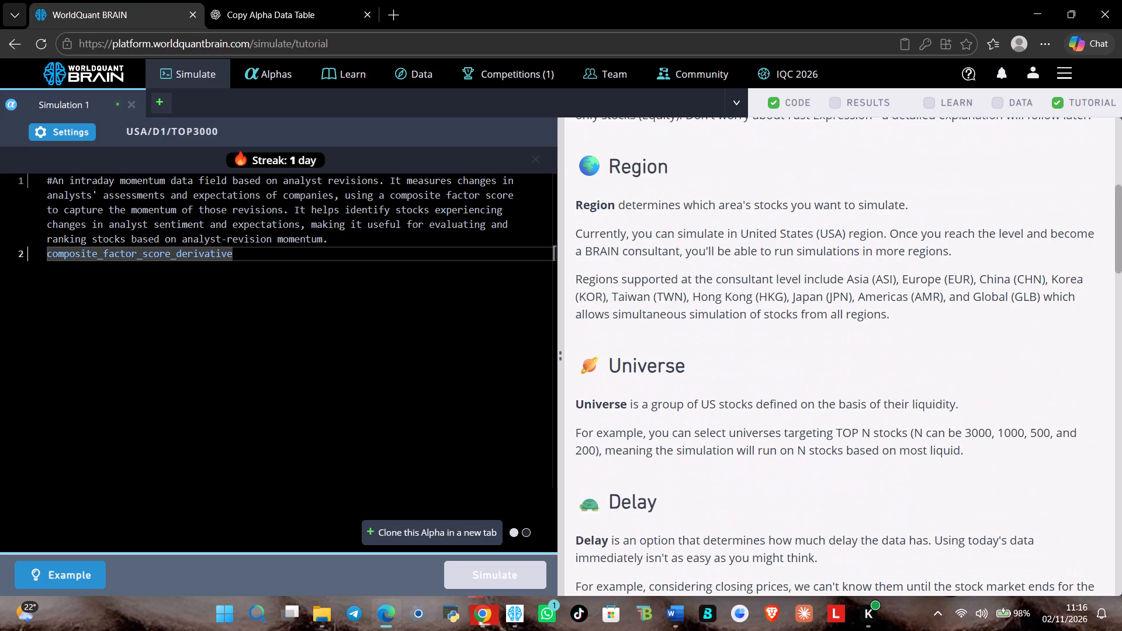
{"action": "scroll", "coordinate": [749, 450], "scroll_direction": "up", "scroll_amount": 4}
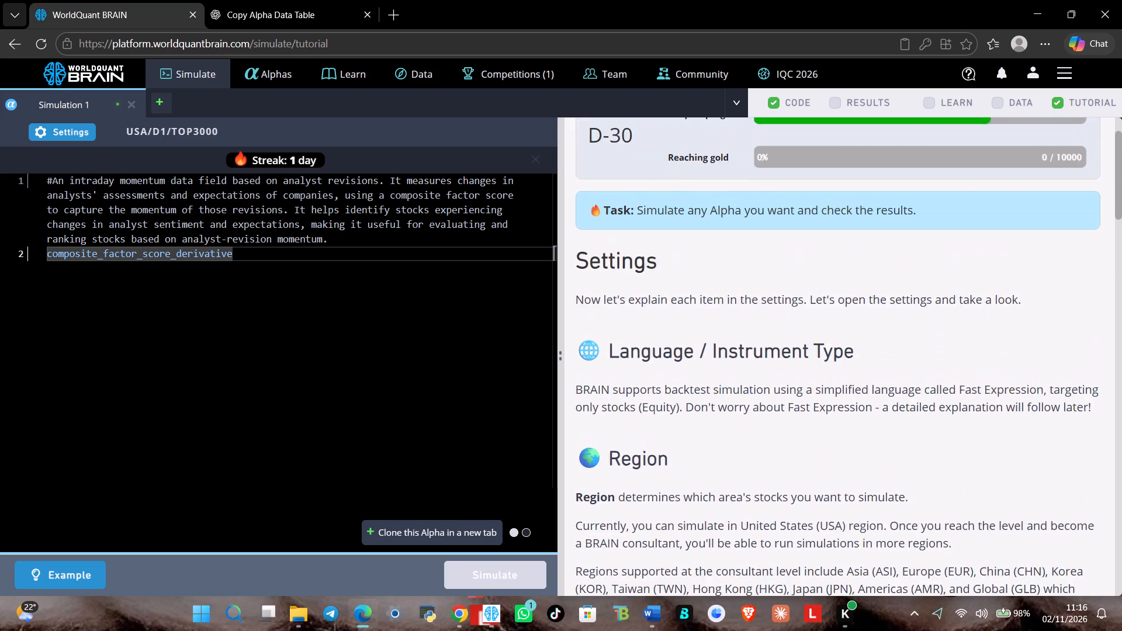
{"action": "scroll", "coordinate": [747, 449], "scroll_direction": "up", "scroll_amount": 1}
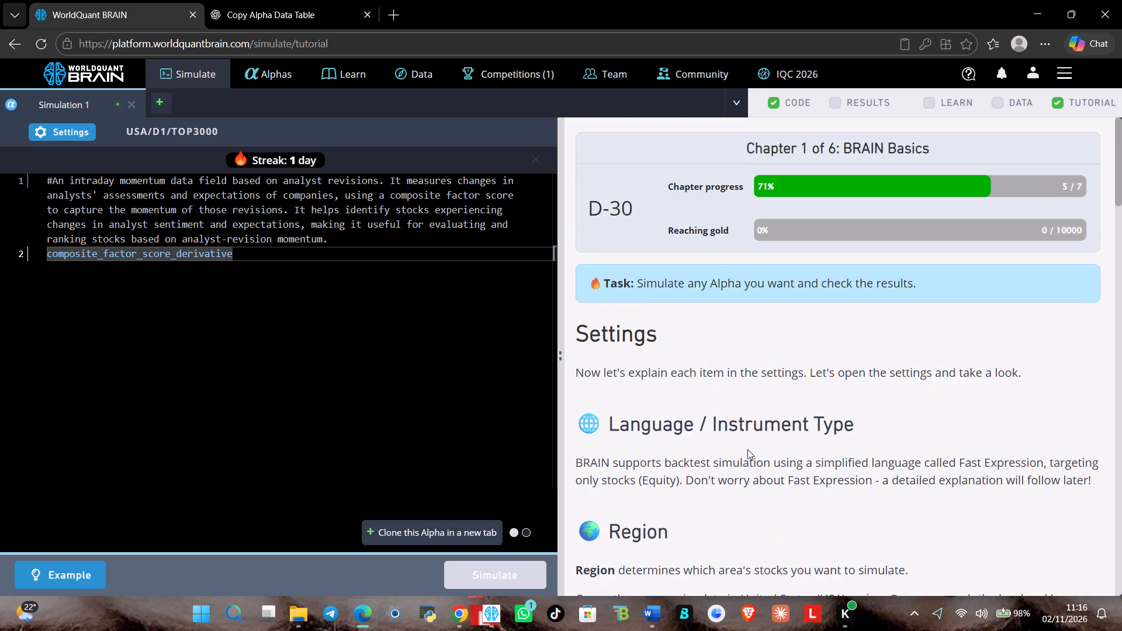
{"action": "scroll", "coordinate": [743, 449], "scroll_direction": "down", "scroll_amount": 1}
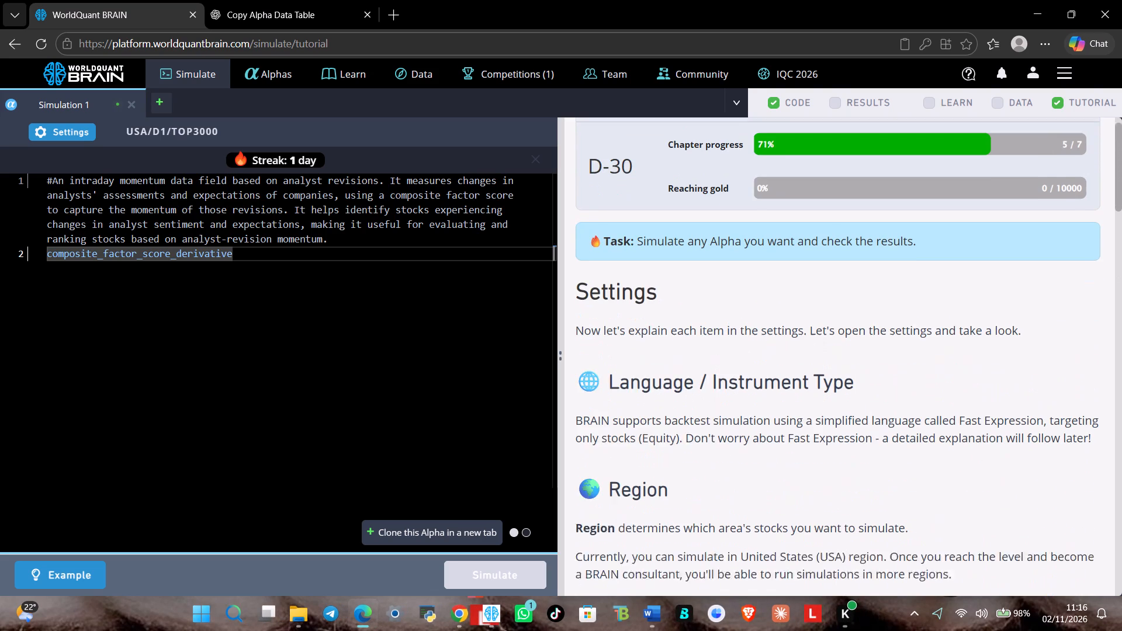
{"action": "scroll", "coordinate": [742, 449], "scroll_direction": "down", "scroll_amount": 10}
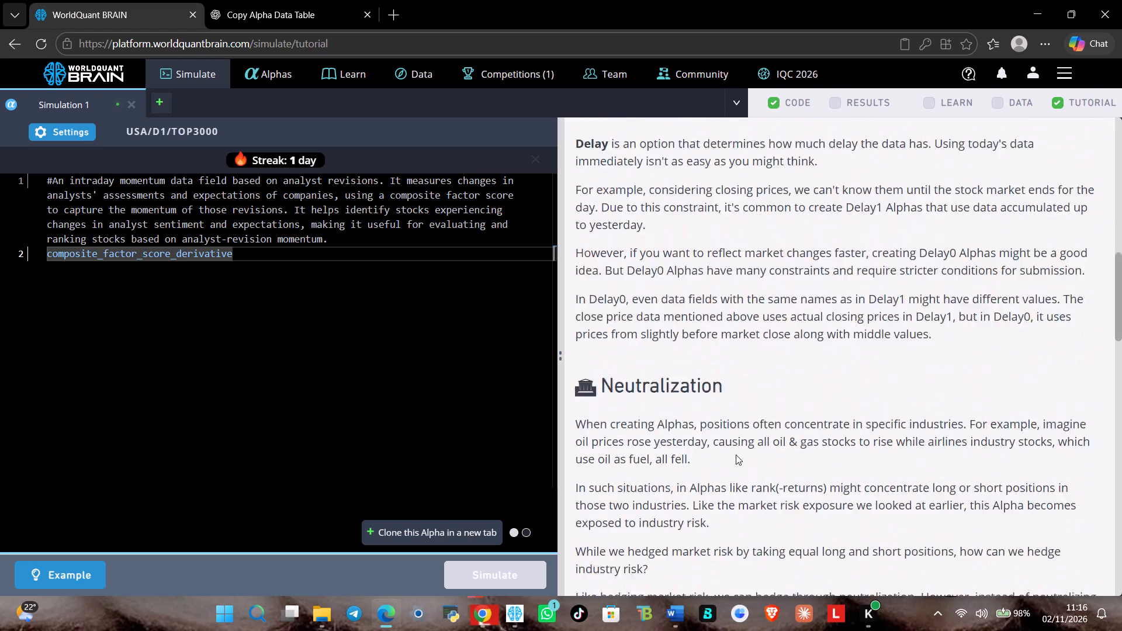
{"action": "scroll", "coordinate": [736, 455], "scroll_direction": "down", "scroll_amount": 10}
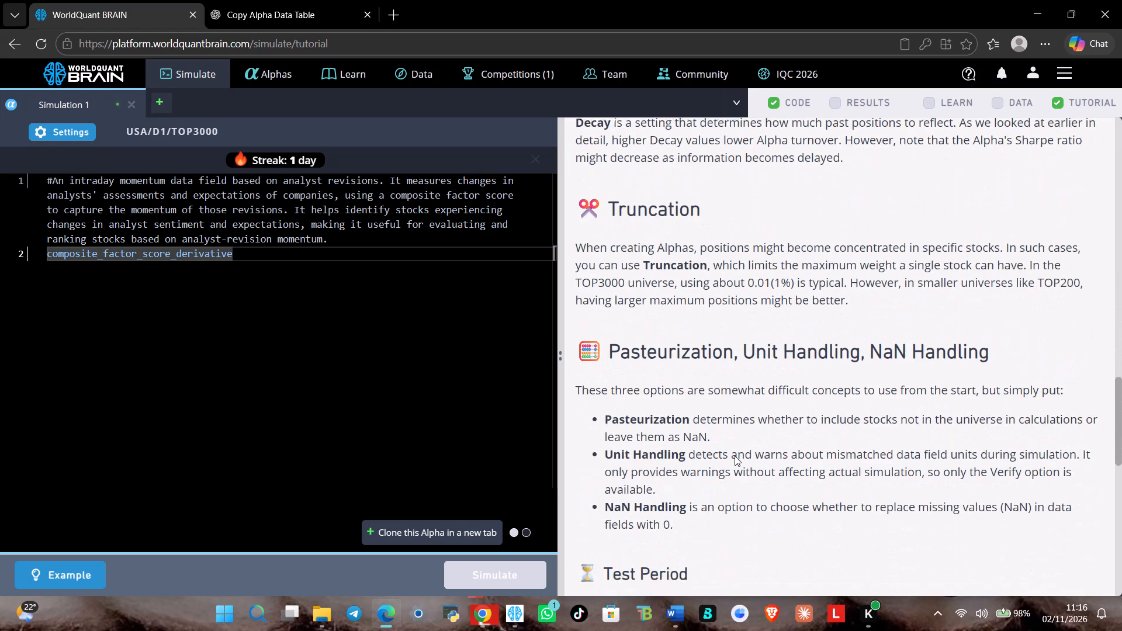
{"action": "scroll", "coordinate": [735, 456], "scroll_direction": "down", "scroll_amount": 6}
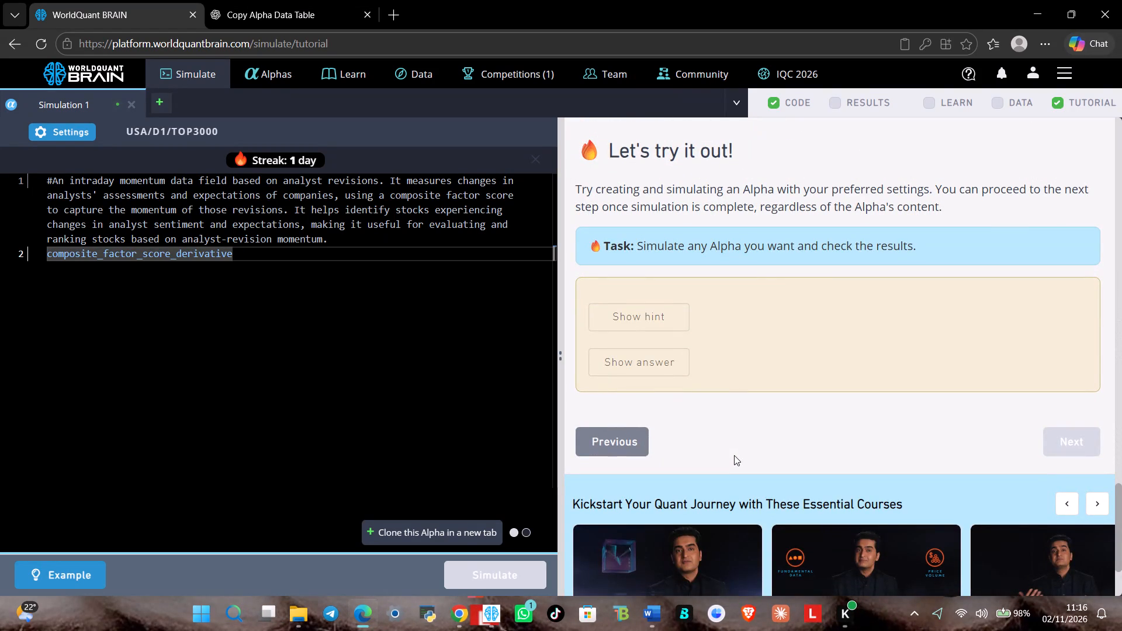
{"action": "scroll", "coordinate": [723, 448], "scroll_direction": "up", "scroll_amount": 7}
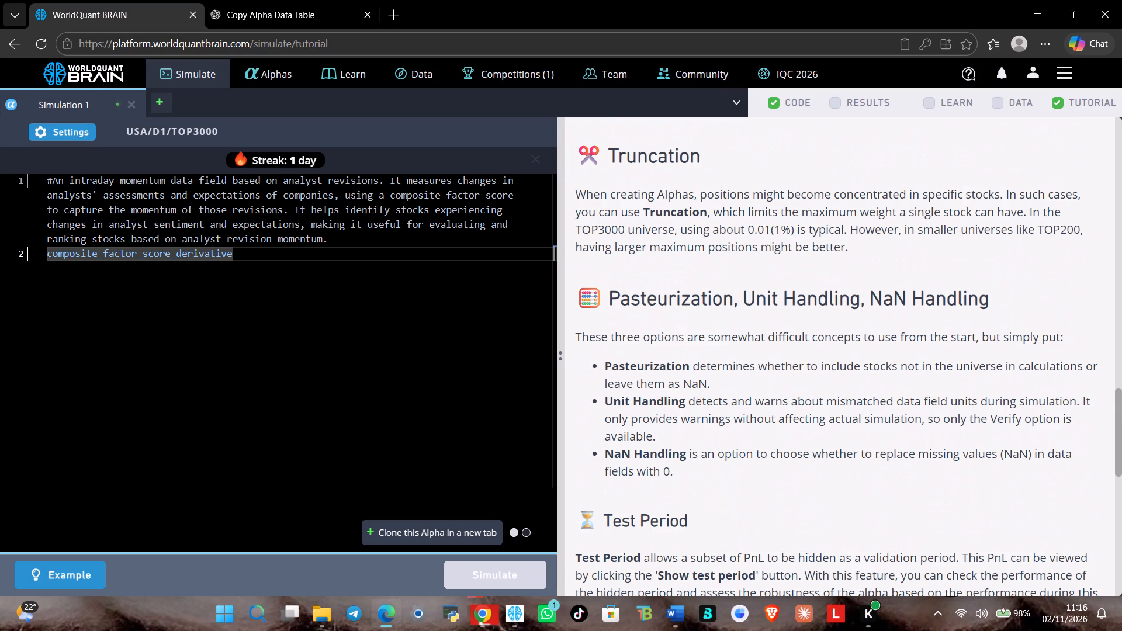
{"action": "scroll", "coordinate": [721, 448], "scroll_direction": "down", "scroll_amount": 5}
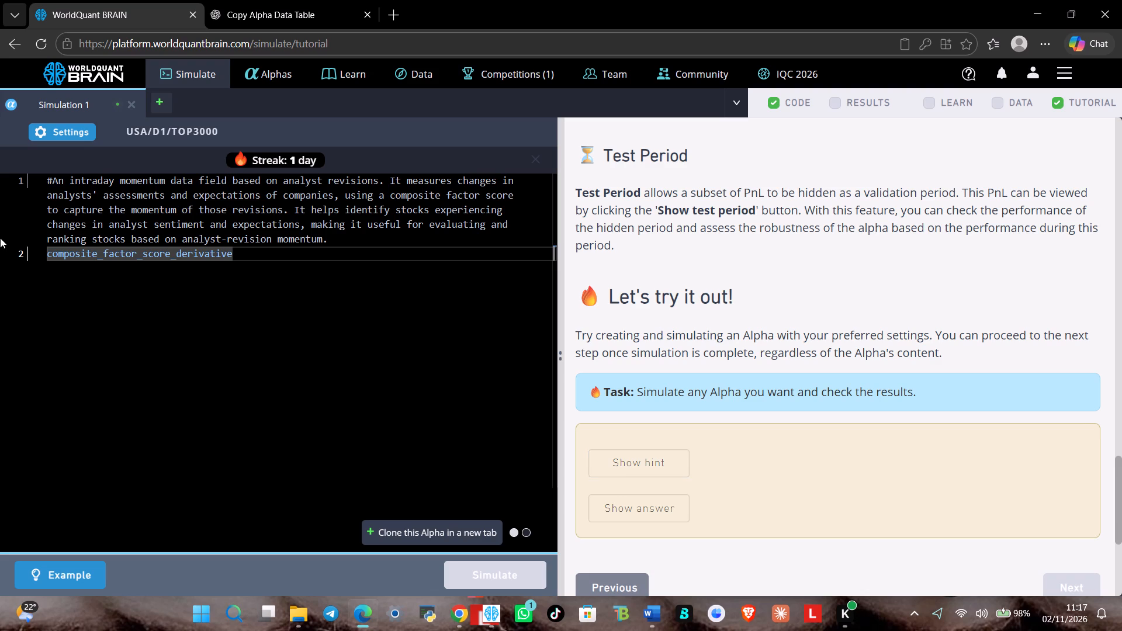
Apply simulation settings for Simulation 1: neutralization Industry, decay 7, universe TOP2000, truncation 0.05, NaN handling On and pasteurization Off.
{"action": "left_click", "coordinate": [231, 255]}
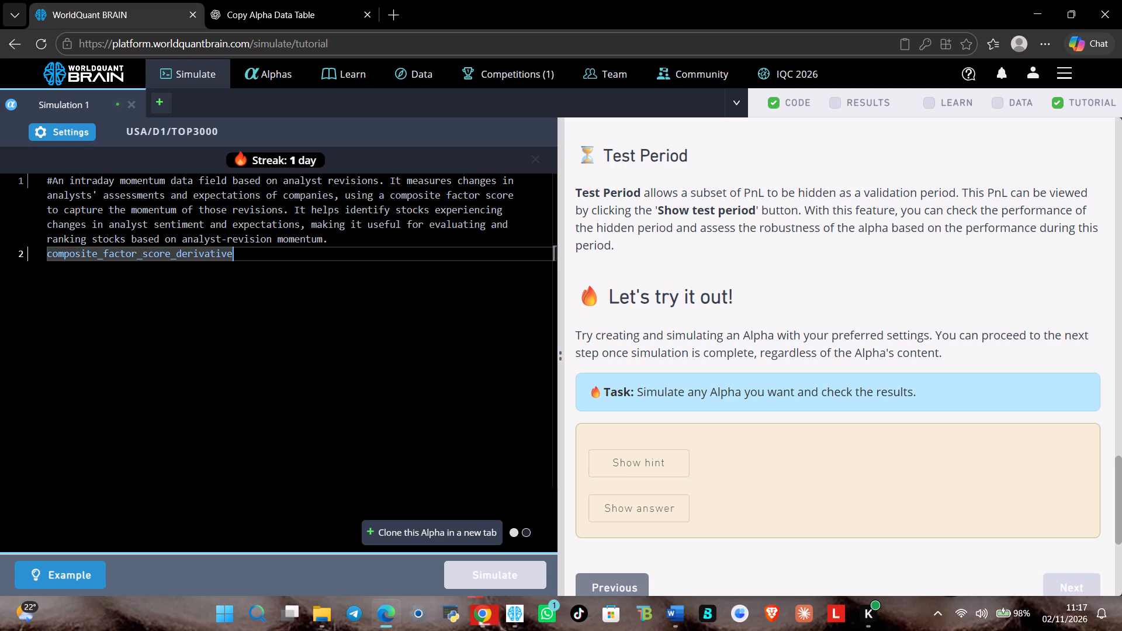
{"action": "left_click", "coordinate": [77, 133]}
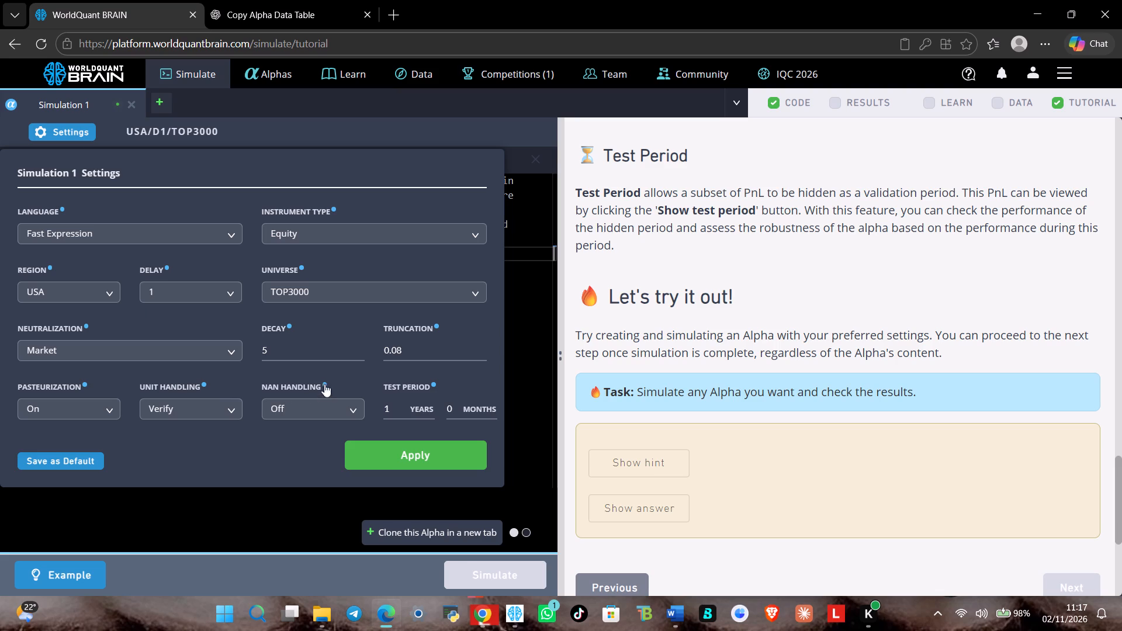
{"action": "left_click", "coordinate": [228, 350]}
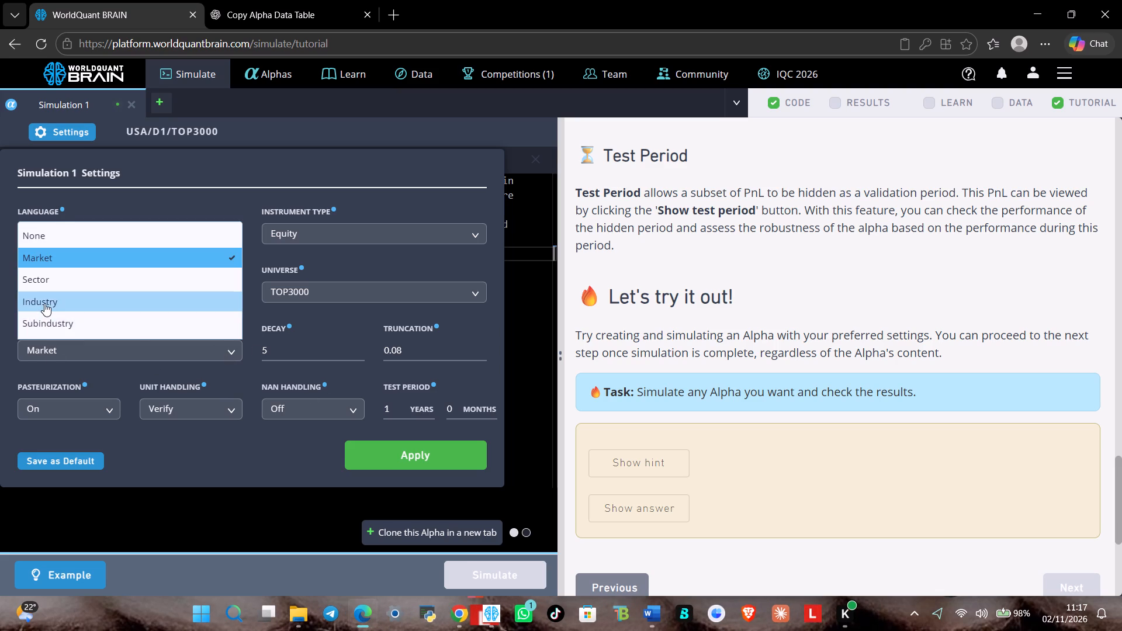
{"action": "left_click", "coordinate": [44, 303]}
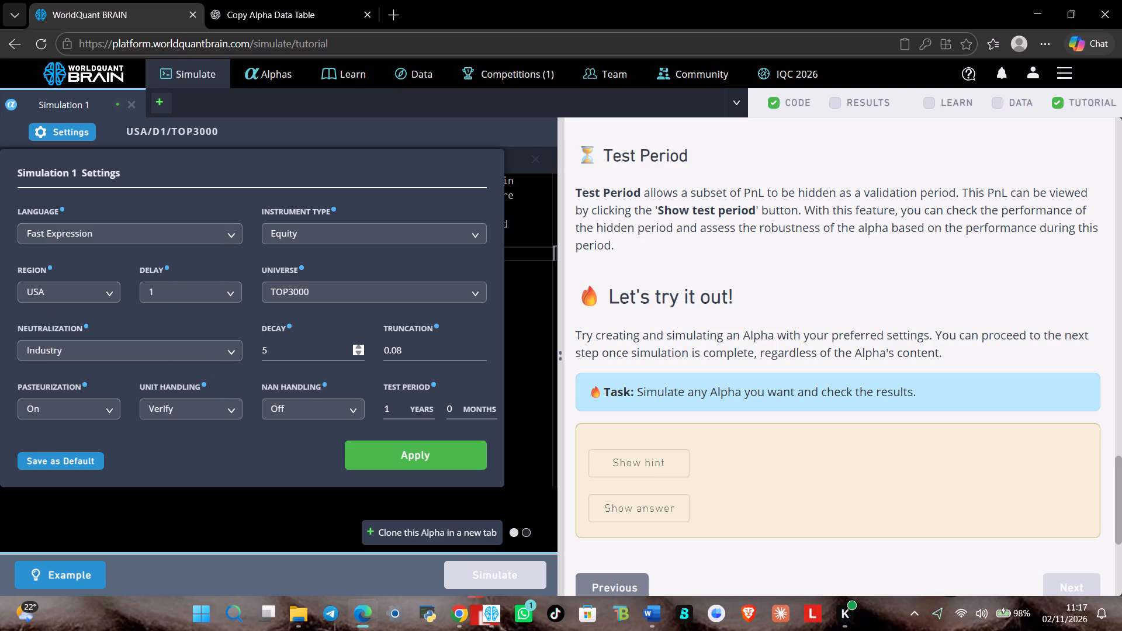
{"action": "double_click", "coordinate": [357, 346]}
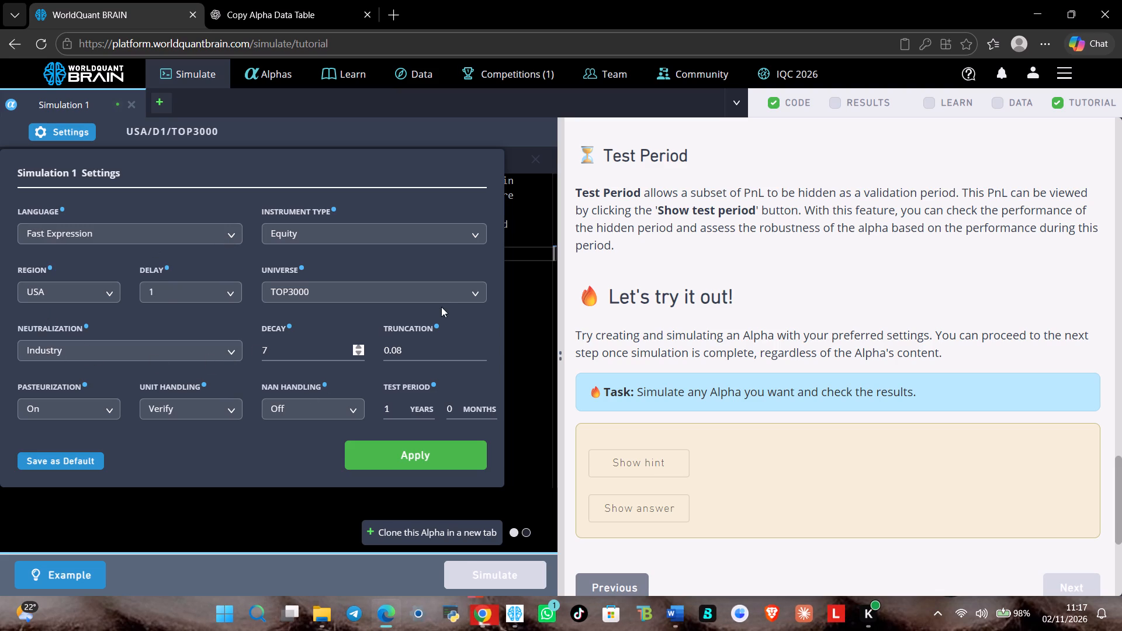
{"action": "left_click", "coordinate": [439, 291]}
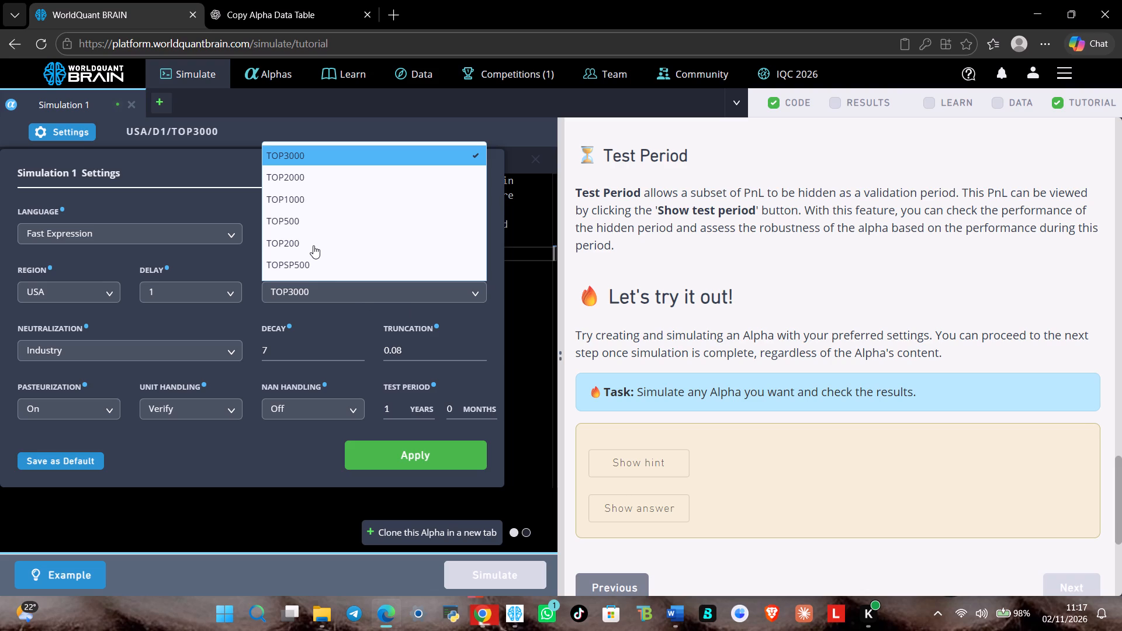
{"action": "left_click", "coordinate": [296, 179]}
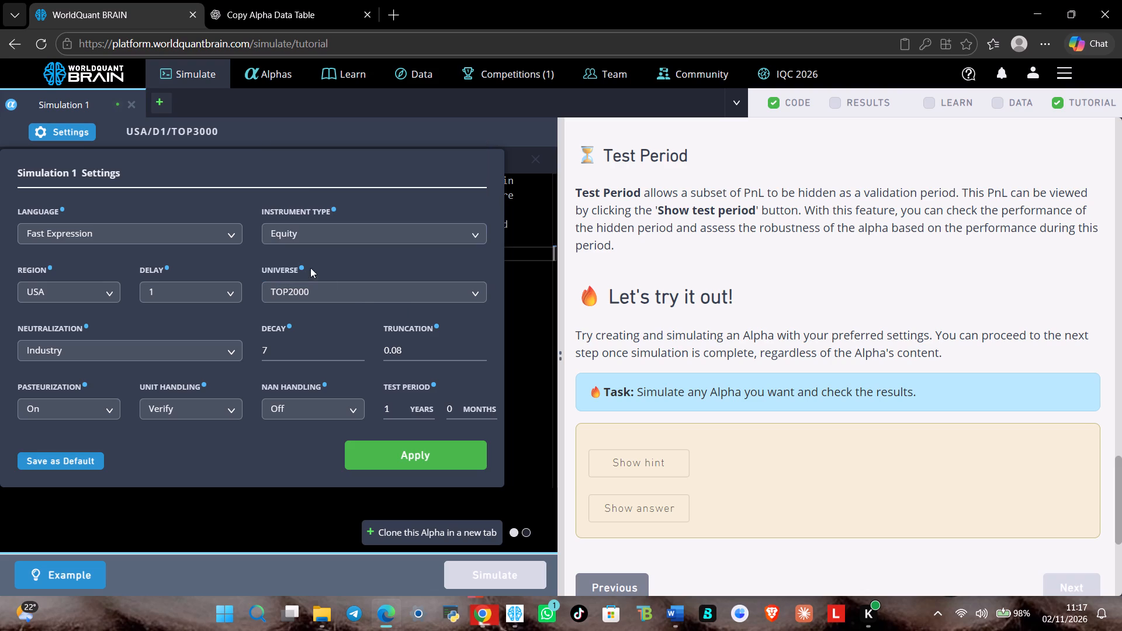
{"action": "double_click", "coordinate": [481, 352]}
{"action": "left_click", "coordinate": [480, 352]}
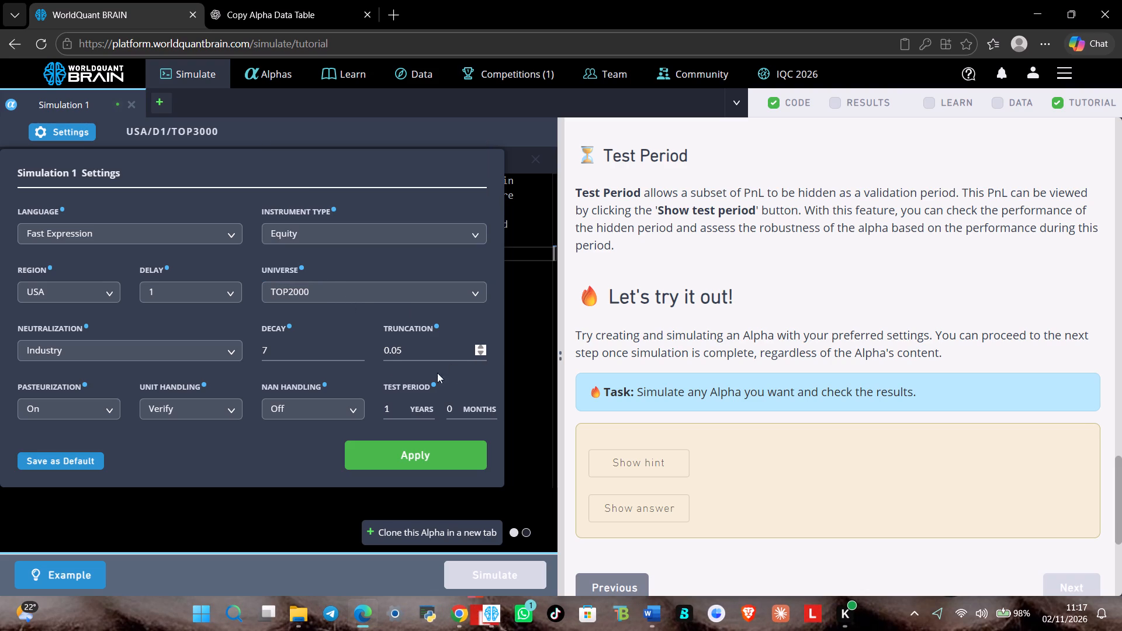
{"action": "left_click", "coordinate": [318, 294]}
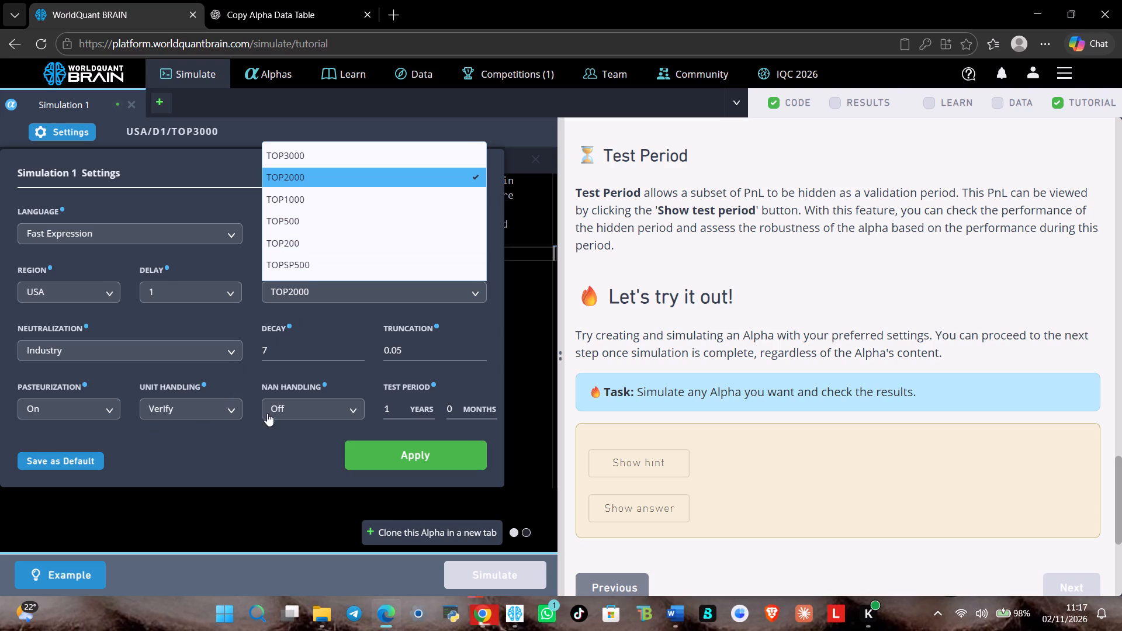
{"action": "left_click", "coordinate": [352, 408]}
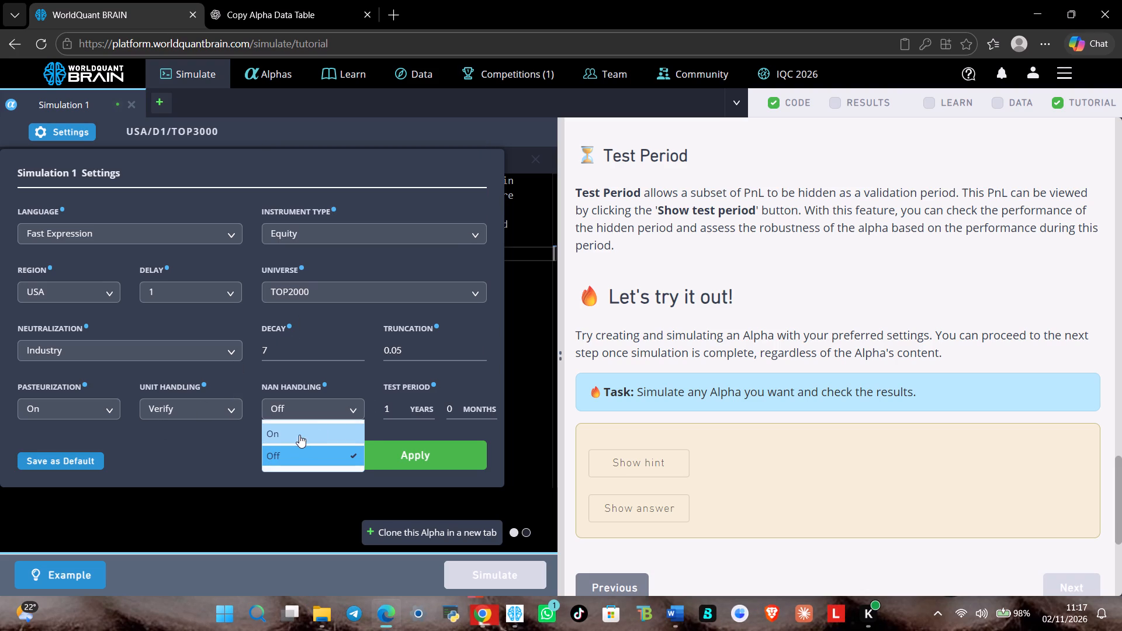
{"action": "left_click", "coordinate": [299, 432]}
{"action": "left_click", "coordinate": [103, 407]}
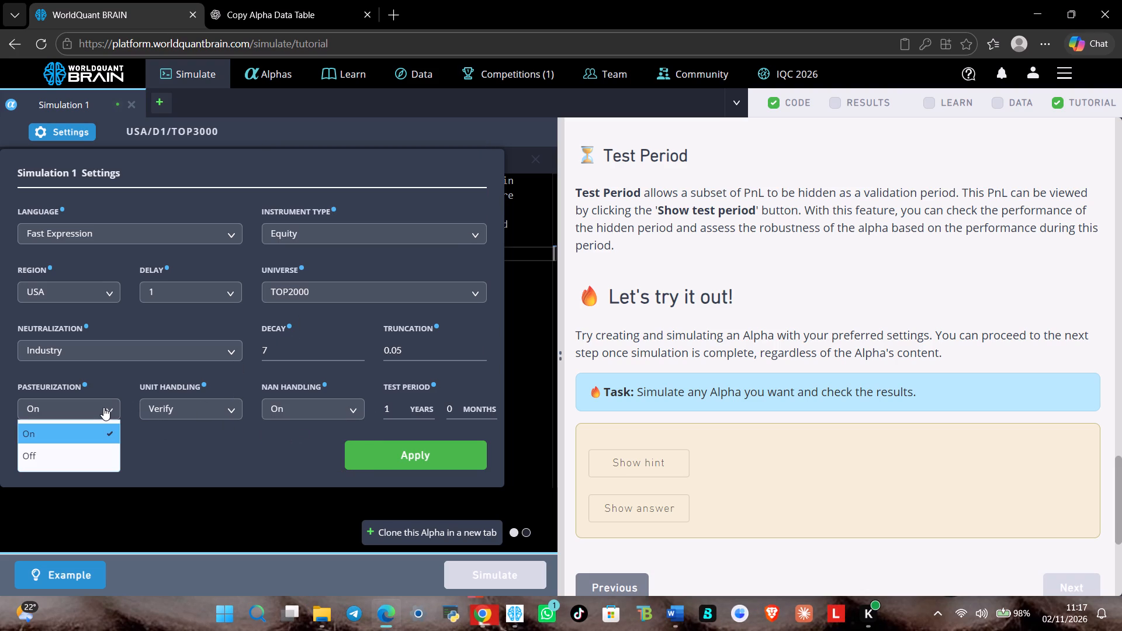
{"action": "left_click", "coordinate": [79, 448]}
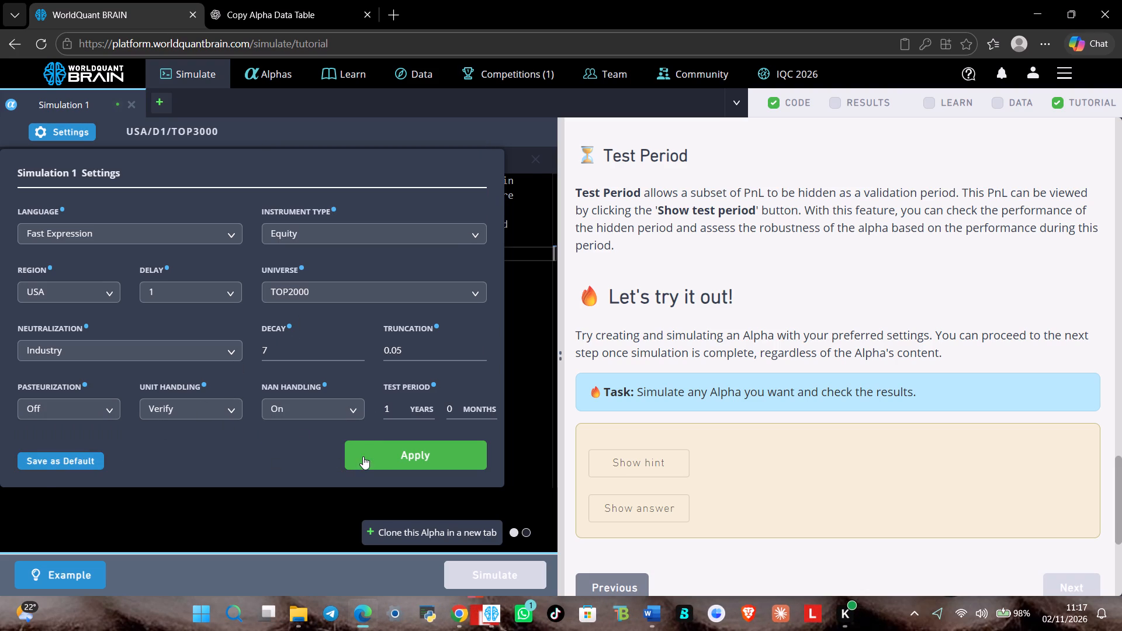
{"action": "left_click", "coordinate": [363, 456]}
Simulate the composite_factor_score_derivative alpha with the applied settings.
{"action": "left_click", "coordinate": [459, 563]}
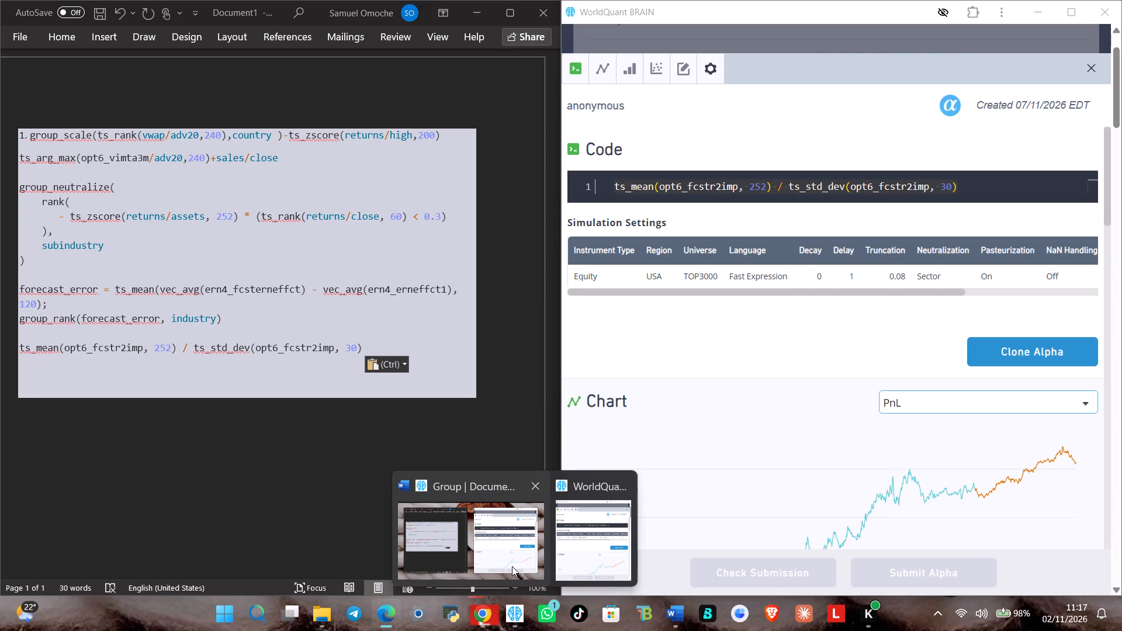
Switch back to the paired Word and Chrome windows, close the alpha's details and mark alpha JjOQwORA as selected in the submitted list.
{"action": "left_click", "coordinate": [512, 566]}
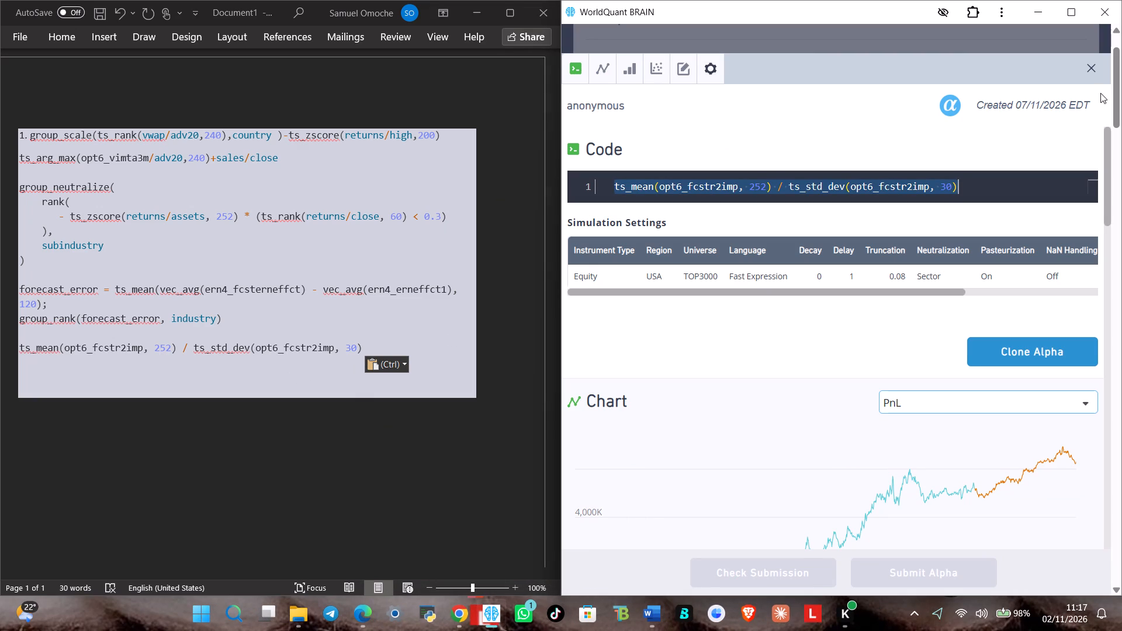
{"action": "left_click", "coordinate": [1088, 64]}
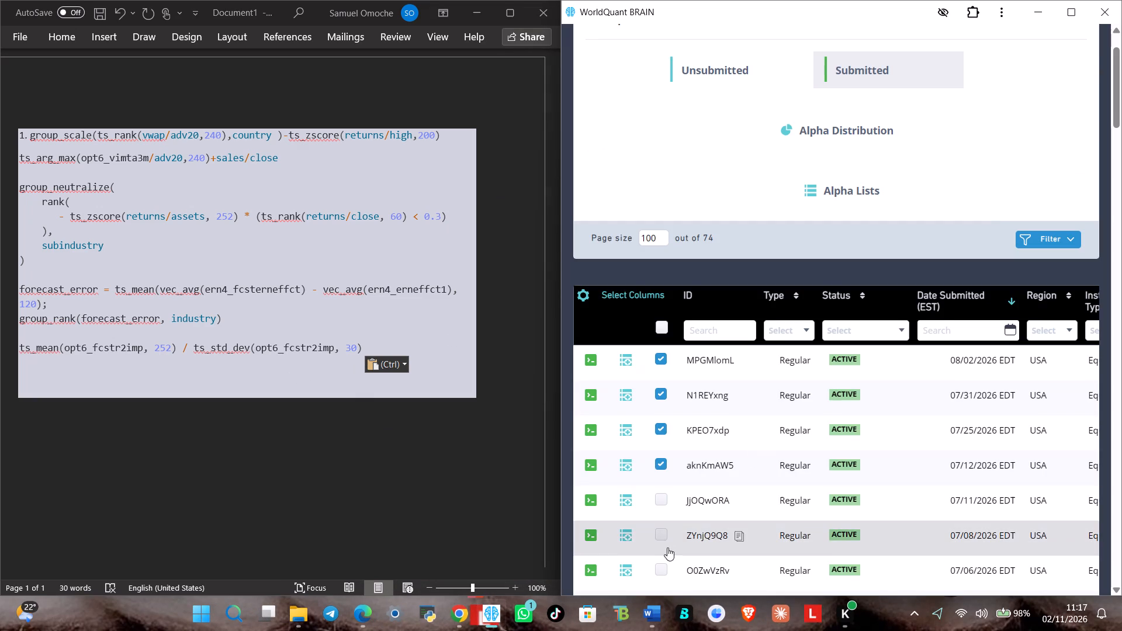
{"action": "left_click", "coordinate": [661, 505]}
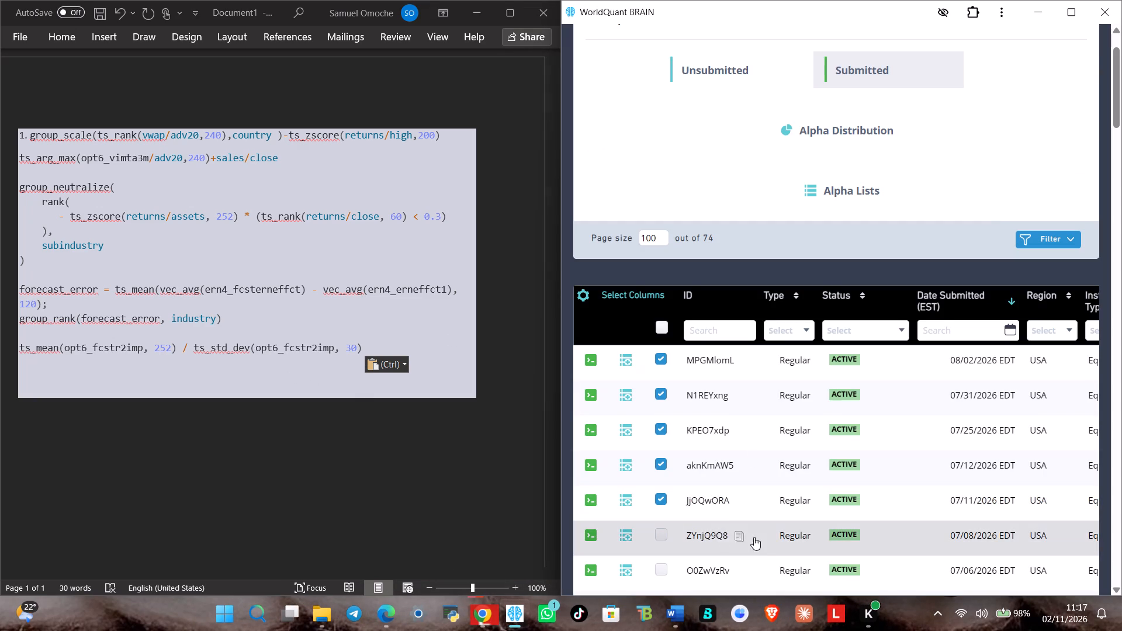
Copy the full code of submitted alpha ZYnjQ9Q8 into the Word document below the ts_mean expression, leaving a blank line between them.
{"action": "left_click", "coordinate": [790, 539]}
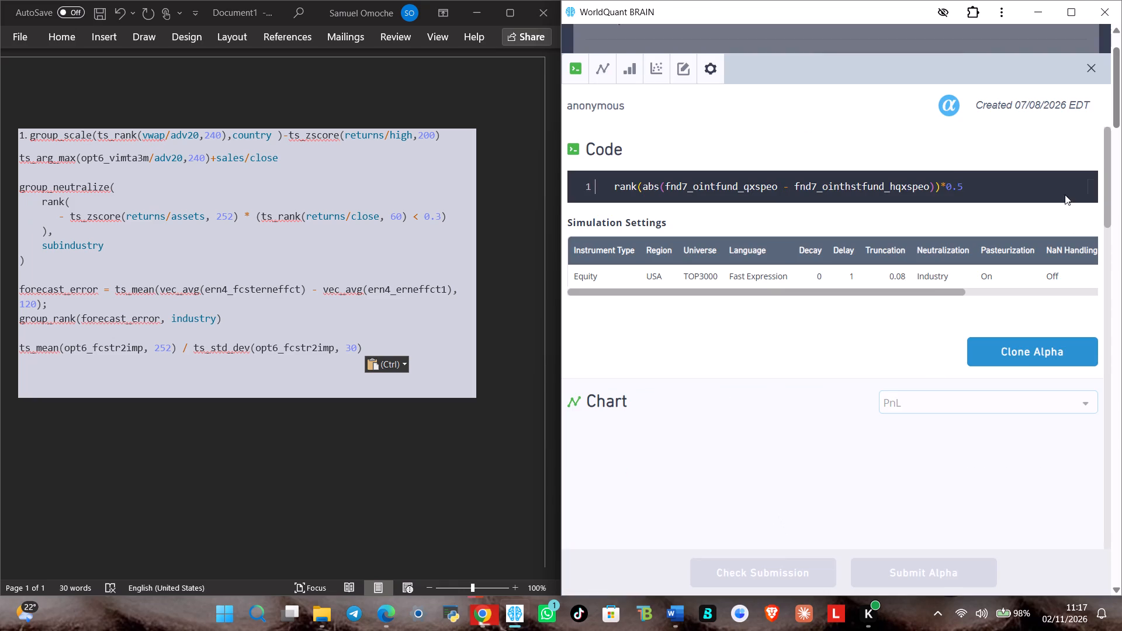
{"action": "left_click", "coordinate": [1014, 186]}
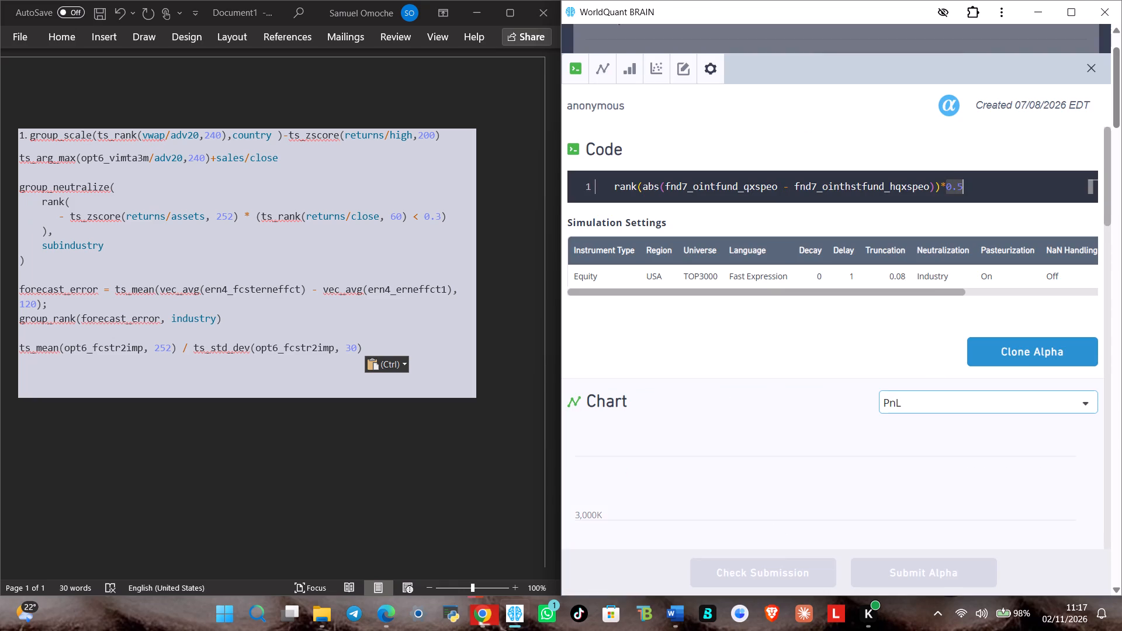
{"action": "key", "text": "ctrl+a"}
{"action": "key", "text": "ctrl+c"}
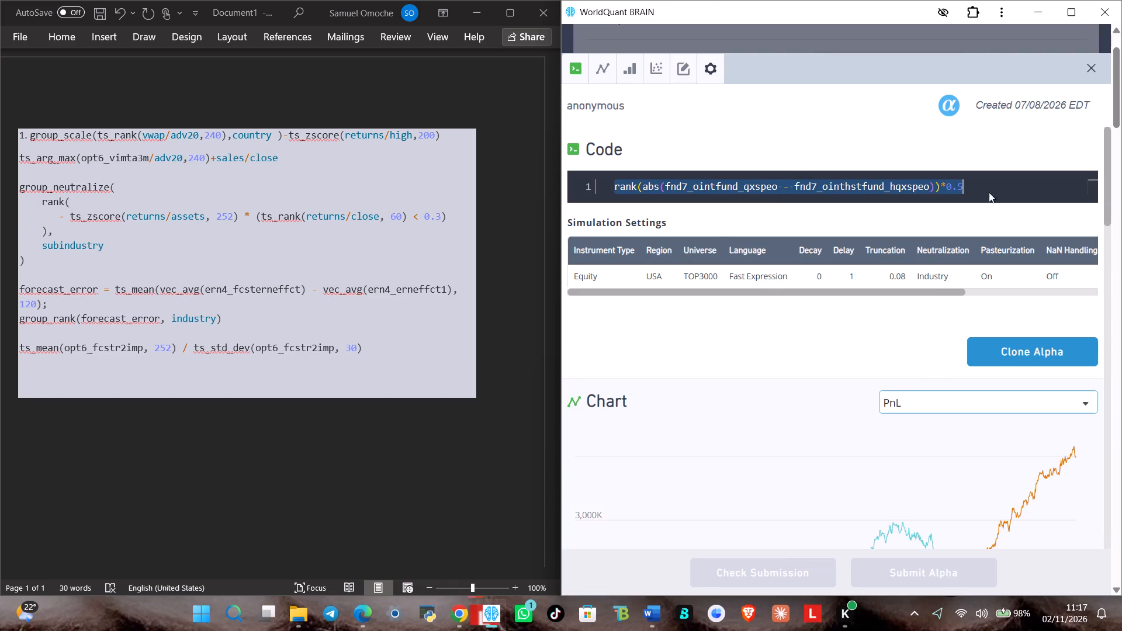
{"action": "left_click", "coordinate": [49, 368]}
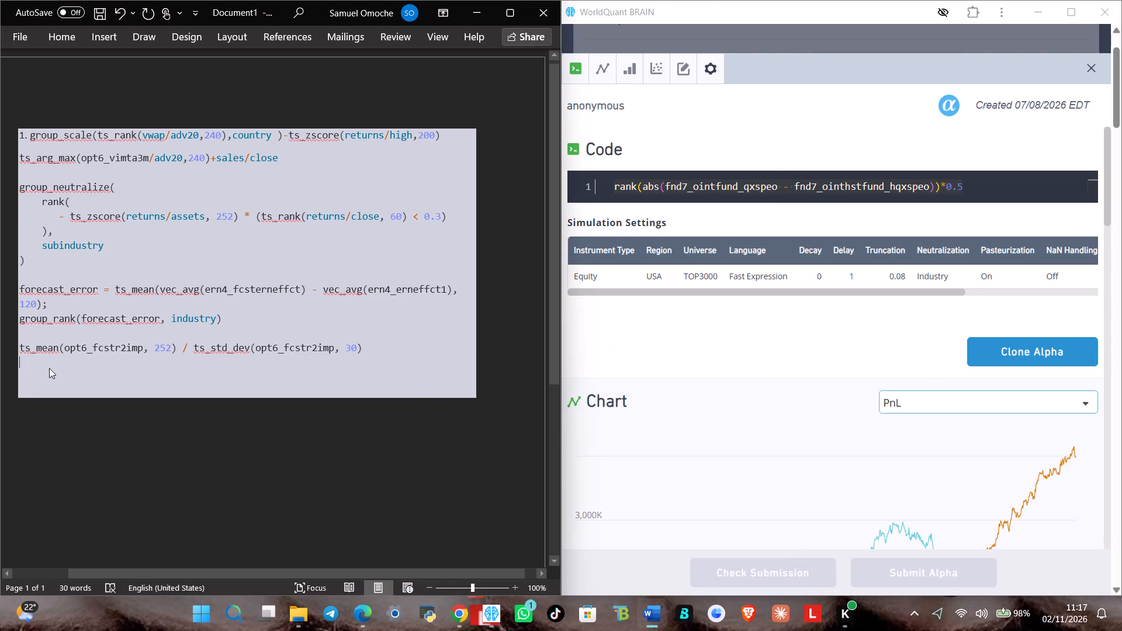
{"action": "key", "text": "Return"}
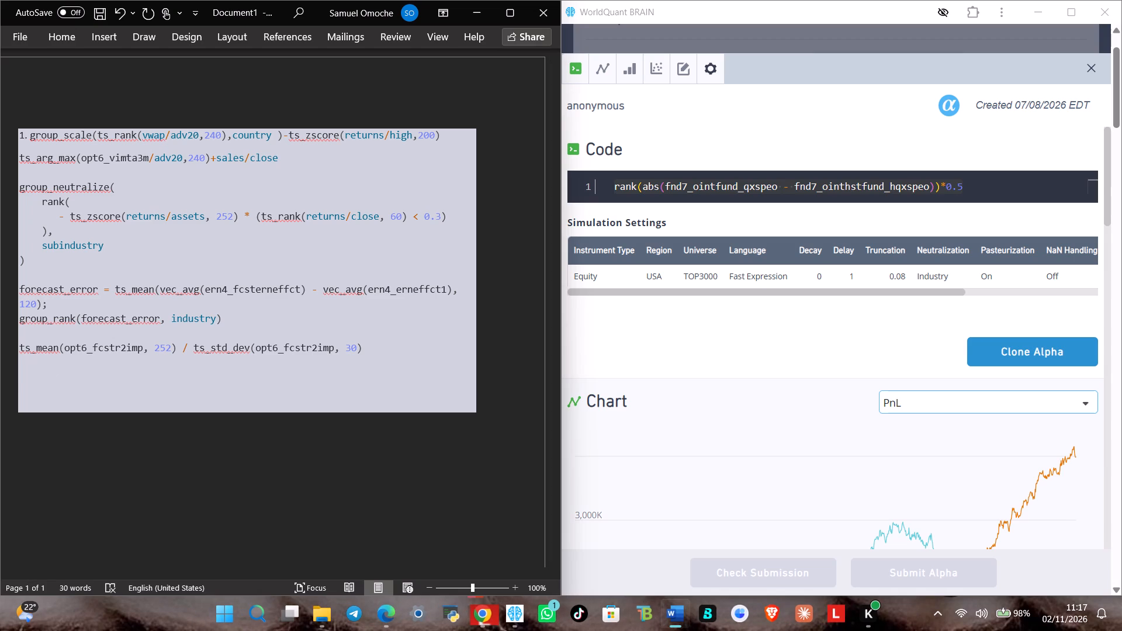
{"action": "key", "text": "ctrl+v"}
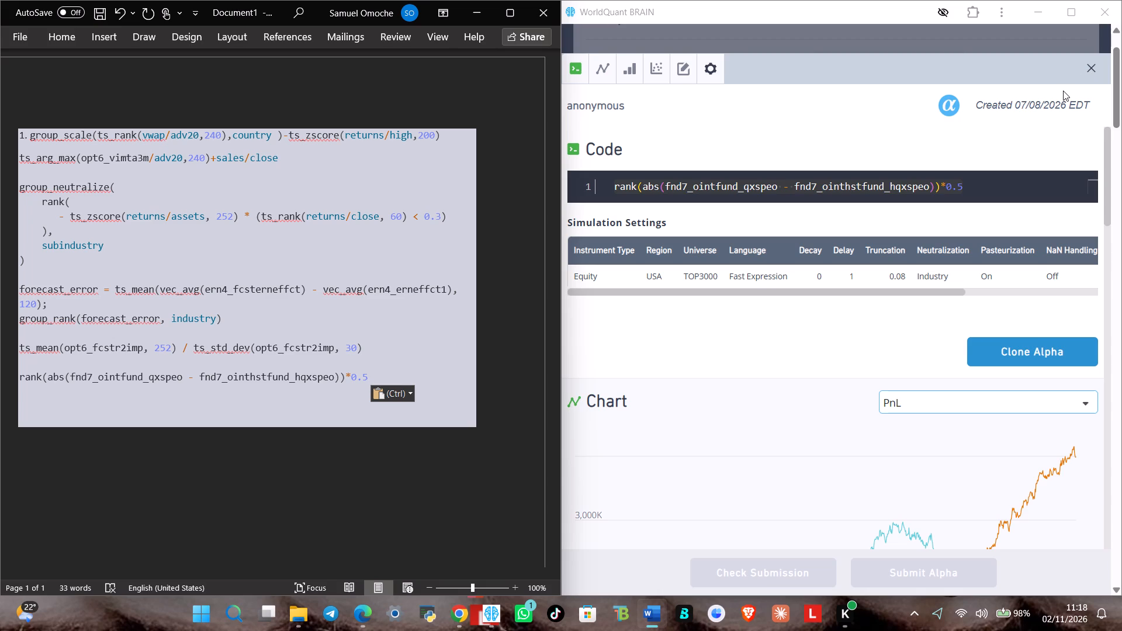
Close the alpha's details and mark alpha ZYnjQ9Q8 as selected in the submitted list.
{"action": "left_click", "coordinate": [1093, 67]}
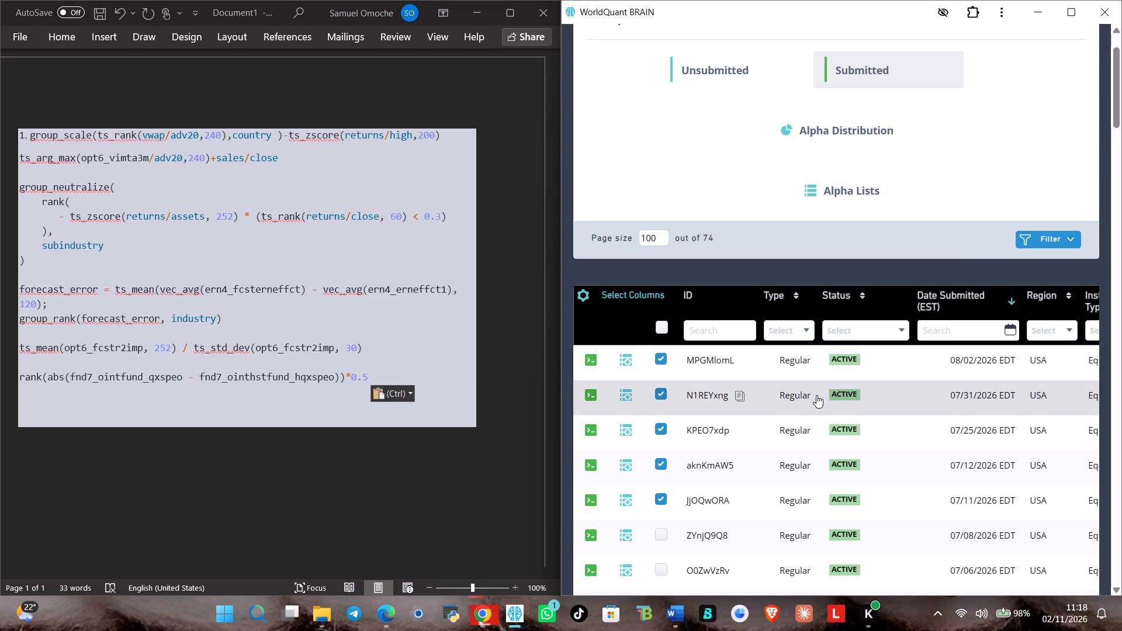
{"action": "scroll", "coordinate": [816, 395], "scroll_direction": "down", "scroll_amount": 3}
{"action": "left_click", "coordinate": [662, 386]}
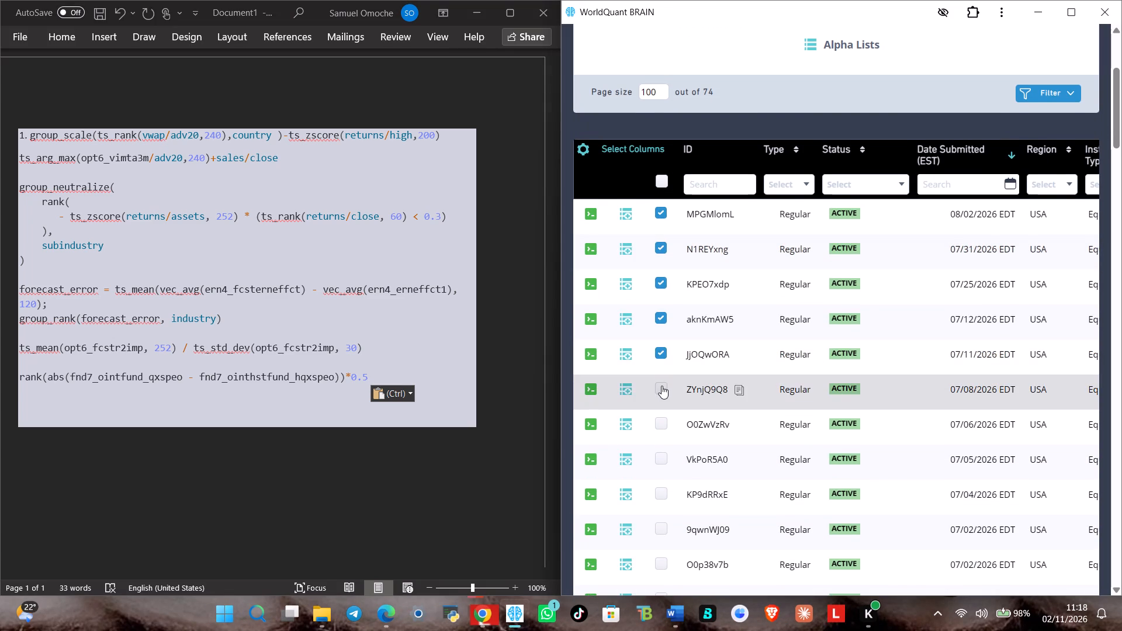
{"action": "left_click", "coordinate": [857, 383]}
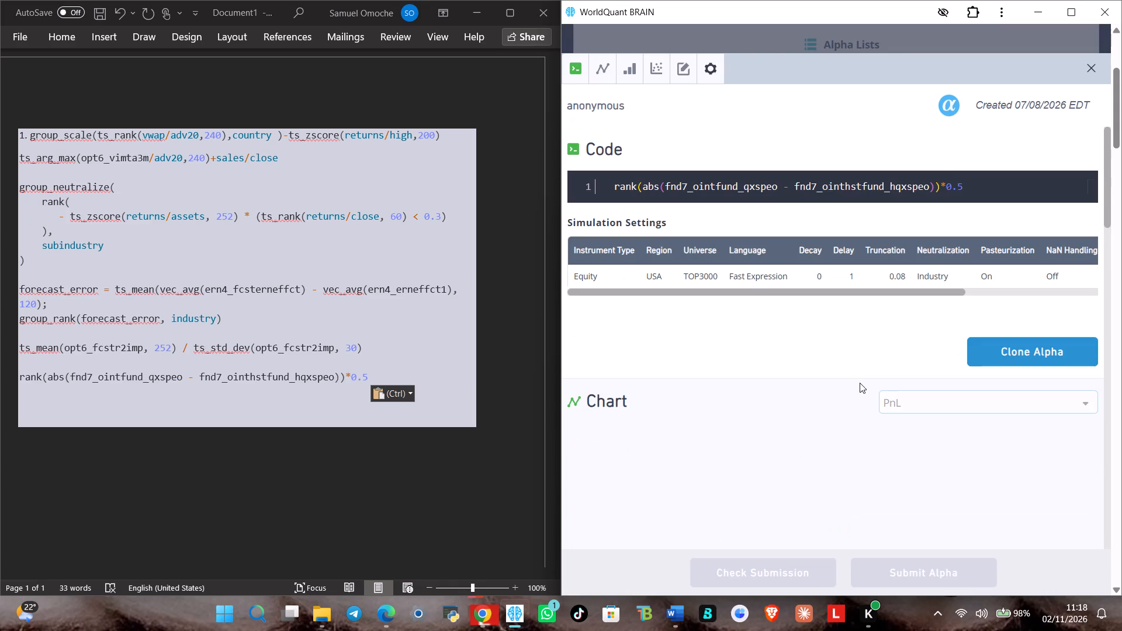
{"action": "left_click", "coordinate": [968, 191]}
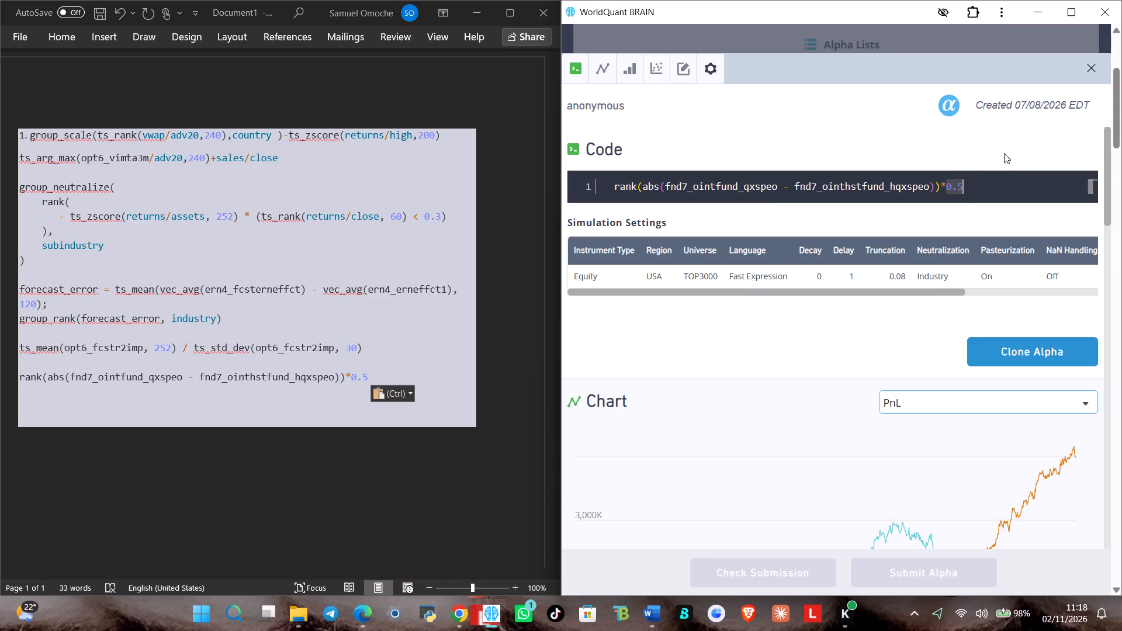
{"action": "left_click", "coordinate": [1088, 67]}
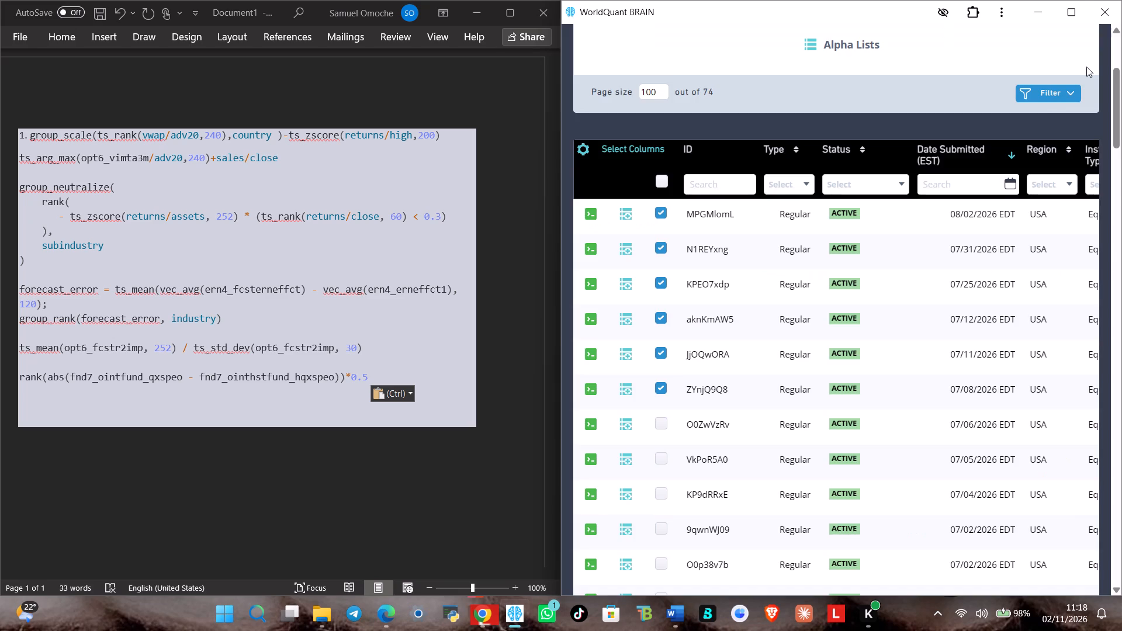
Copy the full code of submitted alpha O0ZwVzRv into the Word document below the rank(abs(...))*0.5 expression, leaving a blank line between them.
{"action": "left_click", "coordinate": [787, 424]}
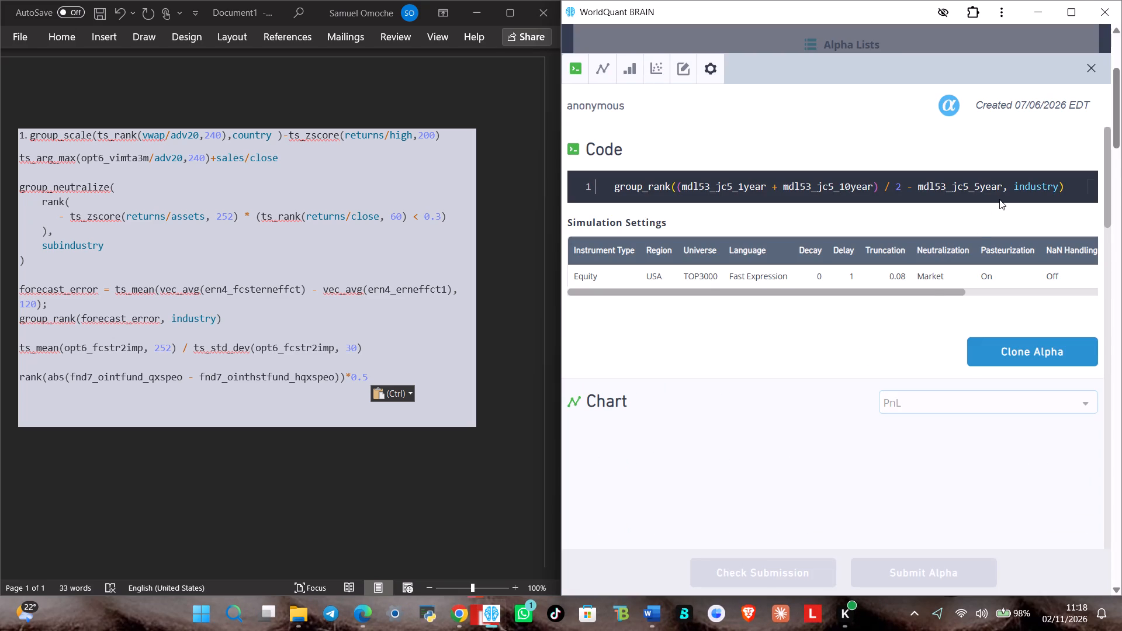
{"action": "left_click", "coordinate": [1000, 188]}
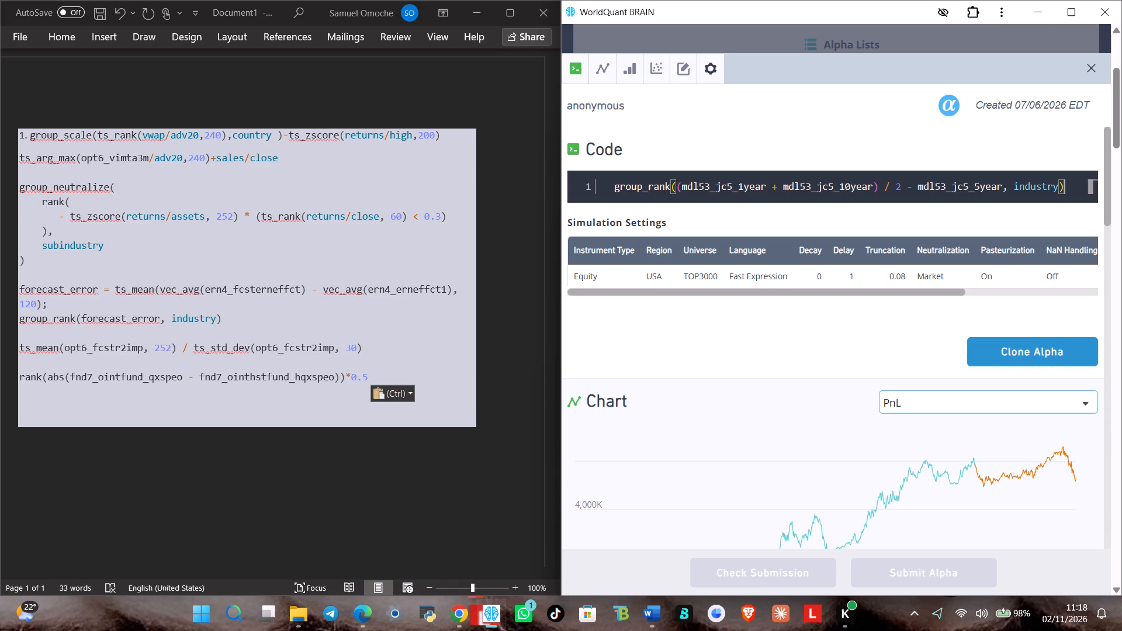
{"action": "key", "text": "ctrl+a"}
{"action": "key", "text": "ctrl+c"}
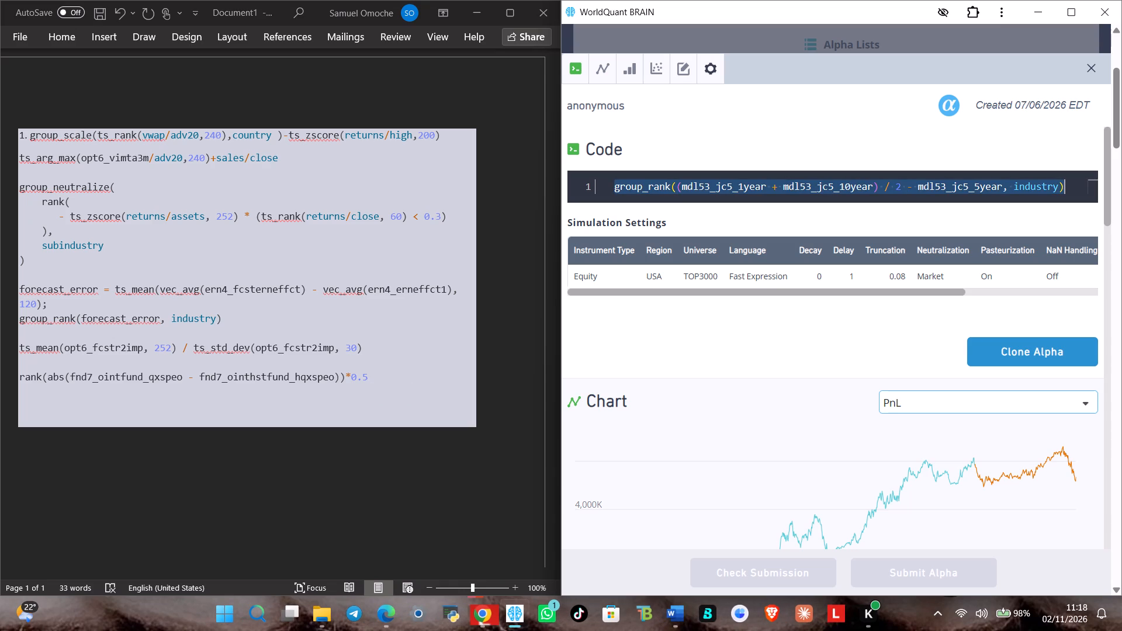
{"action": "left_click", "coordinate": [412, 374]}
{"action": "left_click", "coordinate": [398, 375]}
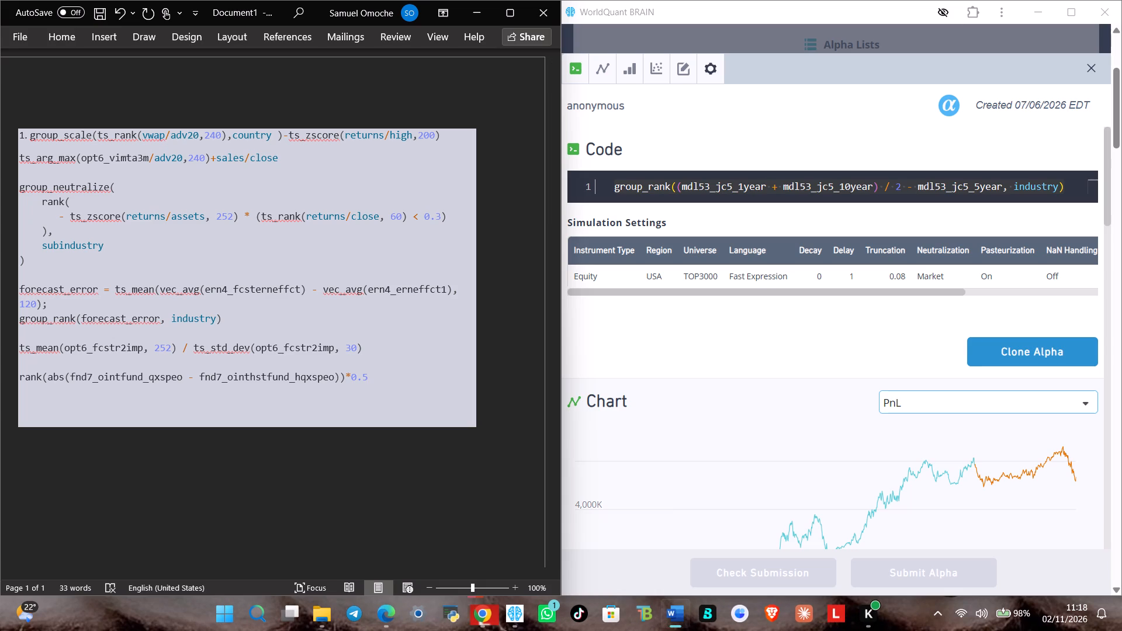
{"action": "key", "text": "Return"}
{"action": "key", "text": "Return"}
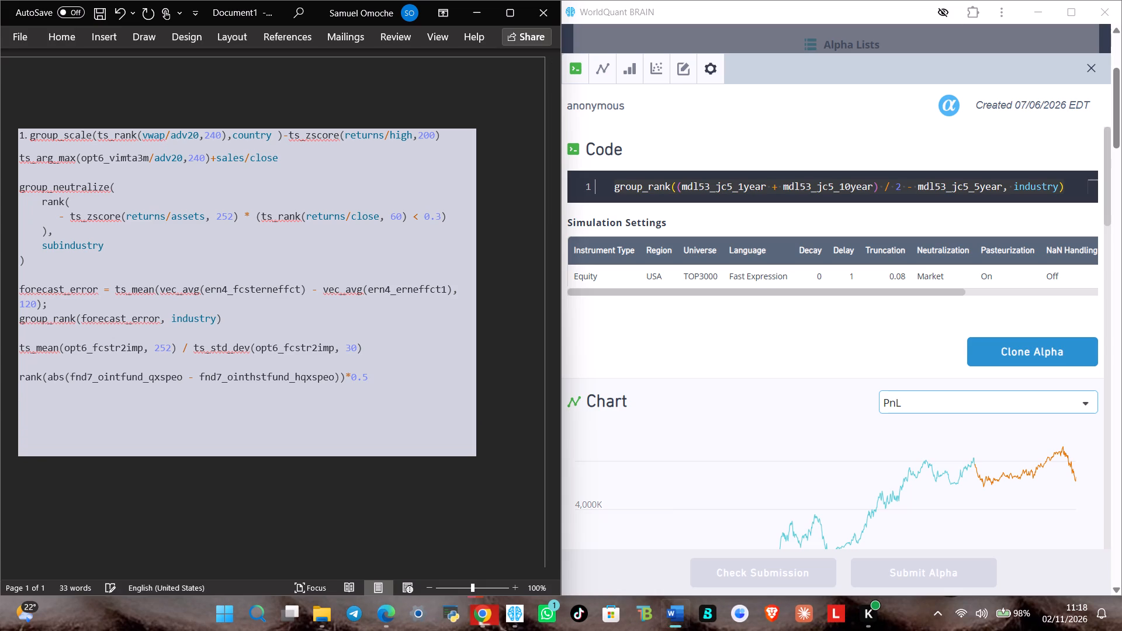
{"action": "key", "text": "ctrl+v"}
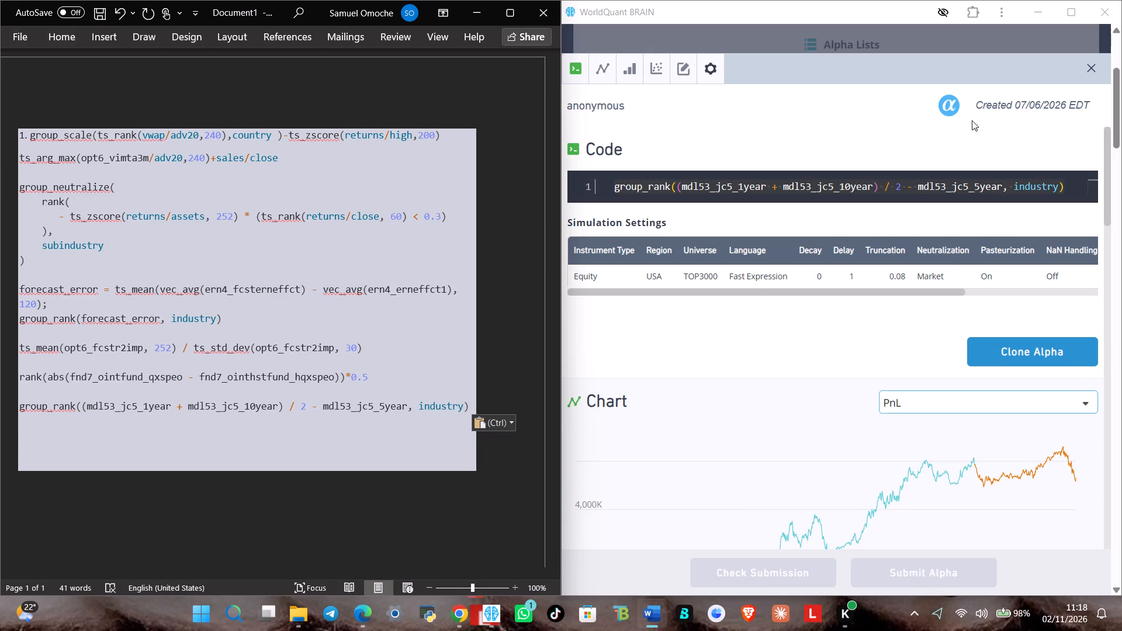
Close the alpha's details and mark alpha O0ZwVzRv as selected in the submitted list.
{"action": "left_click", "coordinate": [1094, 64]}
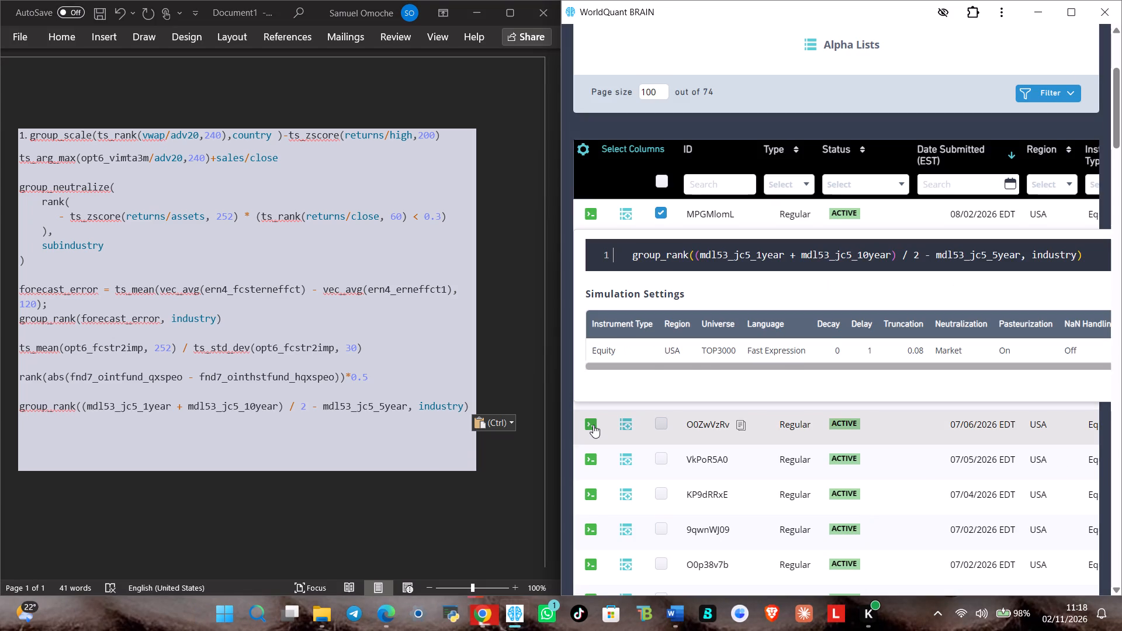
{"action": "left_click", "coordinate": [665, 421]}
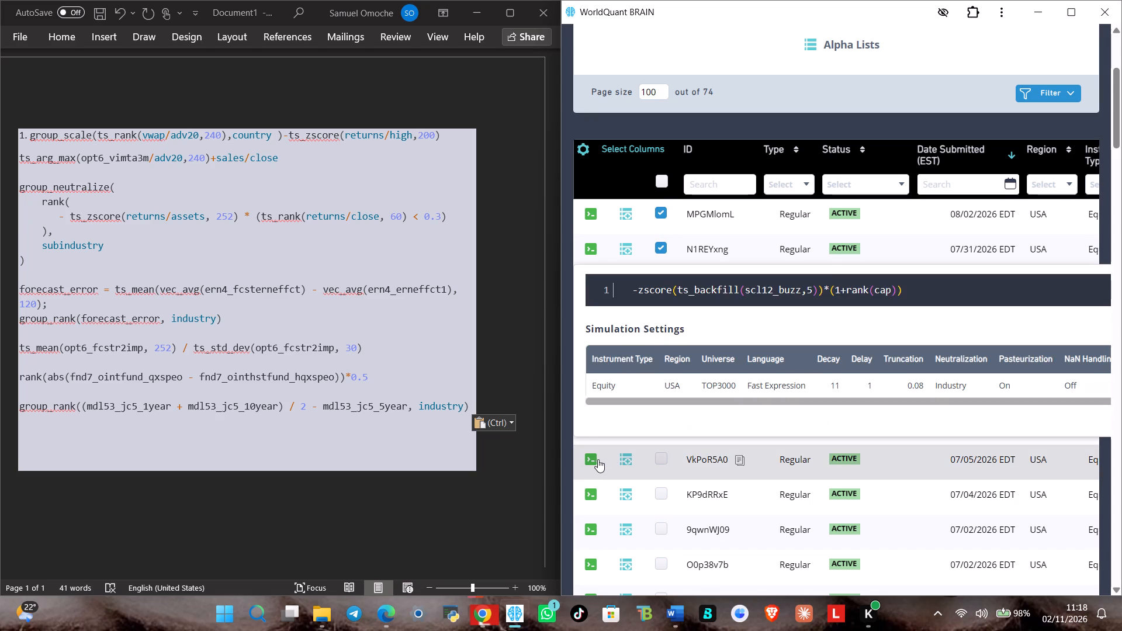
Copy submitted alpha VkPoR5A0's full code into the Word document below the group_rank expression, leaving a blank line between them, and mark that alpha as selected.
{"action": "left_click", "coordinate": [589, 455]}
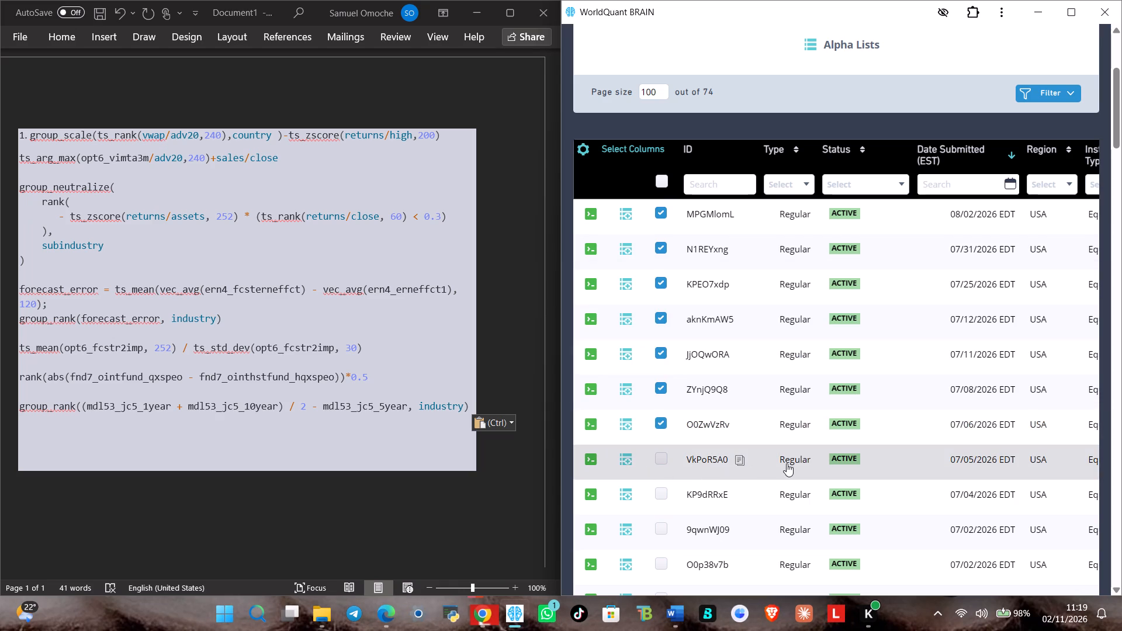
{"action": "left_click", "coordinate": [825, 462]}
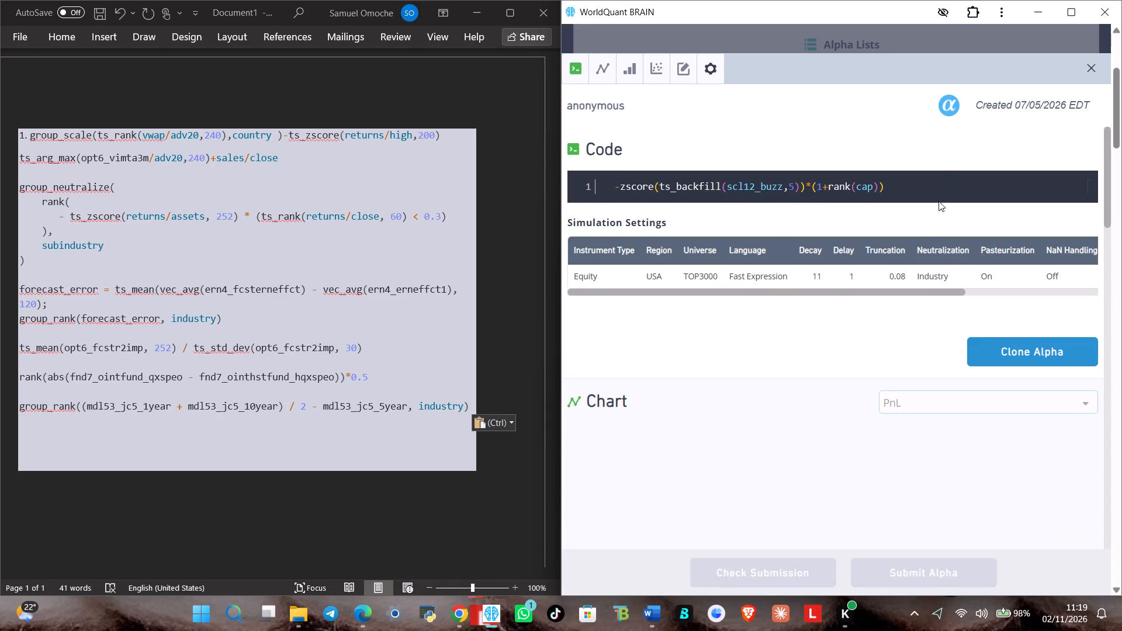
{"action": "left_click", "coordinate": [941, 176]}
{"action": "left_click", "coordinate": [941, 183]}
{"action": "key", "text": "ctrl+a"}
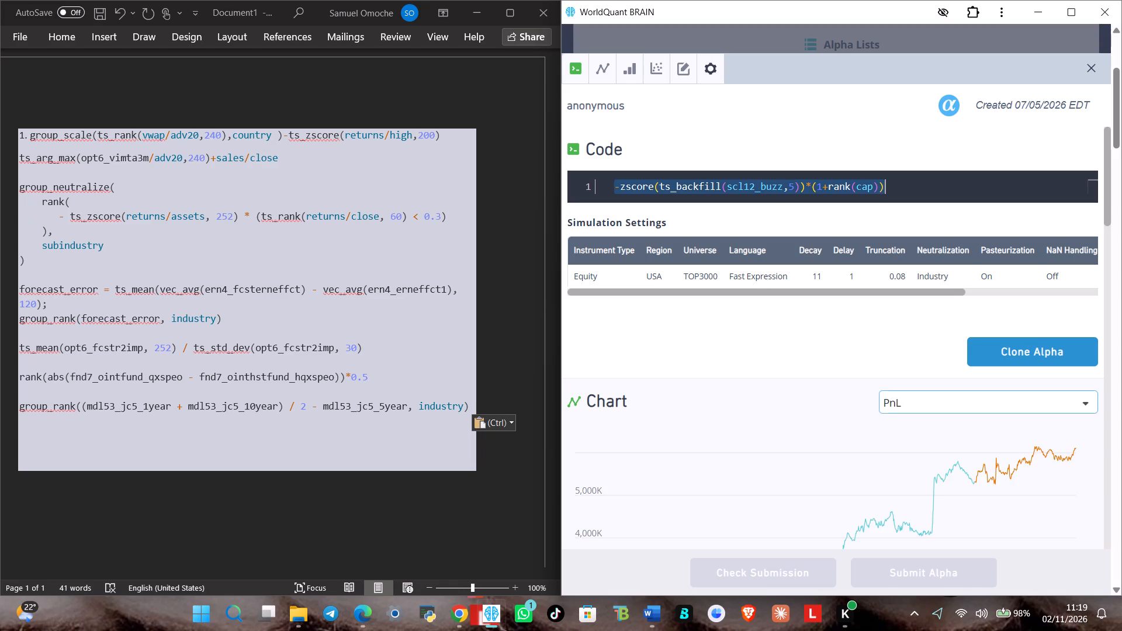
{"action": "key", "text": "ctrl+c"}
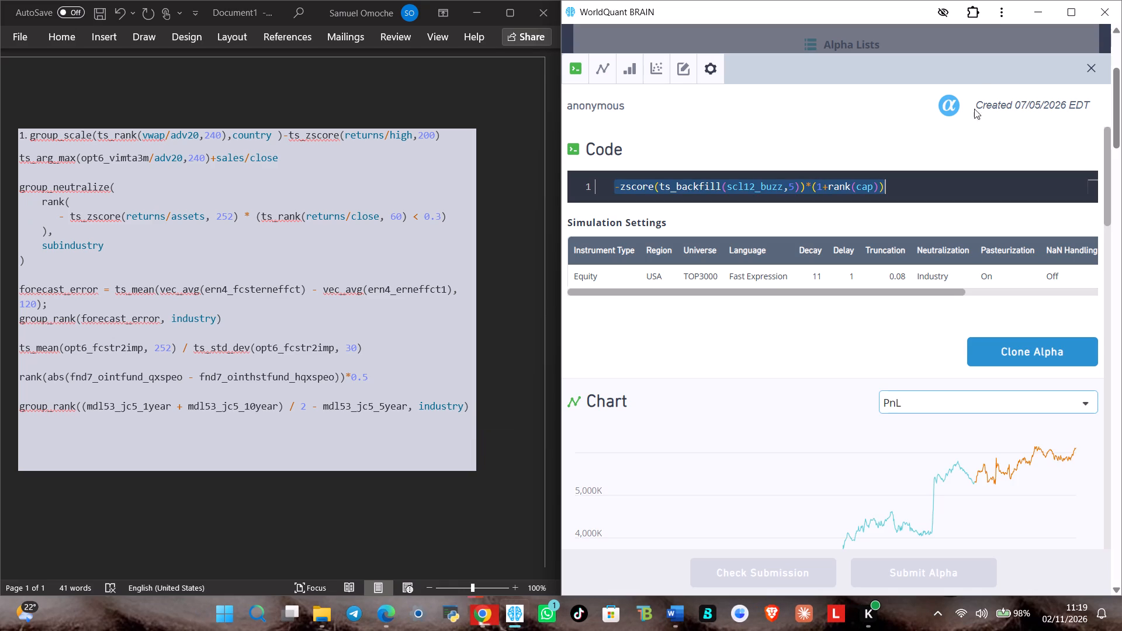
{"action": "left_click", "coordinate": [1088, 67]}
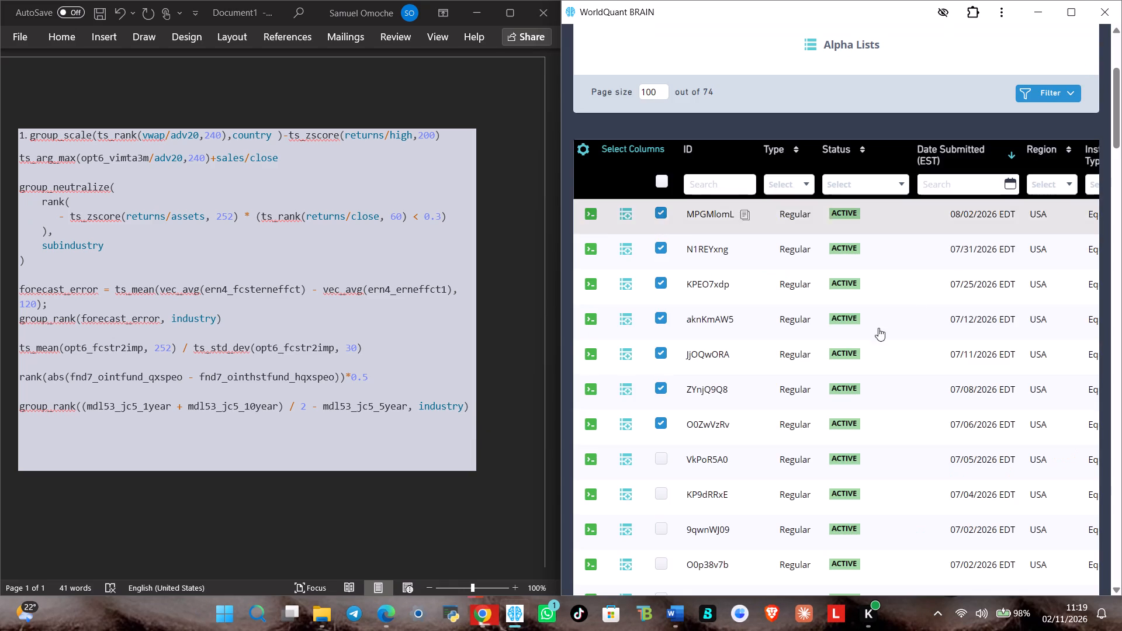
{"action": "left_click", "coordinate": [660, 459]}
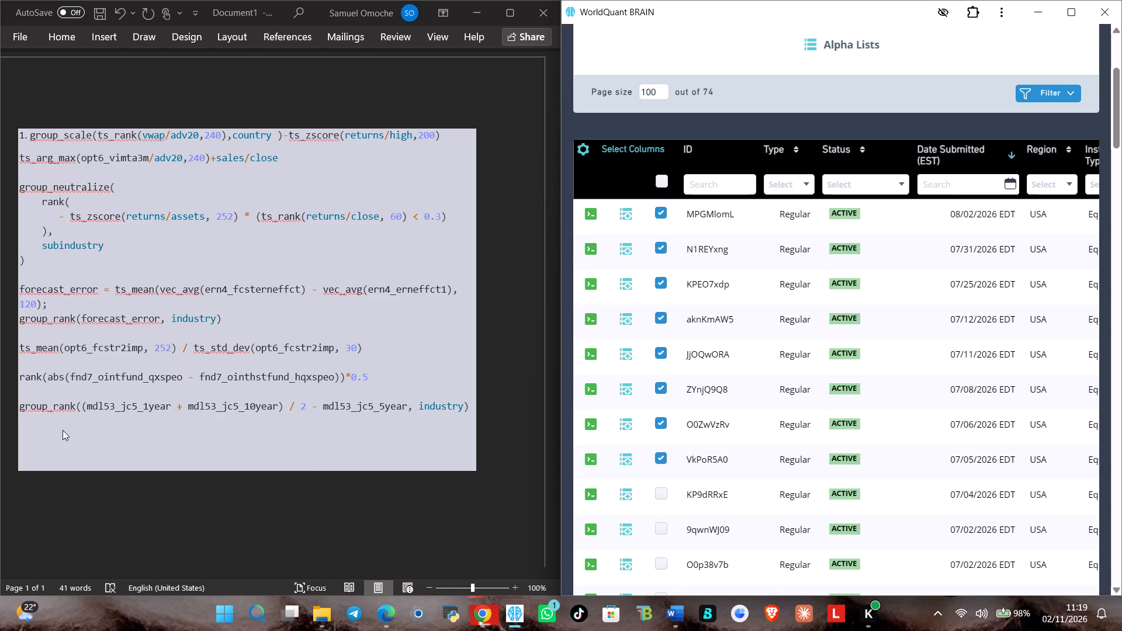
{"action": "left_click", "coordinate": [63, 430]}
{"action": "key", "text": "Return"}
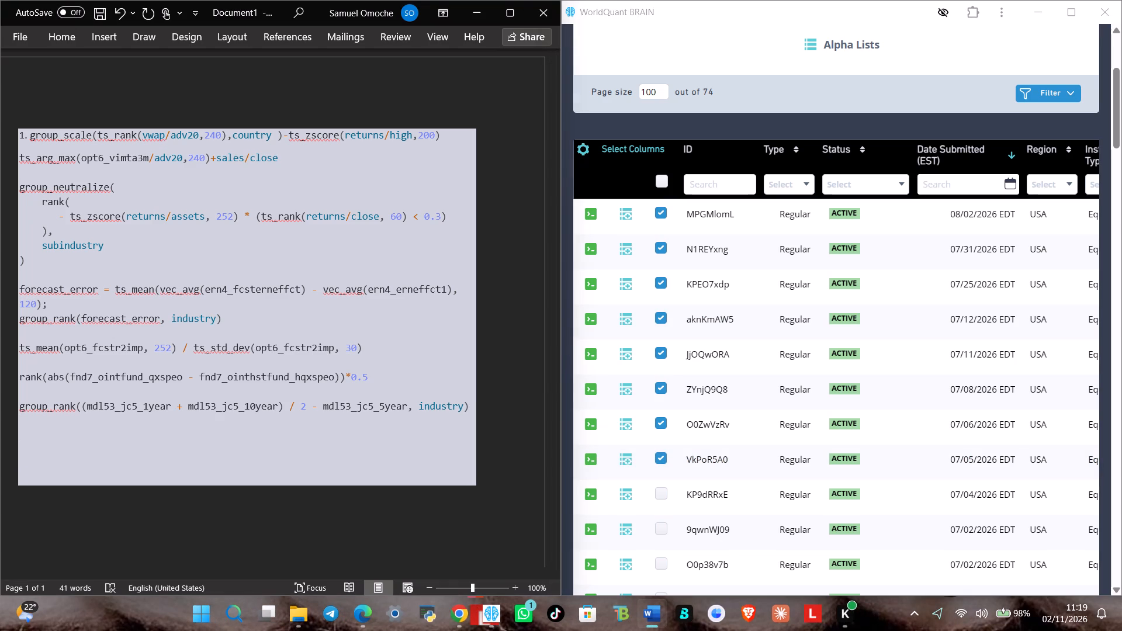
{"action": "key", "text": "ctrl+v"}
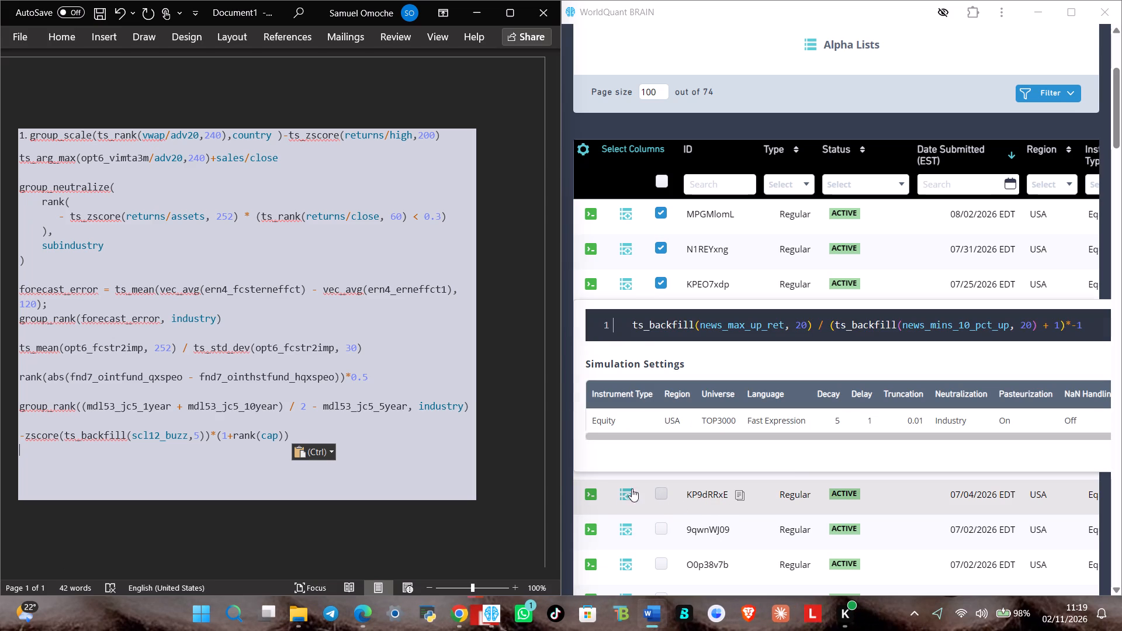
Copy the full code of submitted alpha KP9dRRxE into the Word document below the -zscore expression, with a blank line before and after it.
{"action": "left_click", "coordinate": [806, 497]}
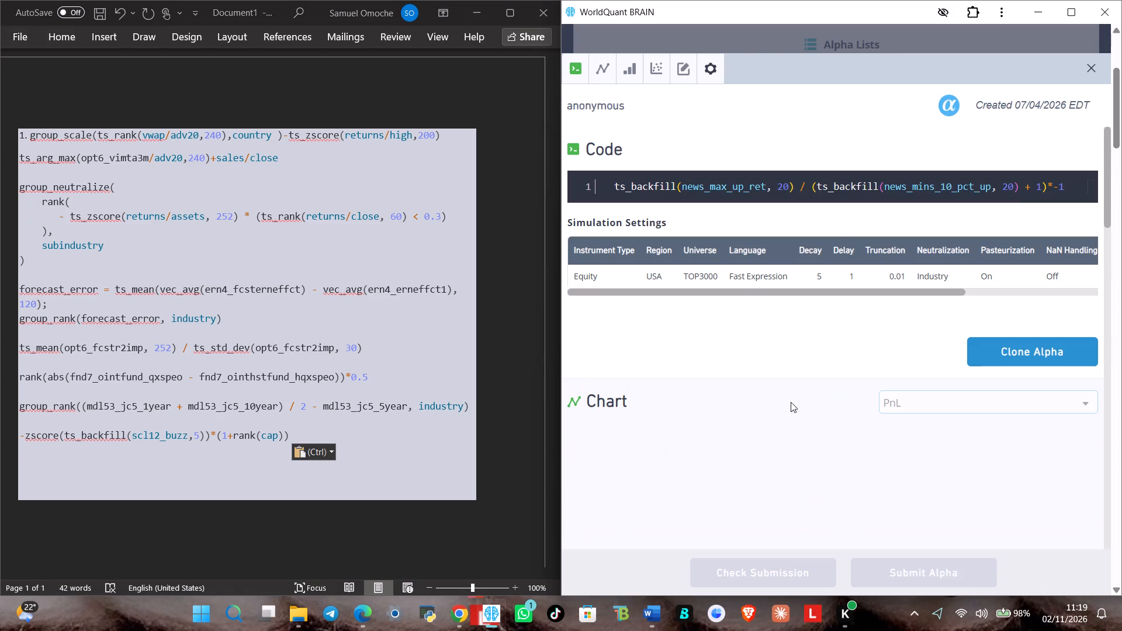
{"action": "left_click", "coordinate": [1045, 191]}
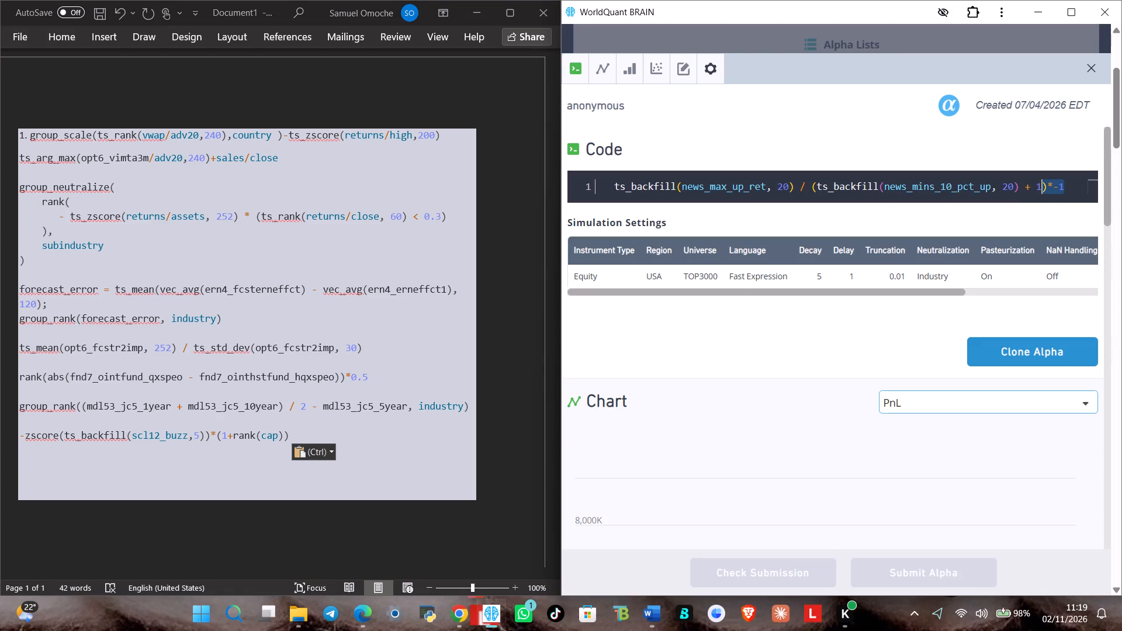
{"action": "key", "text": "ctrl+a"}
{"action": "key", "text": "ctrl+c"}
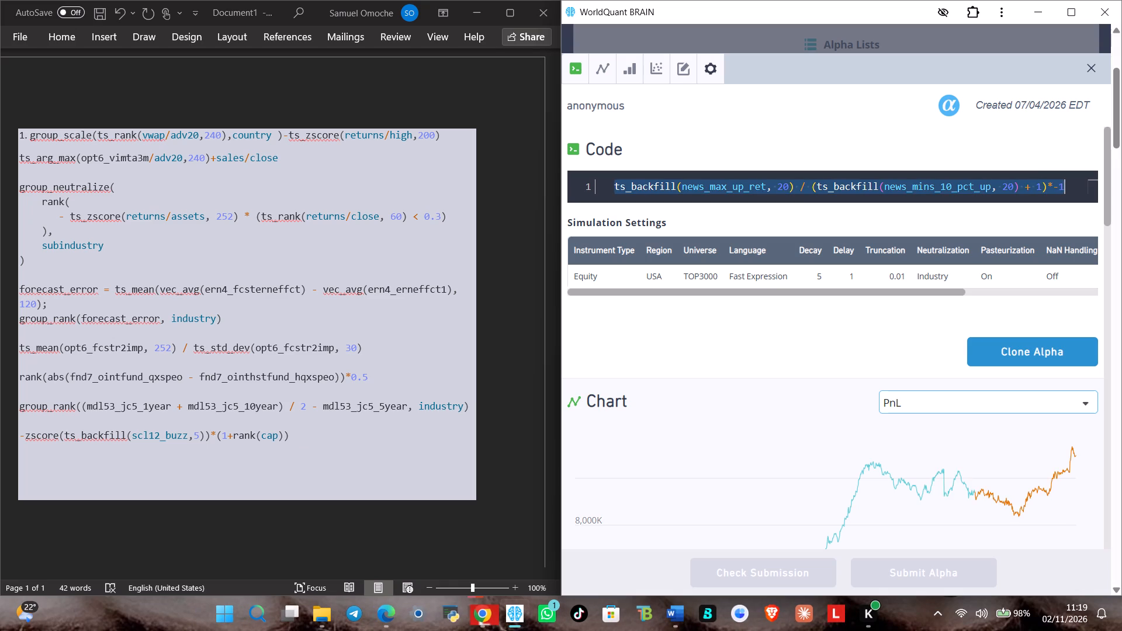
{"action": "left_click", "coordinate": [363, 431]}
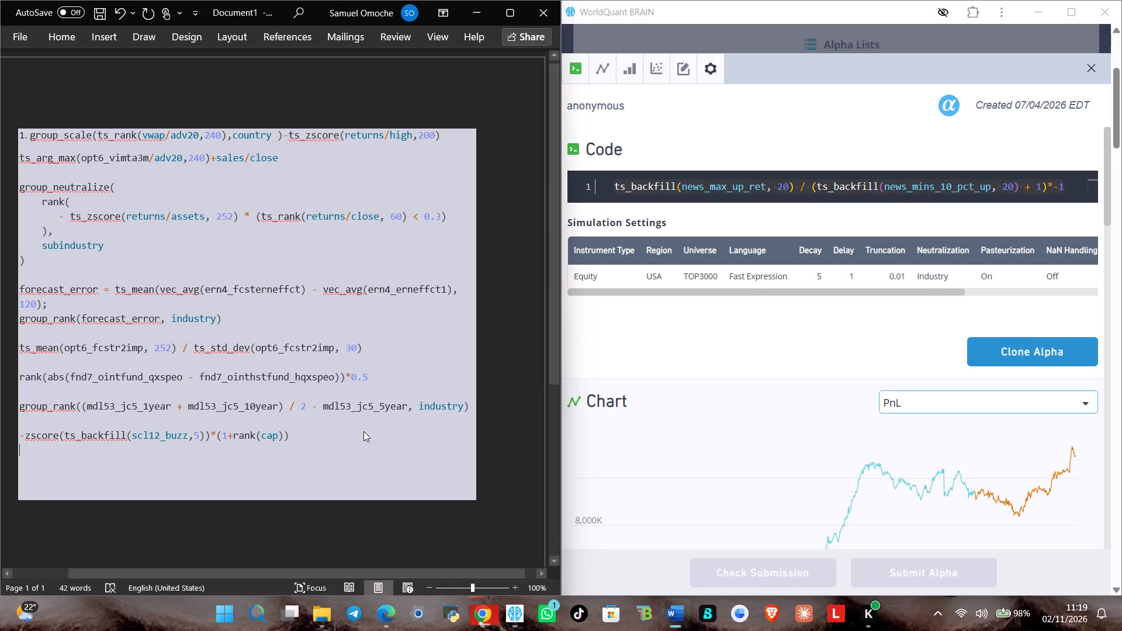
{"action": "left_click", "coordinate": [339, 444]}
{"action": "key", "text": "Return"}
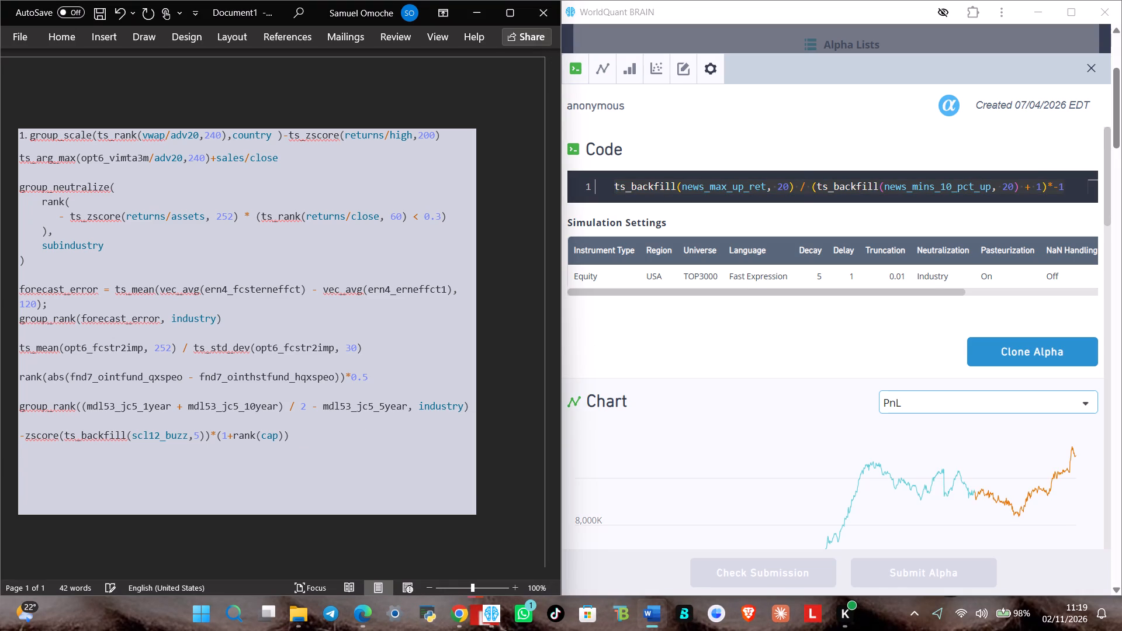
{"action": "key", "text": "ctrl+v"}
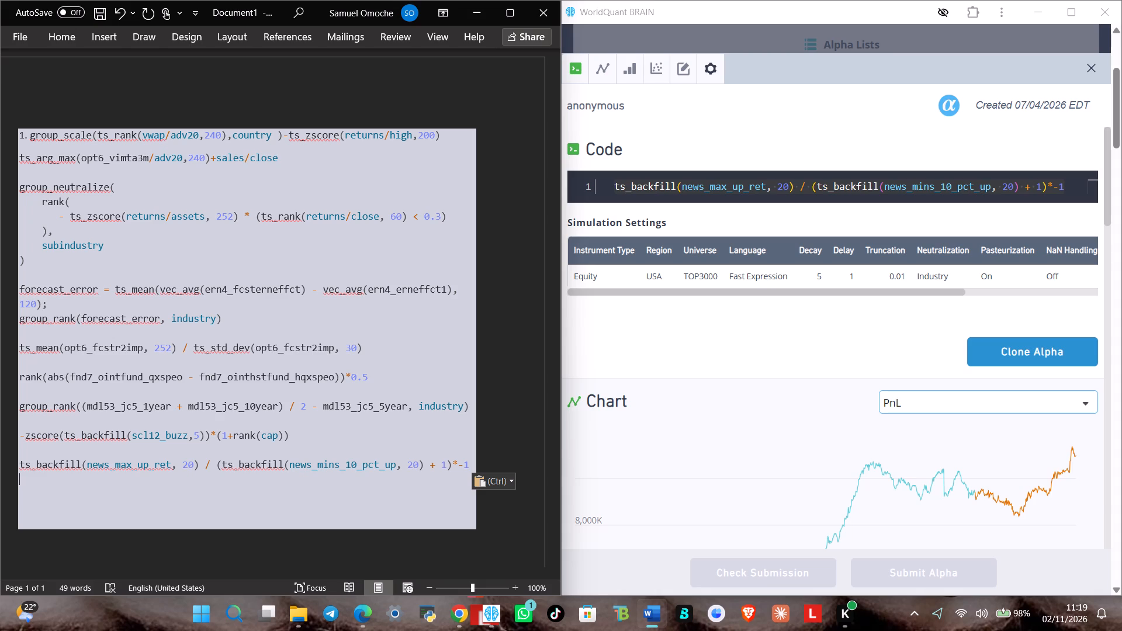
{"action": "key", "text": "Return"}
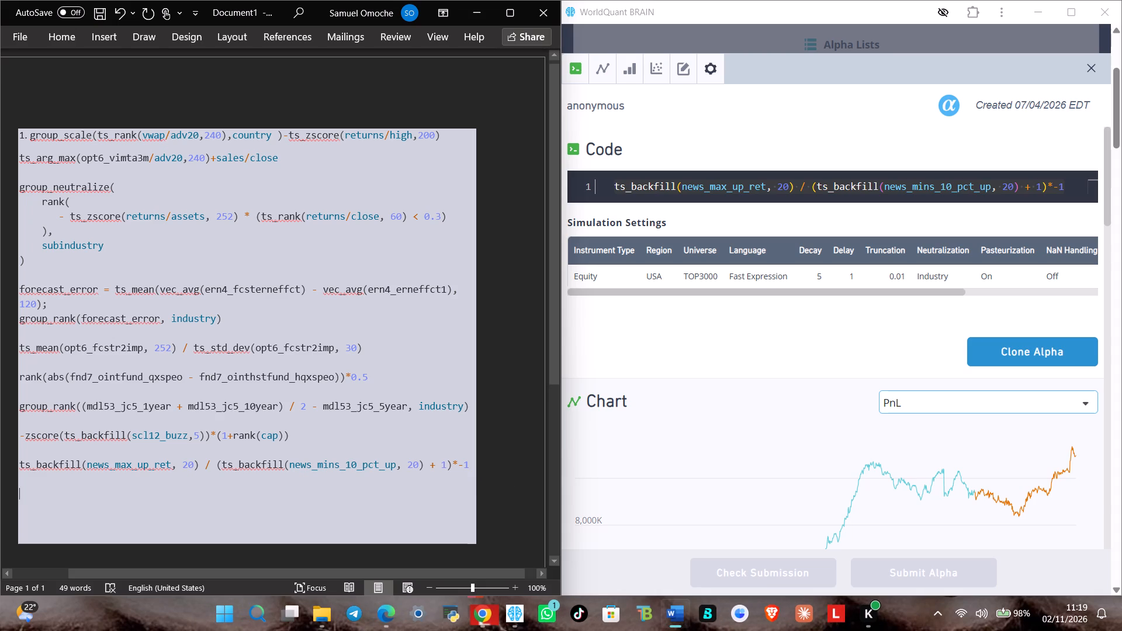
Close the alpha's details and mark alpha KP9dRRxE as selected in the submitted list.
{"action": "left_click", "coordinate": [1089, 64]}
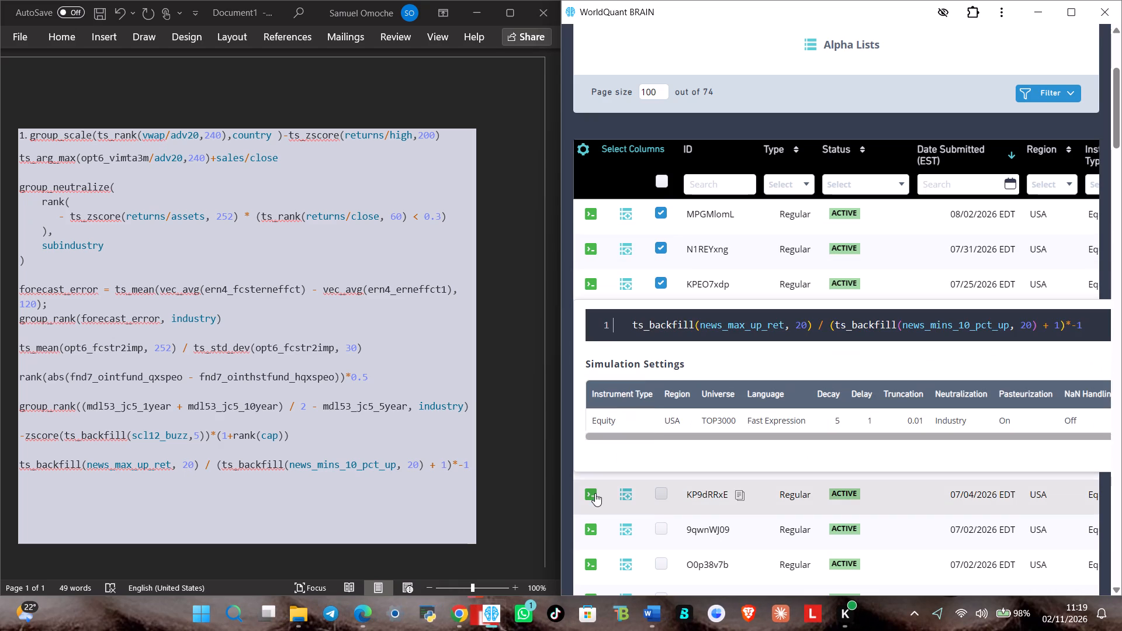
{"action": "left_click", "coordinate": [664, 493]}
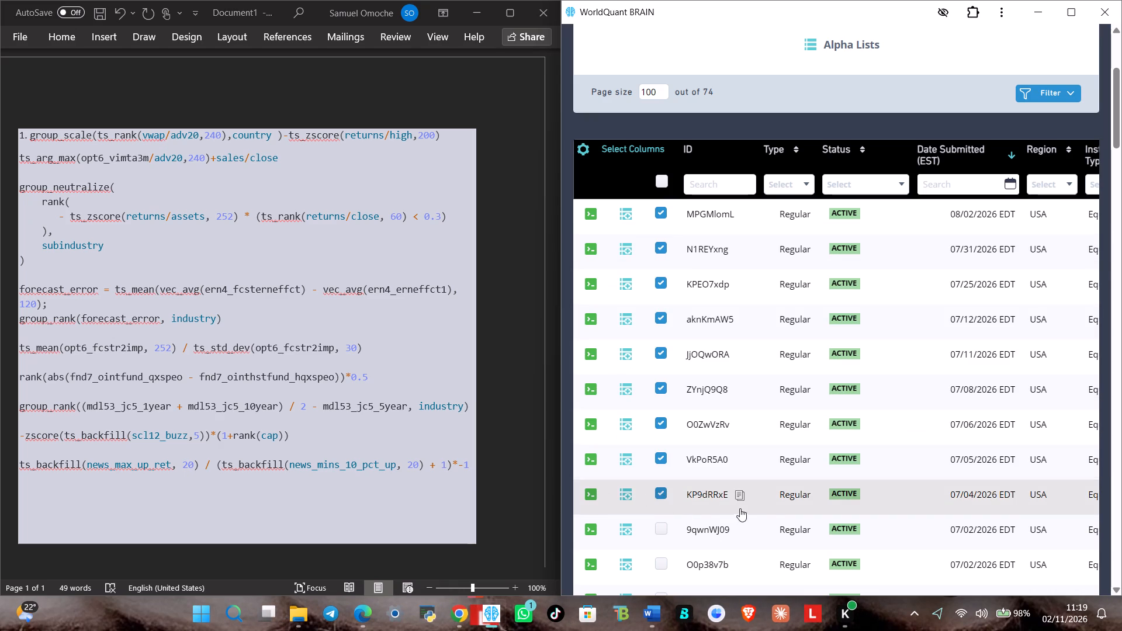
Copy submitted alpha 9qwnWJ09's full code into the Word document below the ts_backfill(news_max_up_ret, 20) expression, add a blank line after it, and mark that alpha as selected.
{"action": "scroll", "coordinate": [756, 495], "scroll_direction": "down", "scroll_amount": 3}
{"action": "scroll", "coordinate": [788, 419], "scroll_direction": "down", "scroll_amount": 2}
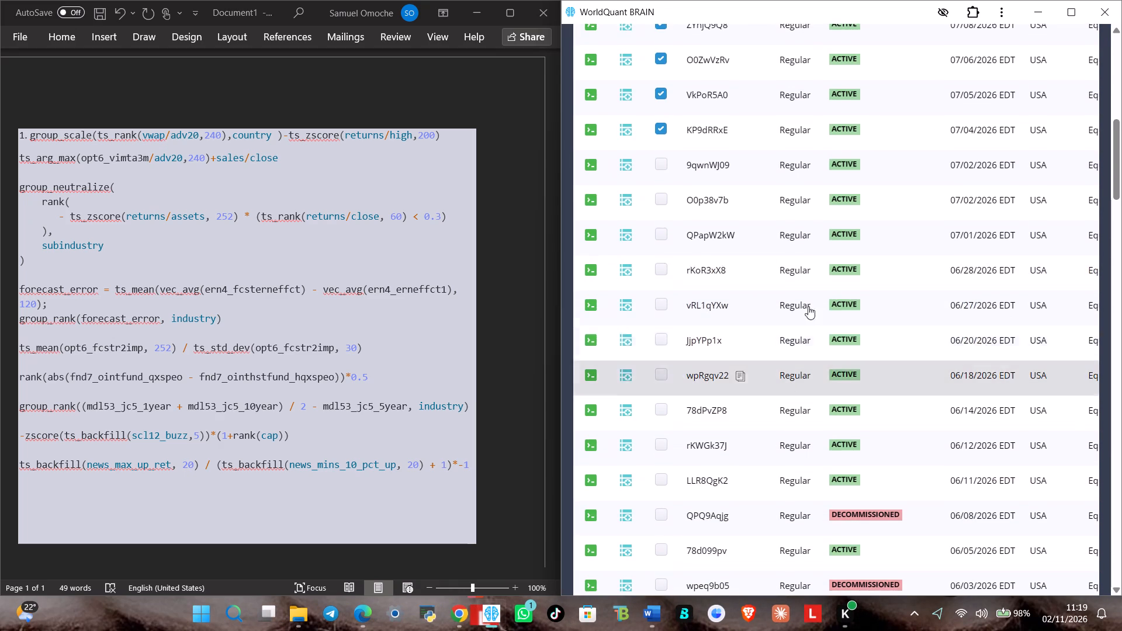
{"action": "left_click", "coordinate": [832, 174]}
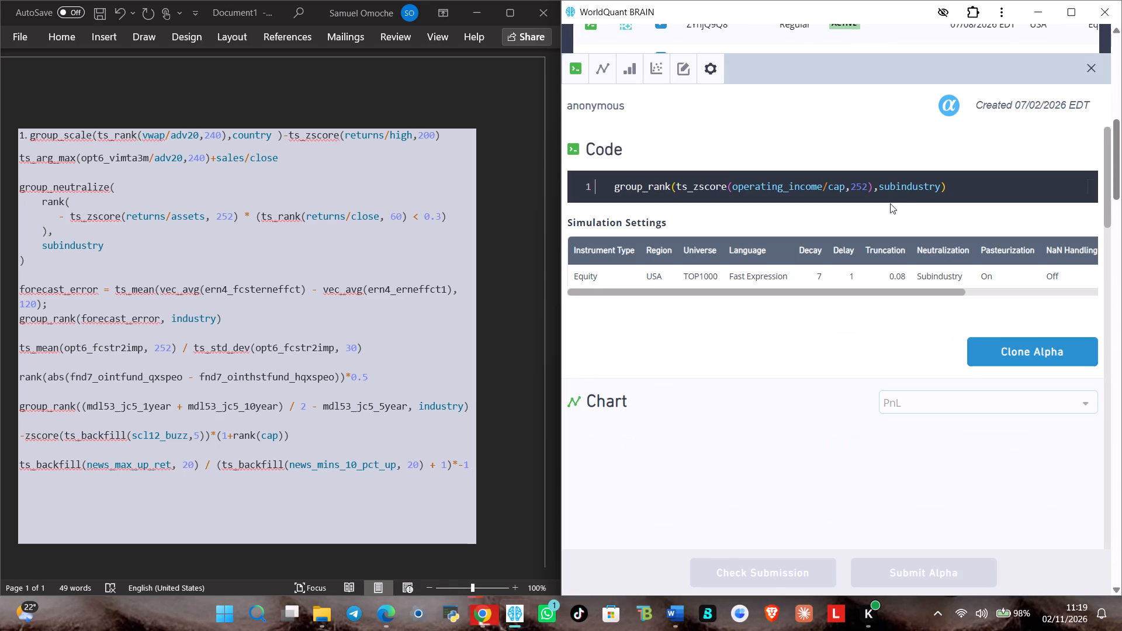
{"action": "left_click", "coordinate": [949, 184]}
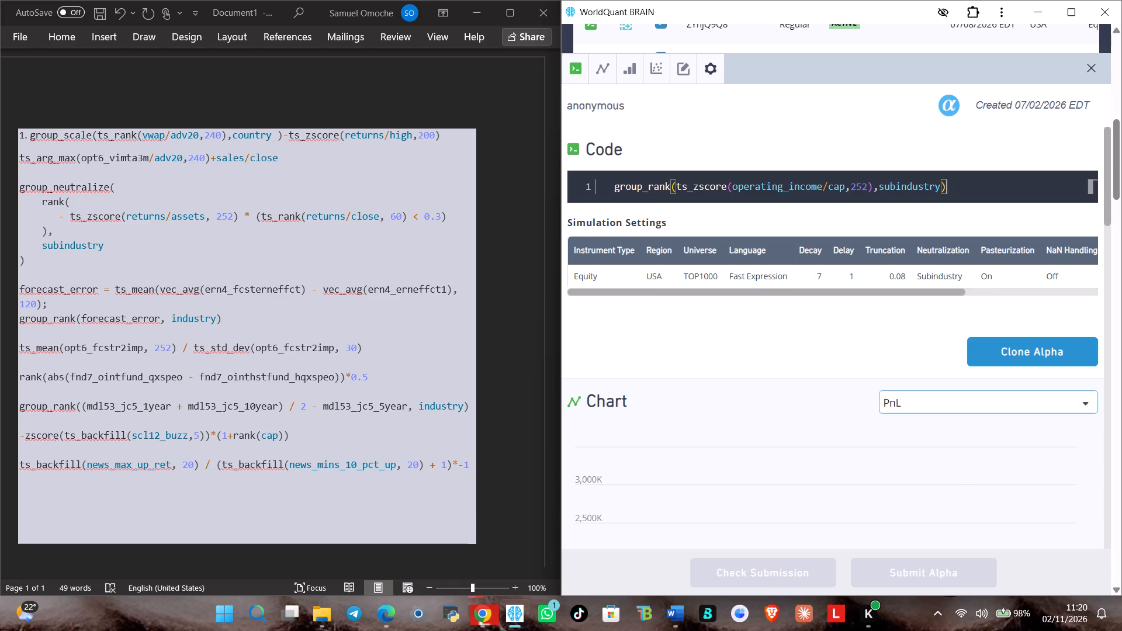
{"action": "key", "text": "ctrl+a"}
{"action": "key", "text": "ctrl+c"}
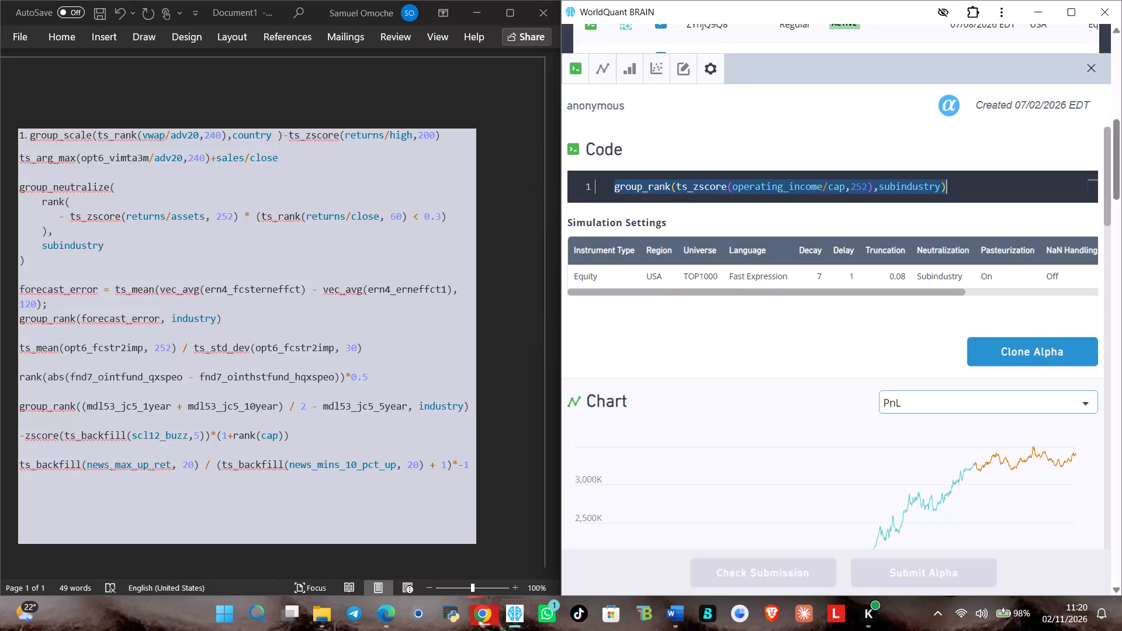
{"action": "left_click", "coordinate": [1091, 68]}
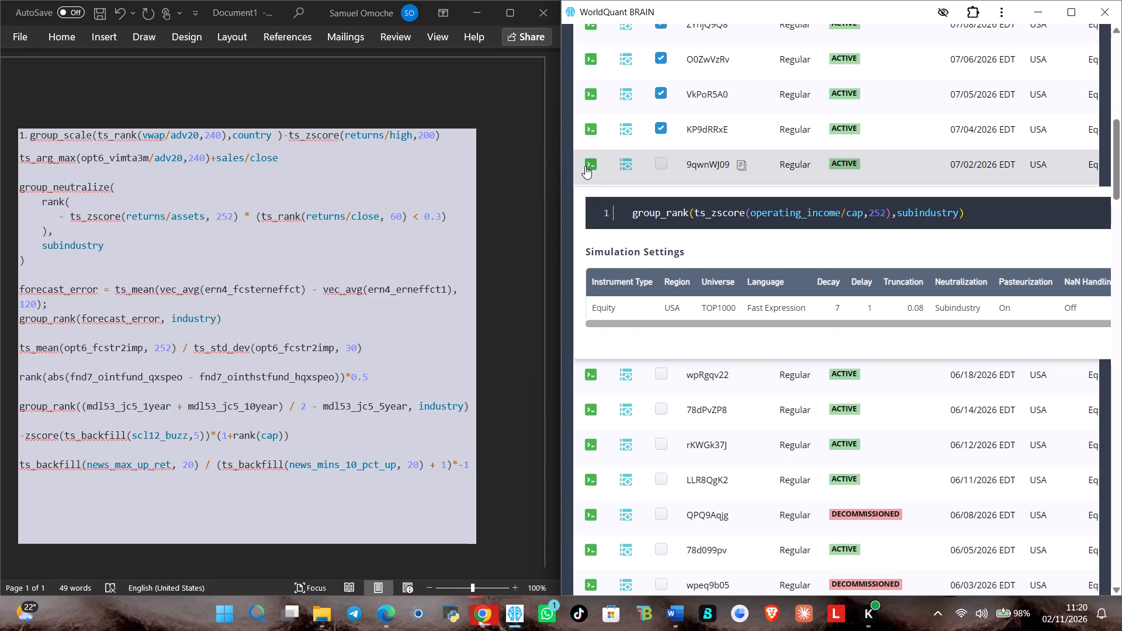
{"action": "left_click", "coordinate": [274, 509]}
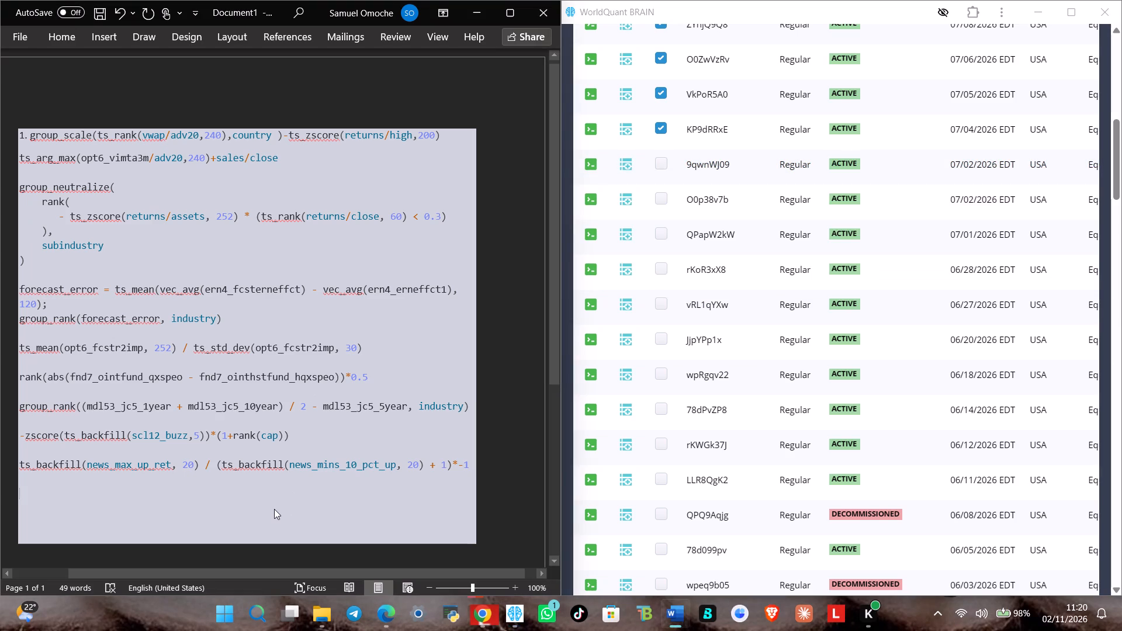
{"action": "key", "text": "ctrl+v"}
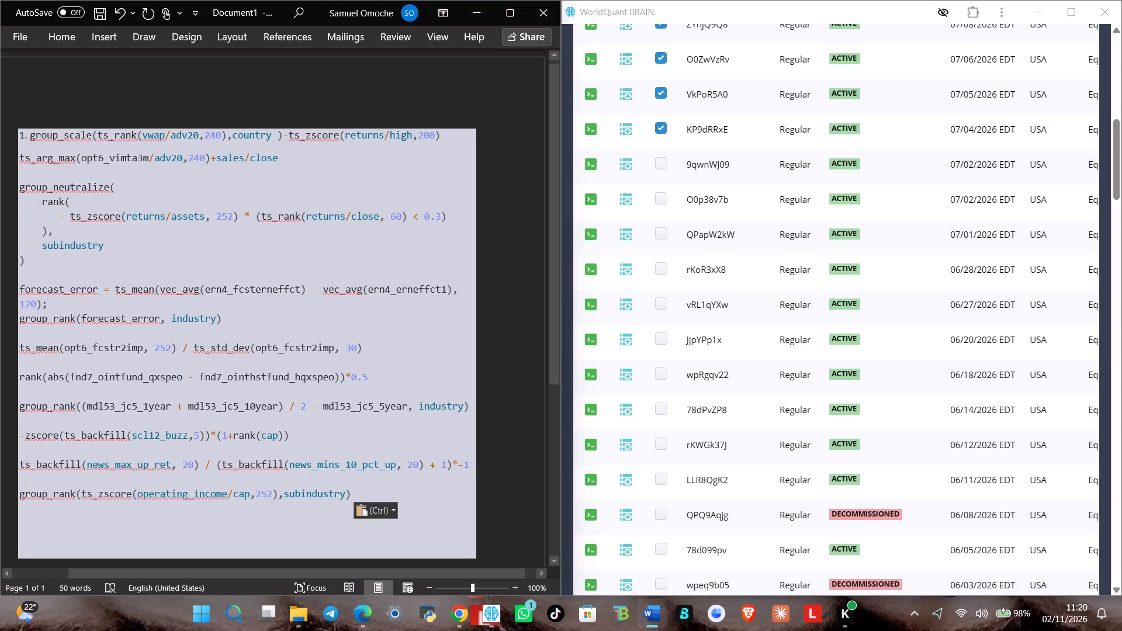
{"action": "key", "text": "Return"}
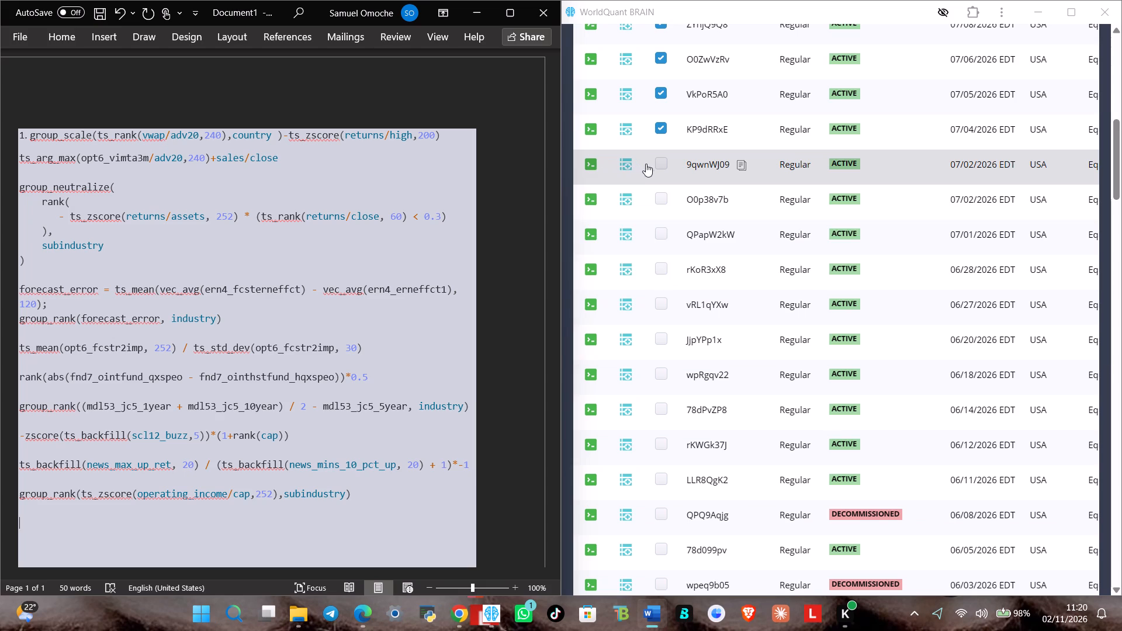
{"action": "left_click", "coordinate": [662, 160]}
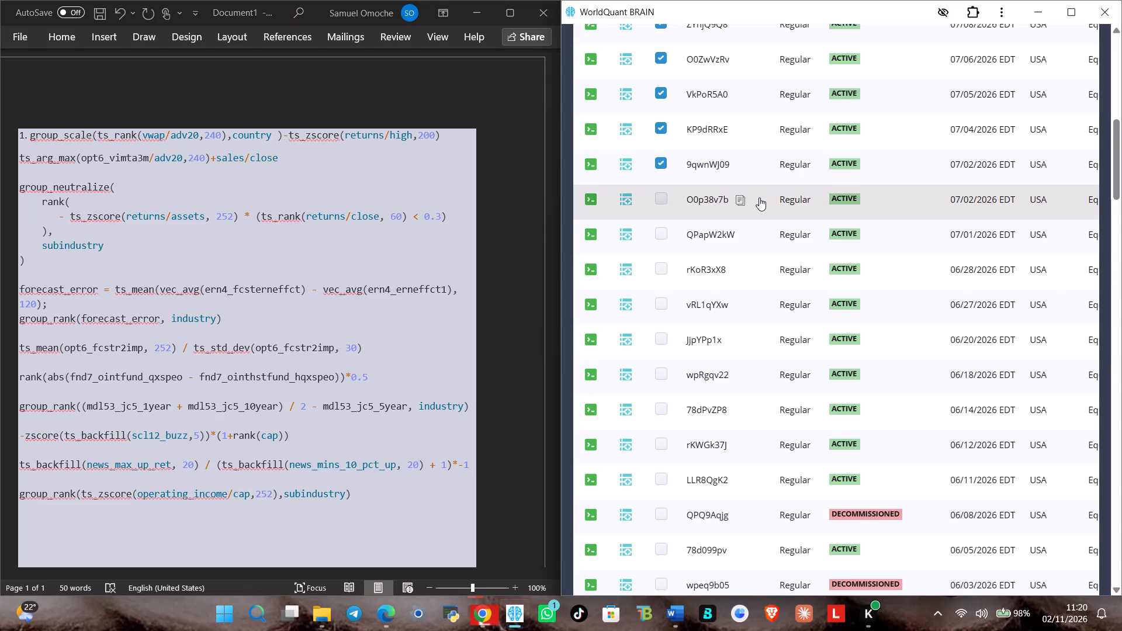
Copy submitted alpha O0p38v7b's full code into the Word document below the operating_income expression, add a blank line after it, and close the alpha's details.
{"action": "left_click", "coordinate": [833, 197]}
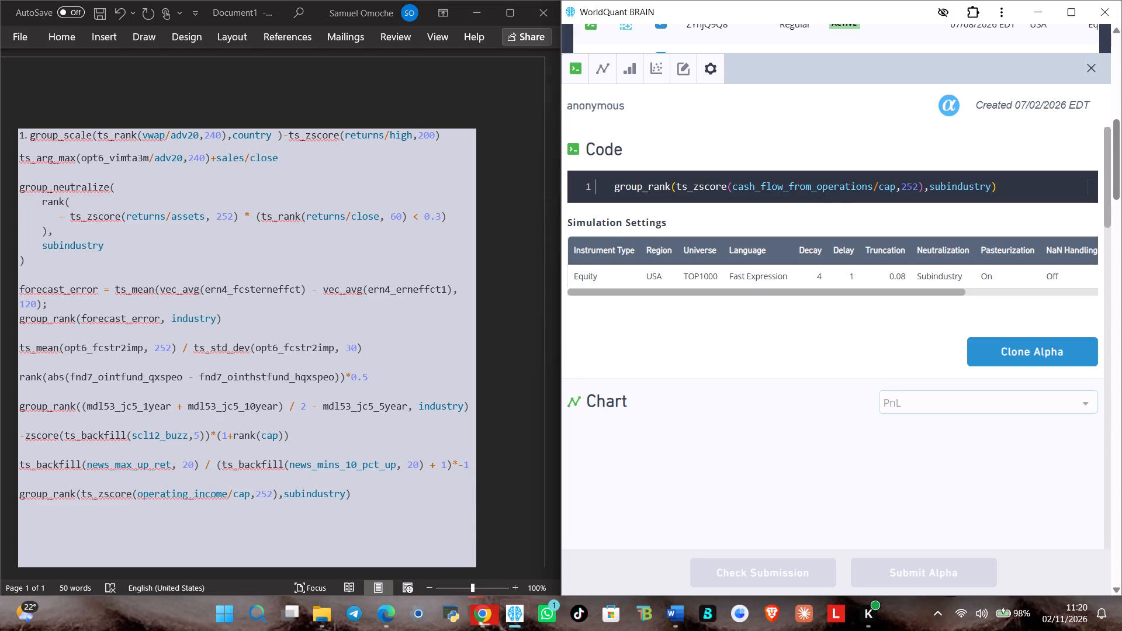
{"action": "left_click", "coordinate": [983, 183]}
{"action": "key", "text": "ctrl+a"}
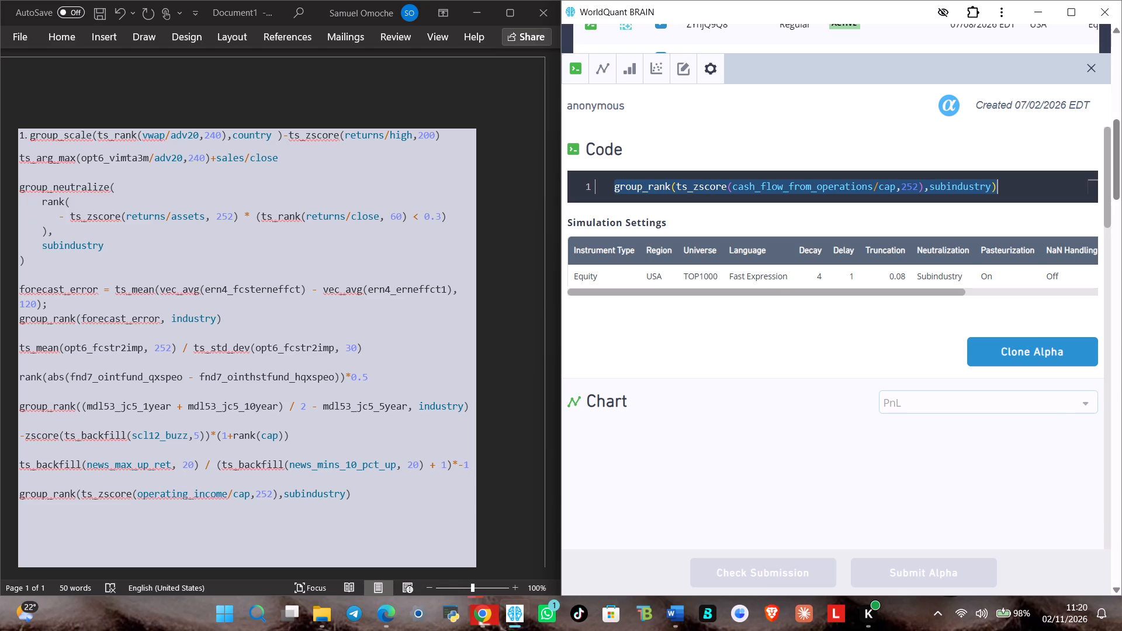
{"action": "key", "text": "ctrl+c"}
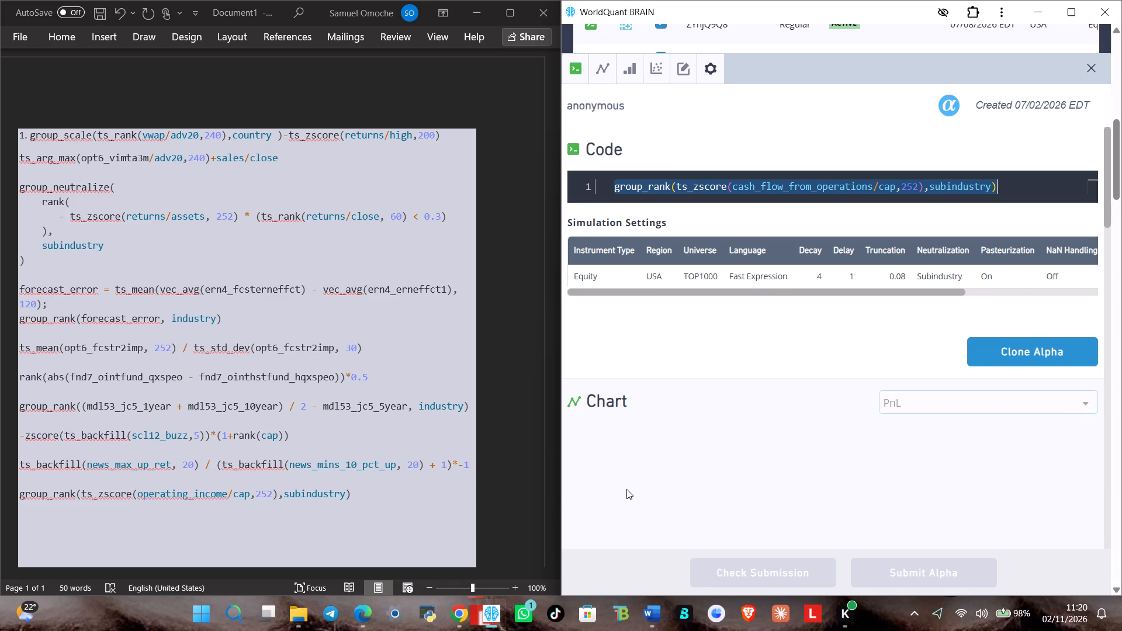
{"action": "left_click", "coordinate": [384, 491]}
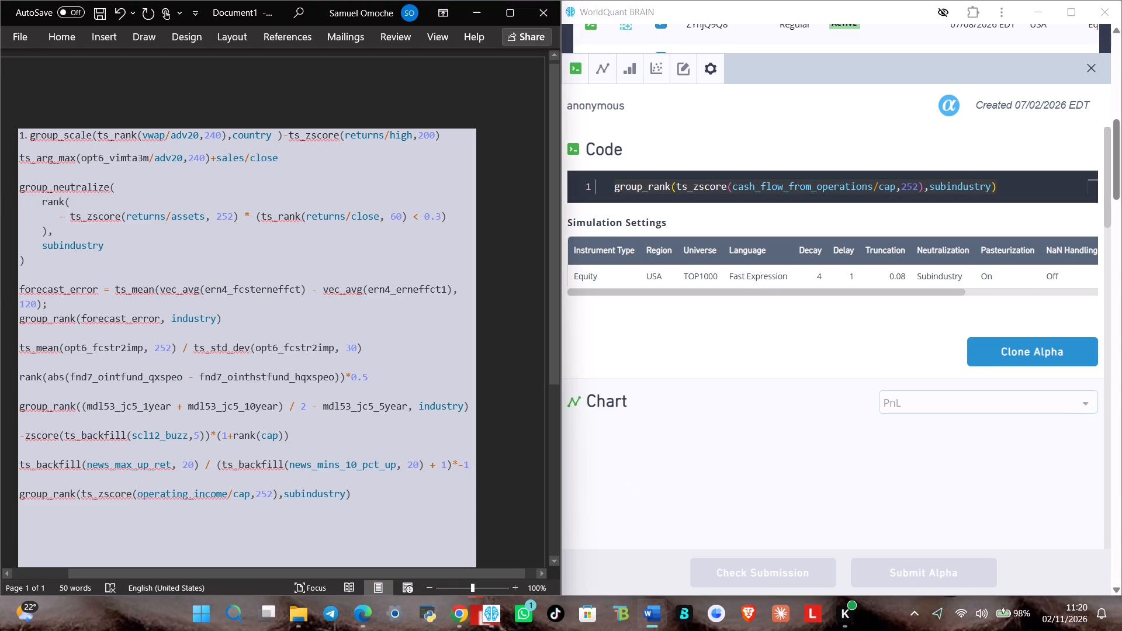
{"action": "key", "text": "ctrl+v"}
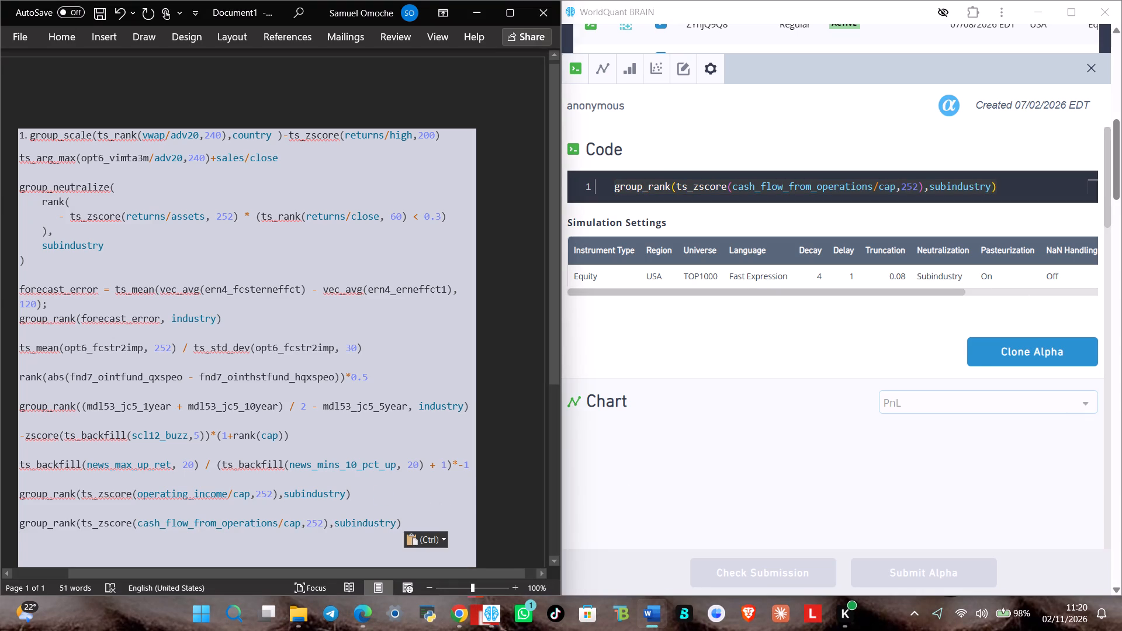
{"action": "key", "text": "Return"}
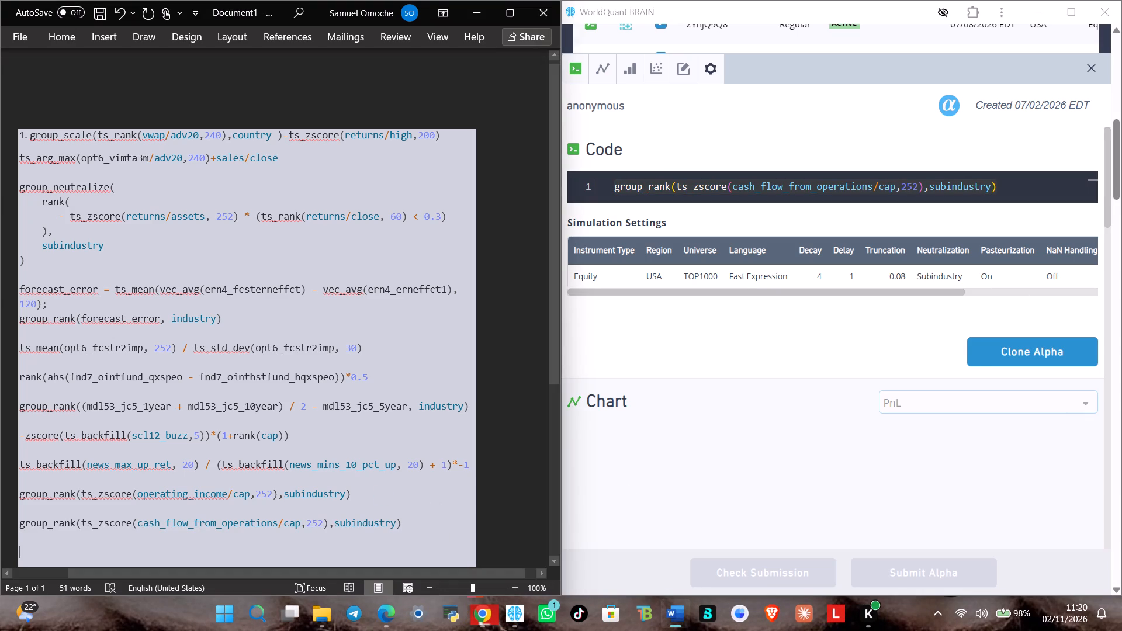
{"action": "left_click", "coordinate": [1092, 69]}
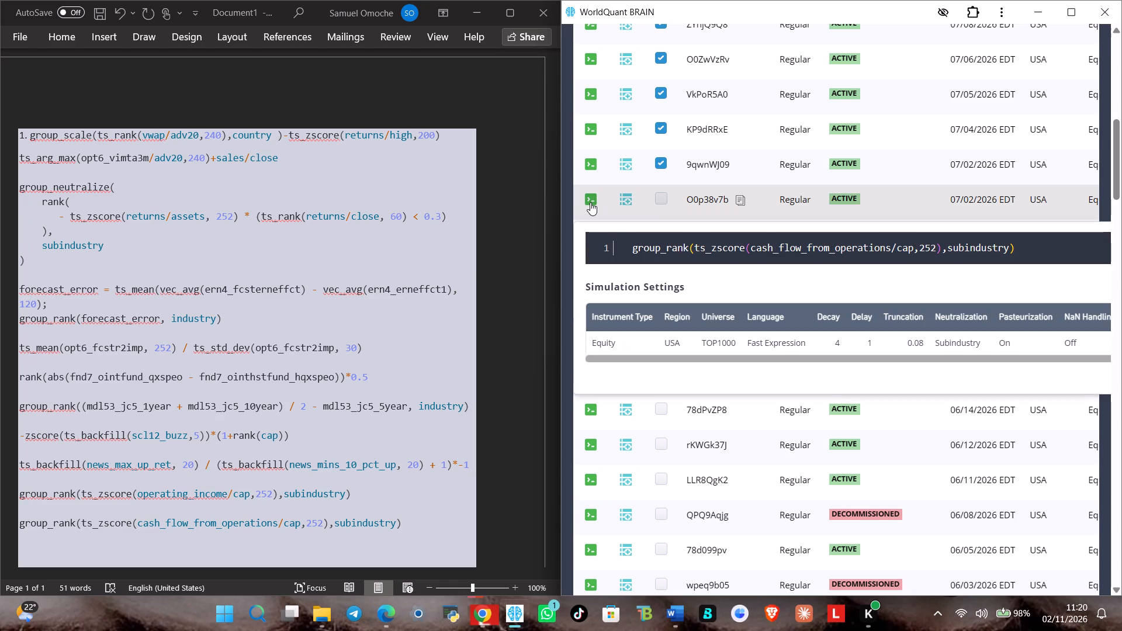
Mark alpha O0p38v7b as selected in the submitted list.
{"action": "left_click", "coordinate": [656, 197]}
Copy submitted alpha QPapW2kW's full code into the Word document below the cash_flow_from_operations expression, close its details, and mark that alpha as selected.
{"action": "left_click", "coordinate": [771, 235]}
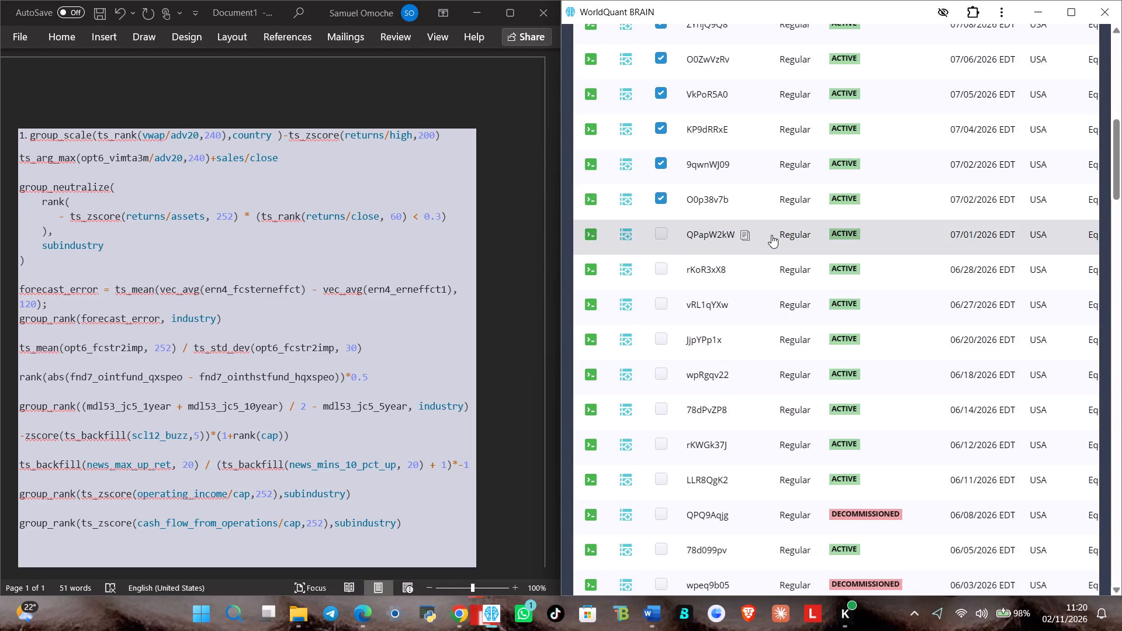
{"action": "left_click", "coordinate": [837, 193]}
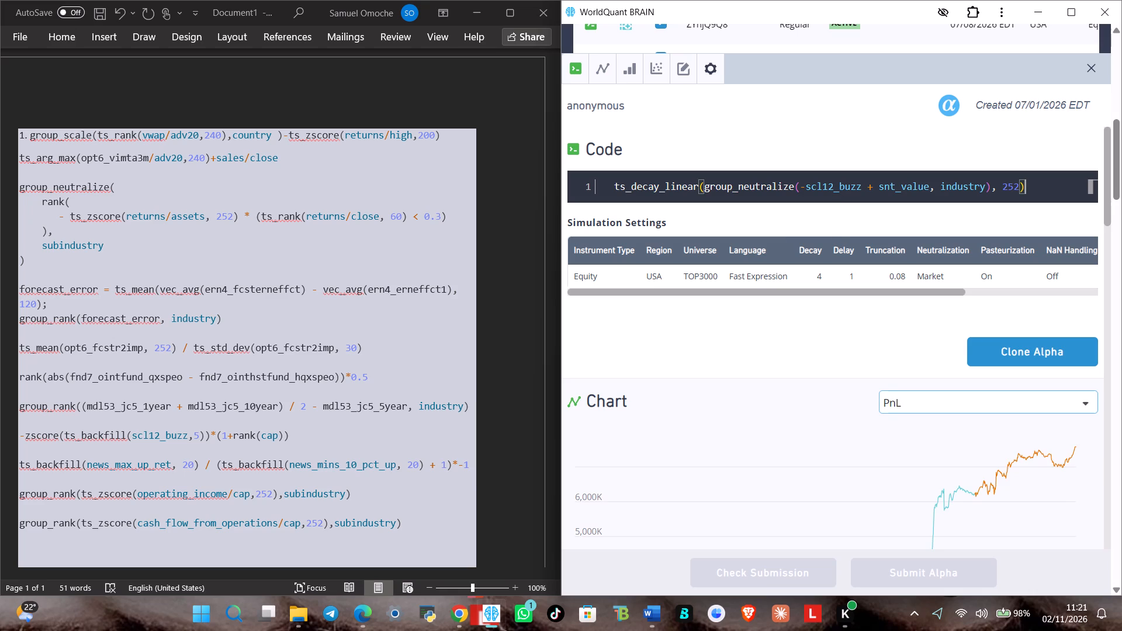
{"action": "key", "text": "ctrl+a"}
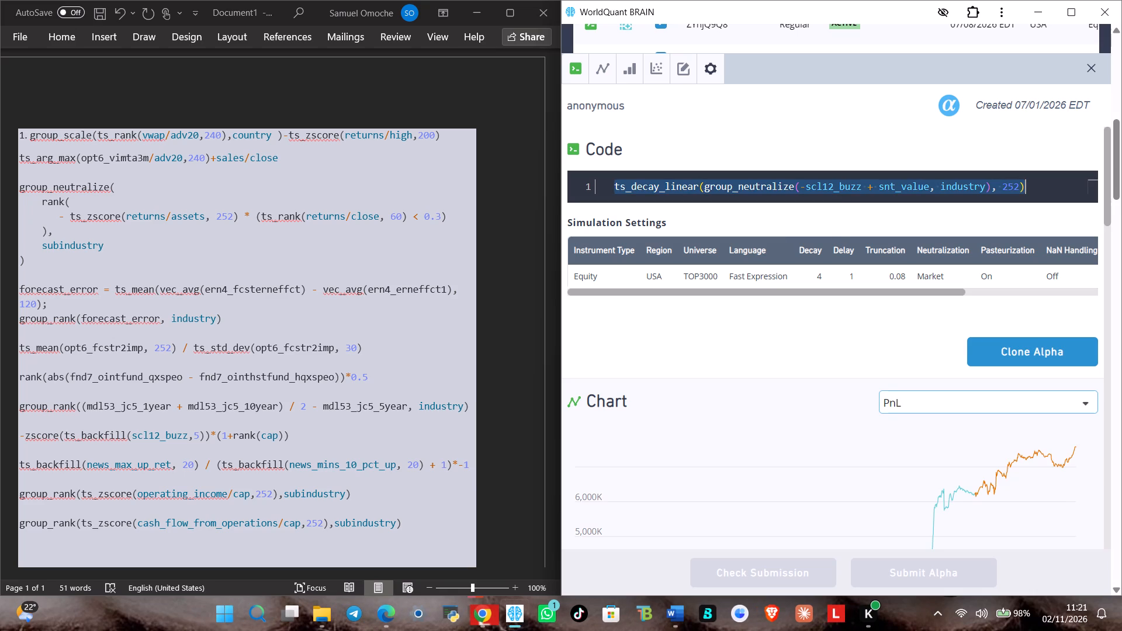
{"action": "key", "text": "ctrl+c"}
{"action": "left_click", "coordinate": [359, 545]}
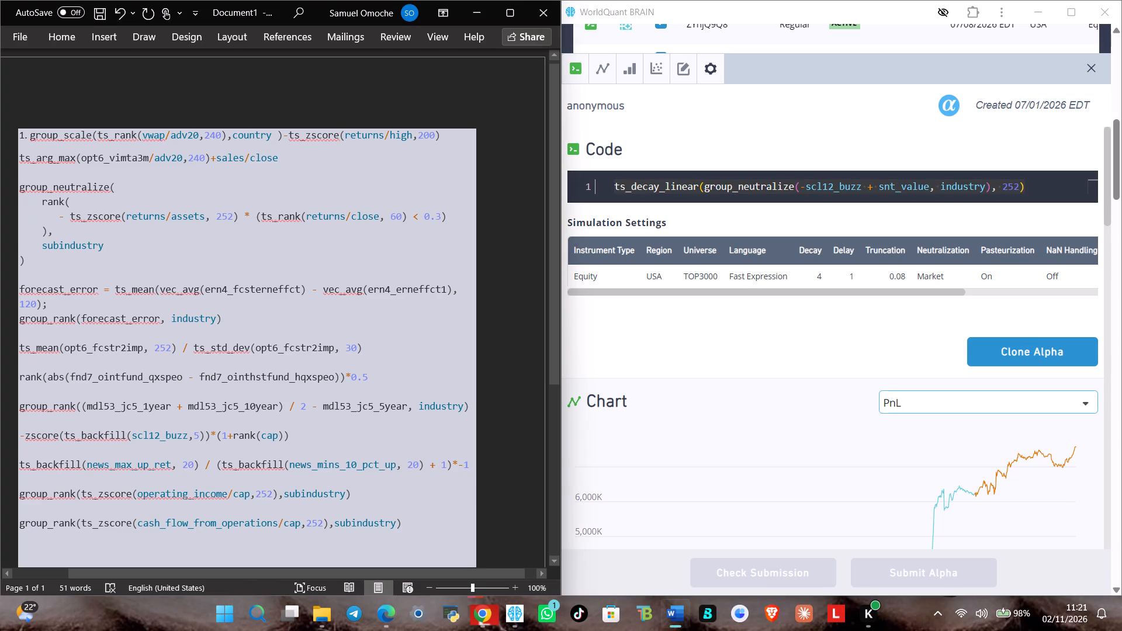
{"action": "key", "text": "ctrl+v"}
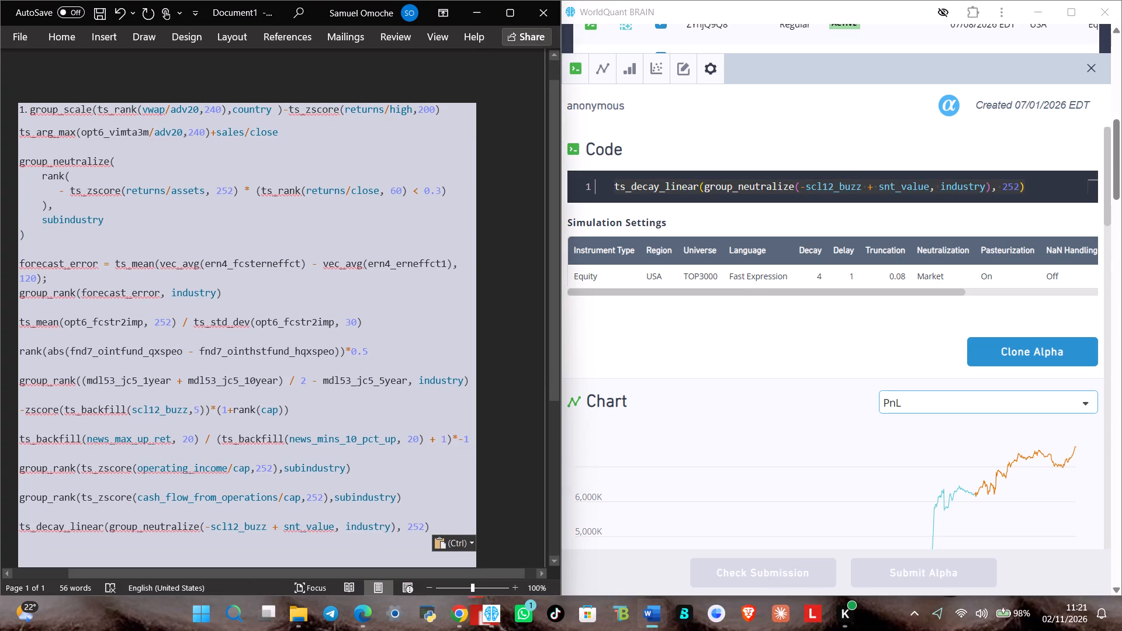
{"action": "left_click", "coordinate": [1093, 60]}
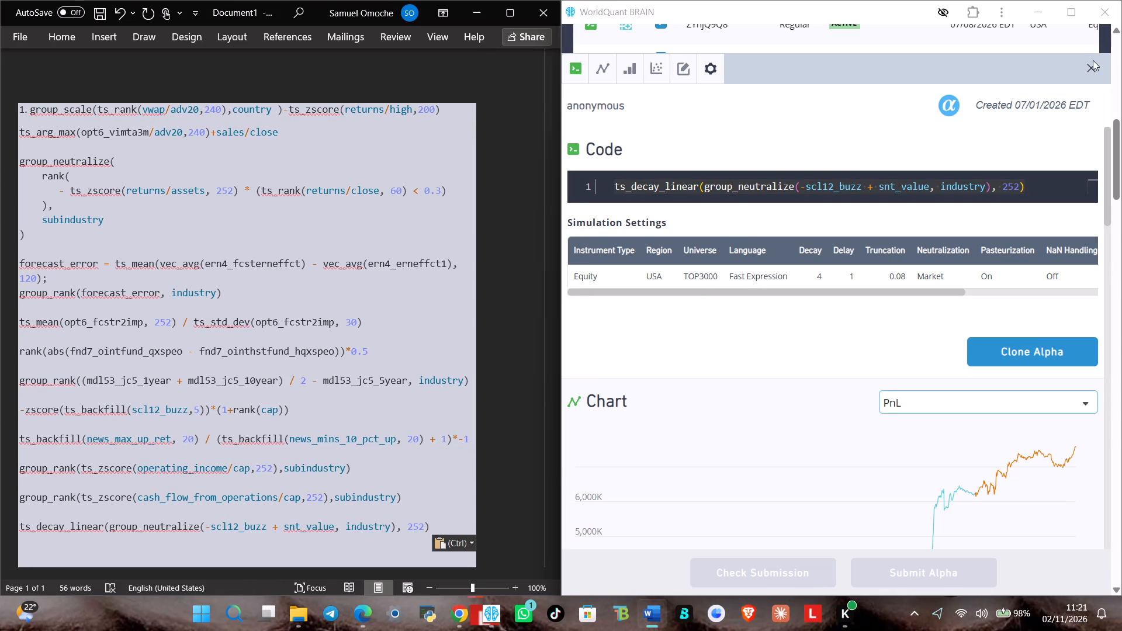
{"action": "left_click", "coordinate": [1084, 69]}
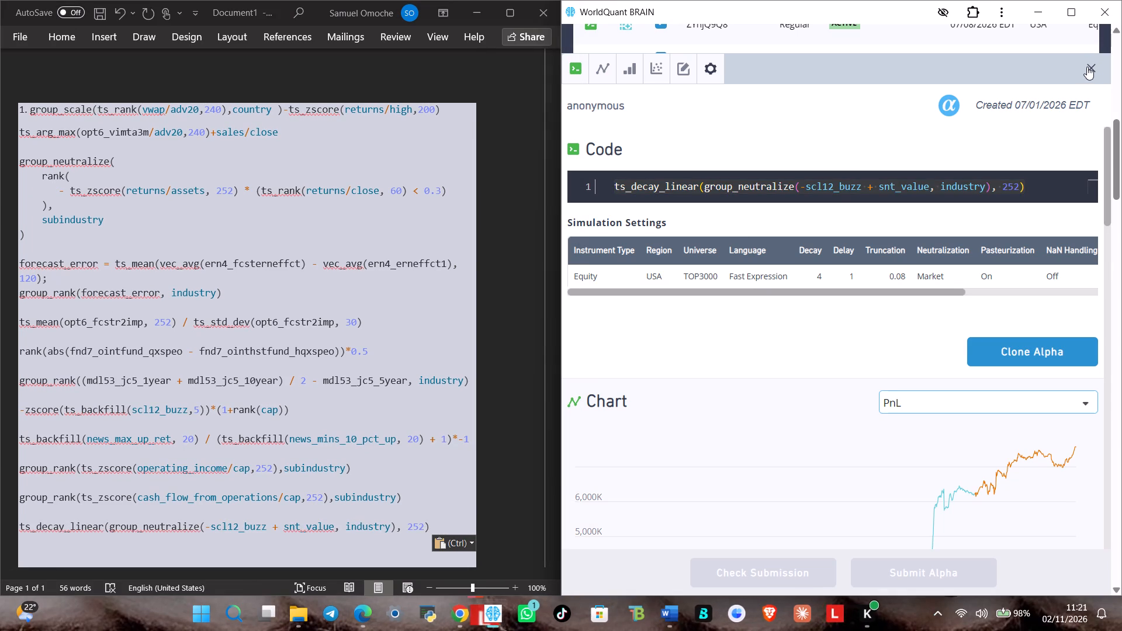
{"action": "left_click", "coordinate": [1087, 67]}
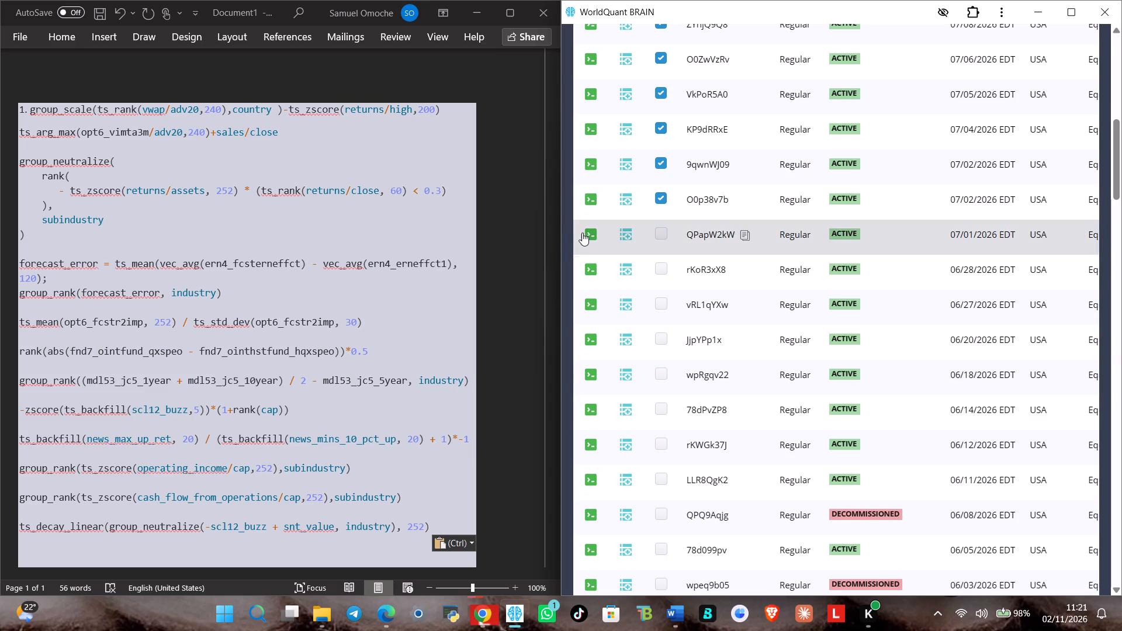
{"action": "left_click", "coordinate": [666, 234]}
Copy submitted alpha rKoR3xX8's full code into the Word document below the ts_decay_linear expression, separated by a blank line, and mark that alpha as selected.
{"action": "left_click", "coordinate": [753, 270]}
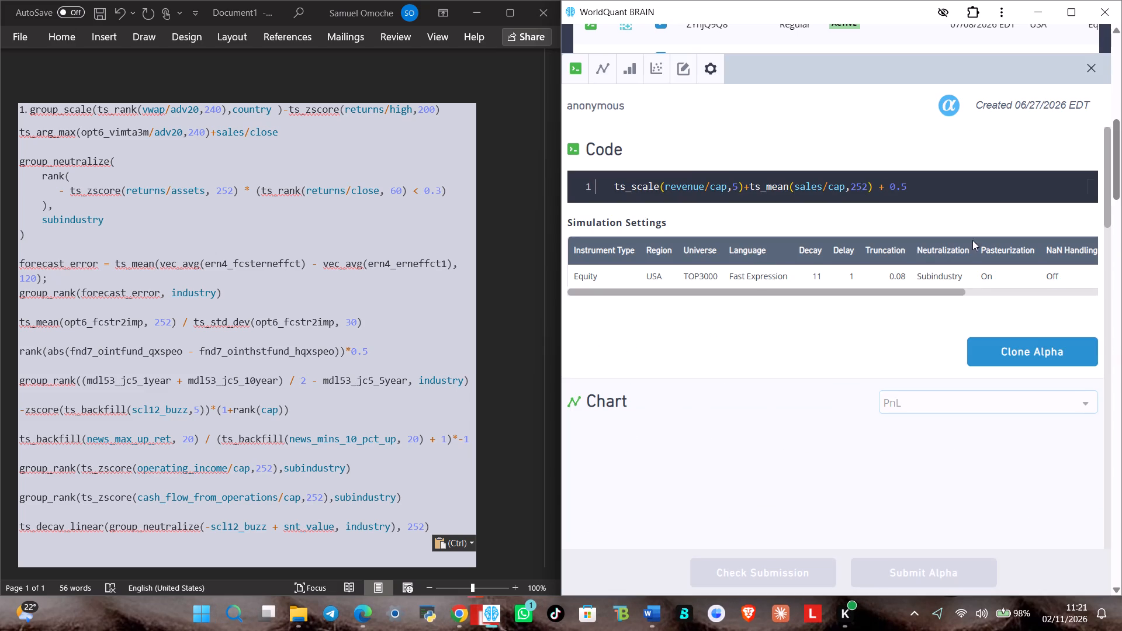
{"action": "left_click", "coordinate": [992, 183]}
{"action": "left_click_drag", "start_coordinate": [992, 183], "coordinate": [959, 190]}
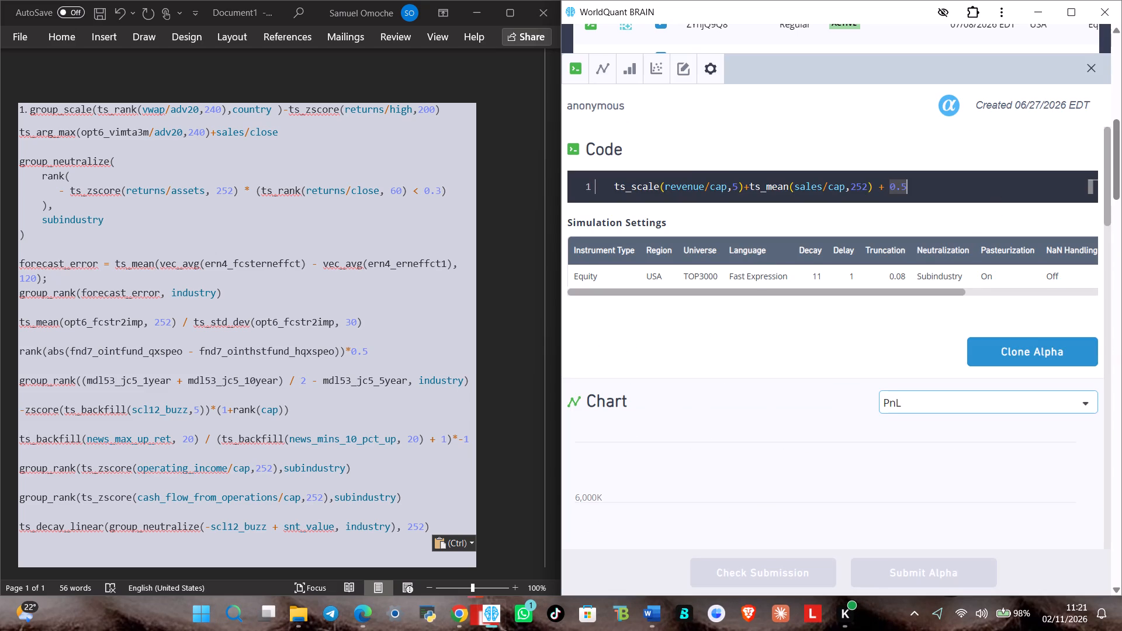
{"action": "key", "text": "ctrl+a"}
{"action": "key", "text": "ctrl+c"}
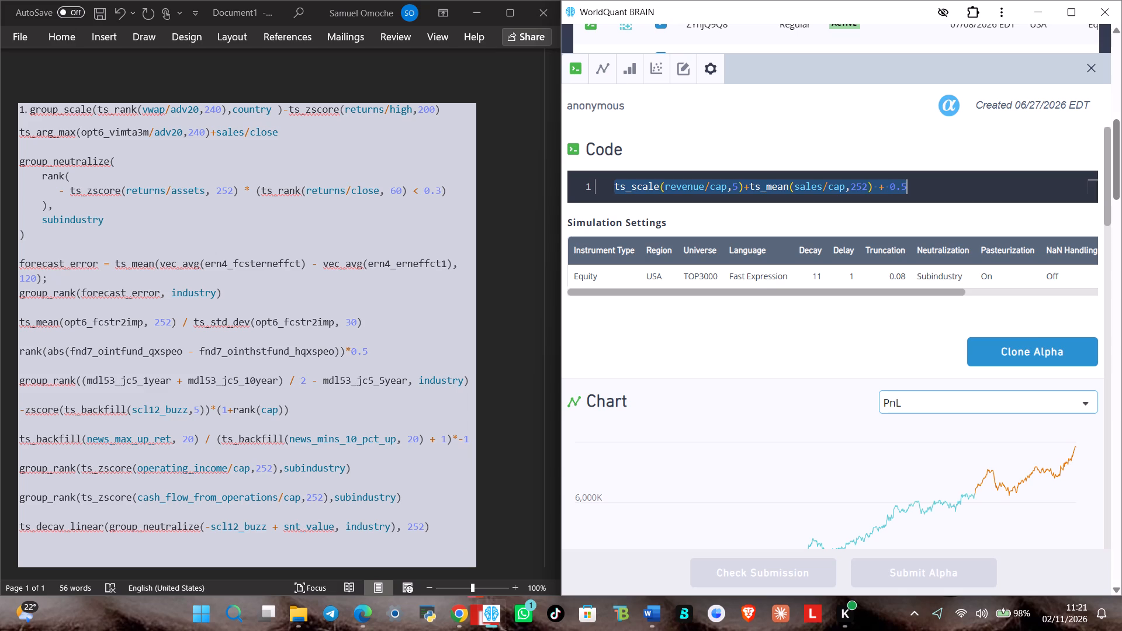
{"action": "left_click", "coordinate": [1090, 68]}
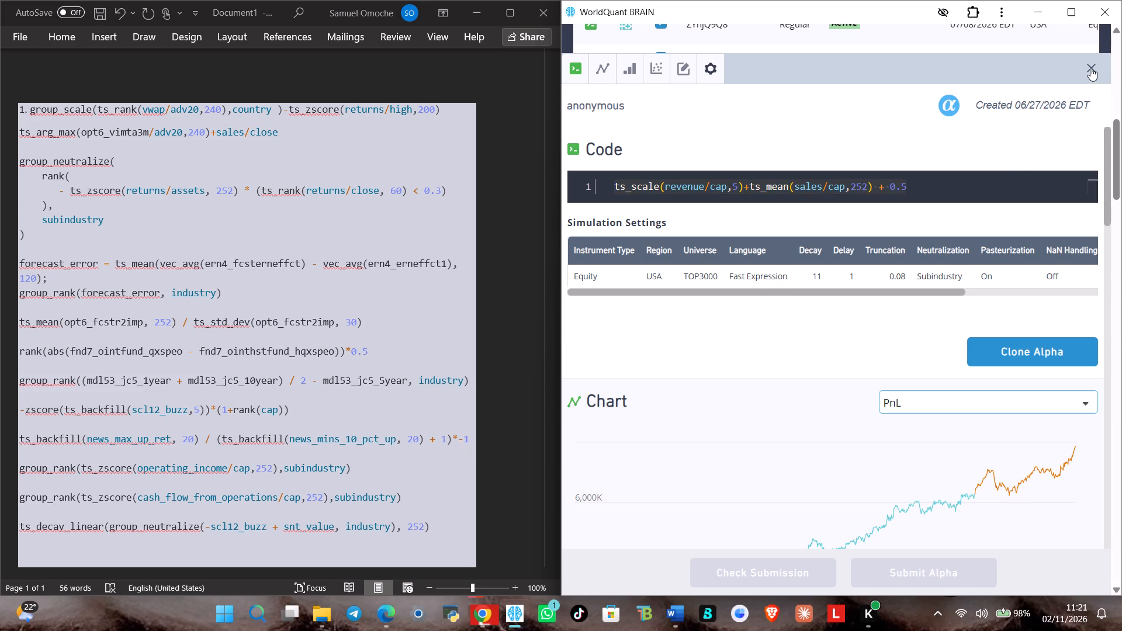
{"action": "left_click", "coordinate": [95, 544]}
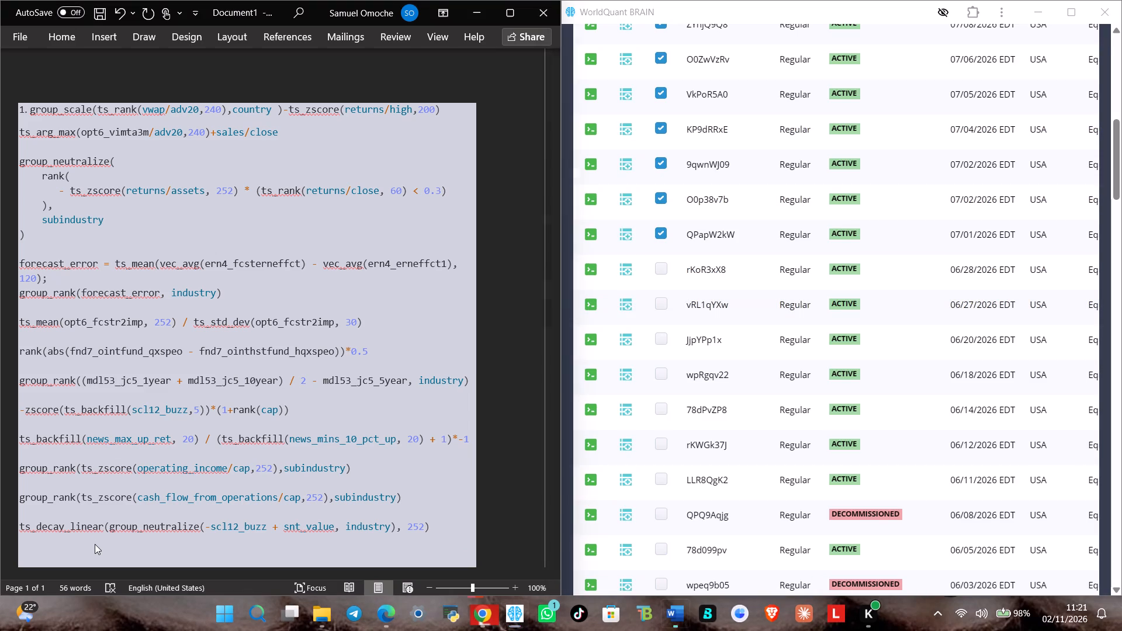
{"action": "key", "text": "Return"}
{"action": "key", "text": "ctrl+v"}
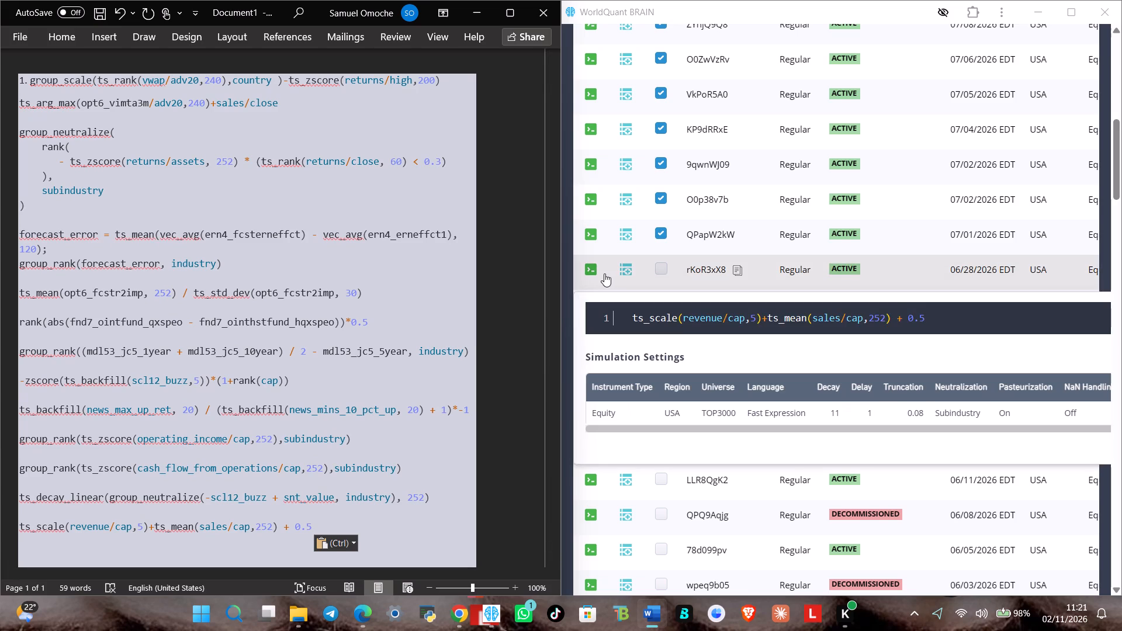
{"action": "left_click", "coordinate": [657, 265]}
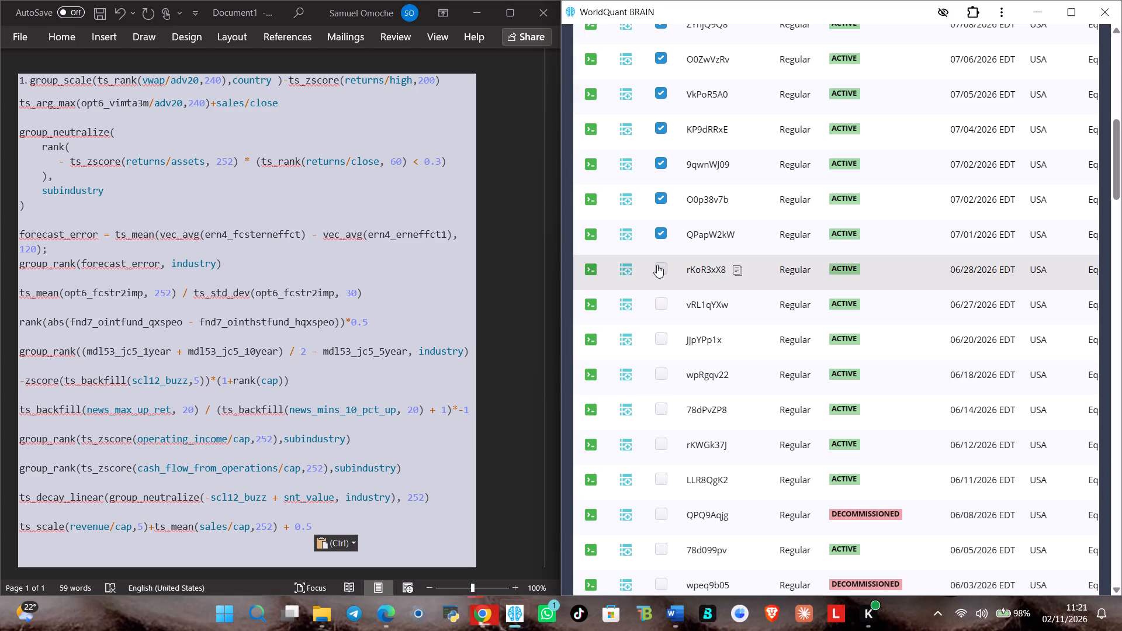
Copy submitted alpha vRL1qYXw's full code into the Word document below the ts_scale(revenue/cap,5) expression, separated by a blank line, and mark that alpha as selected.
{"action": "left_click", "coordinate": [782, 314]}
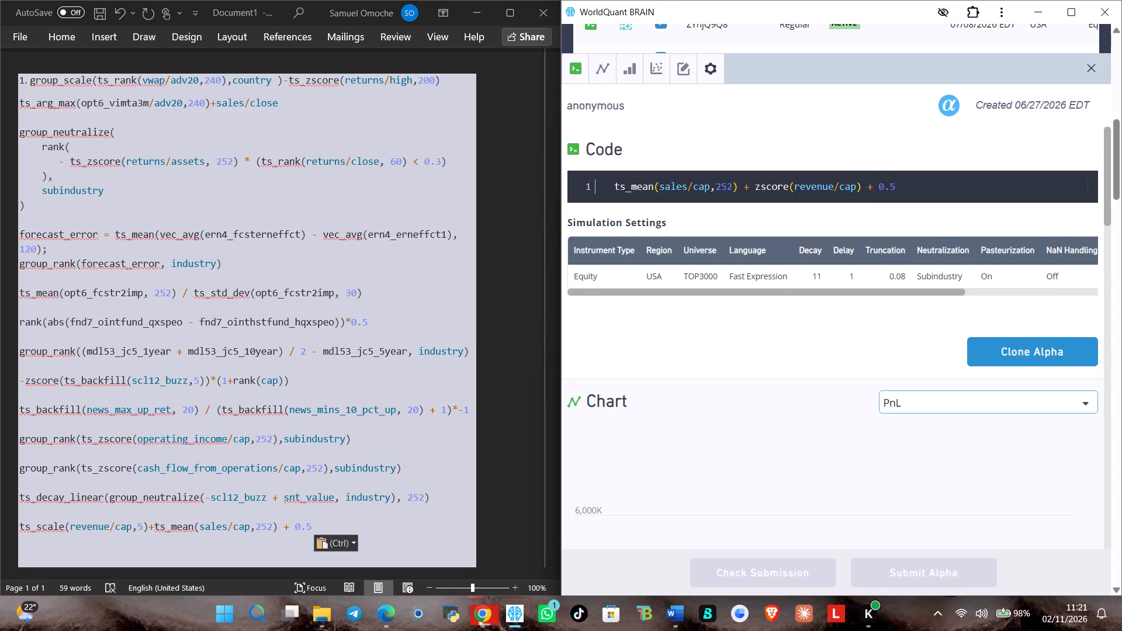
{"action": "left_click", "coordinate": [906, 179]}
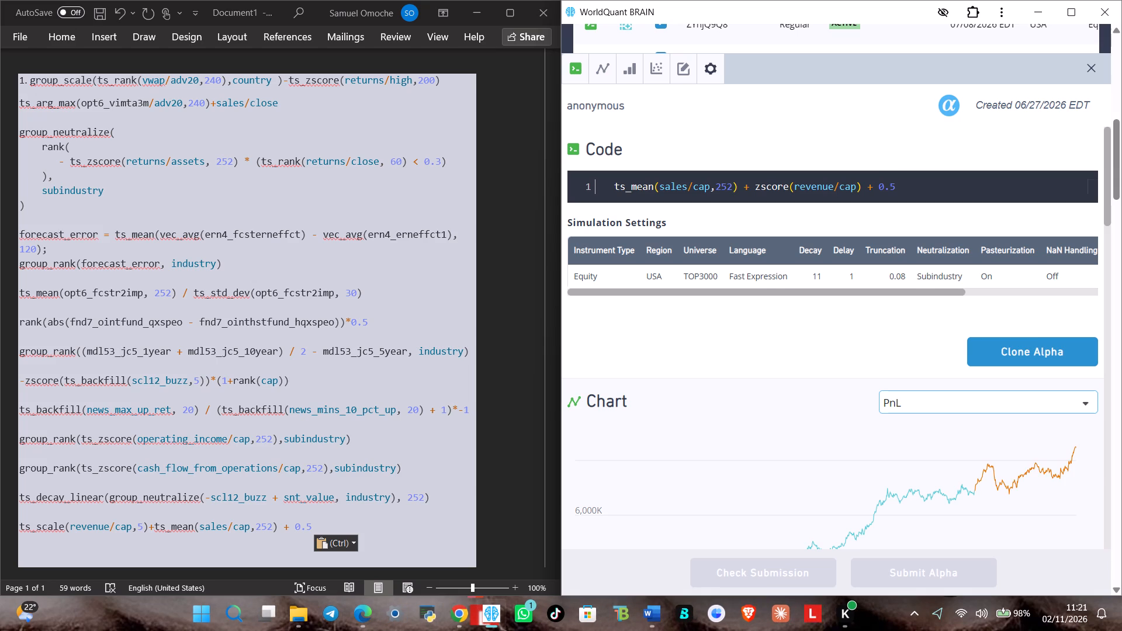
{"action": "left_click", "coordinate": [875, 183]}
{"action": "key", "text": "ctrl+a"}
{"action": "key", "text": "ctrl+c"}
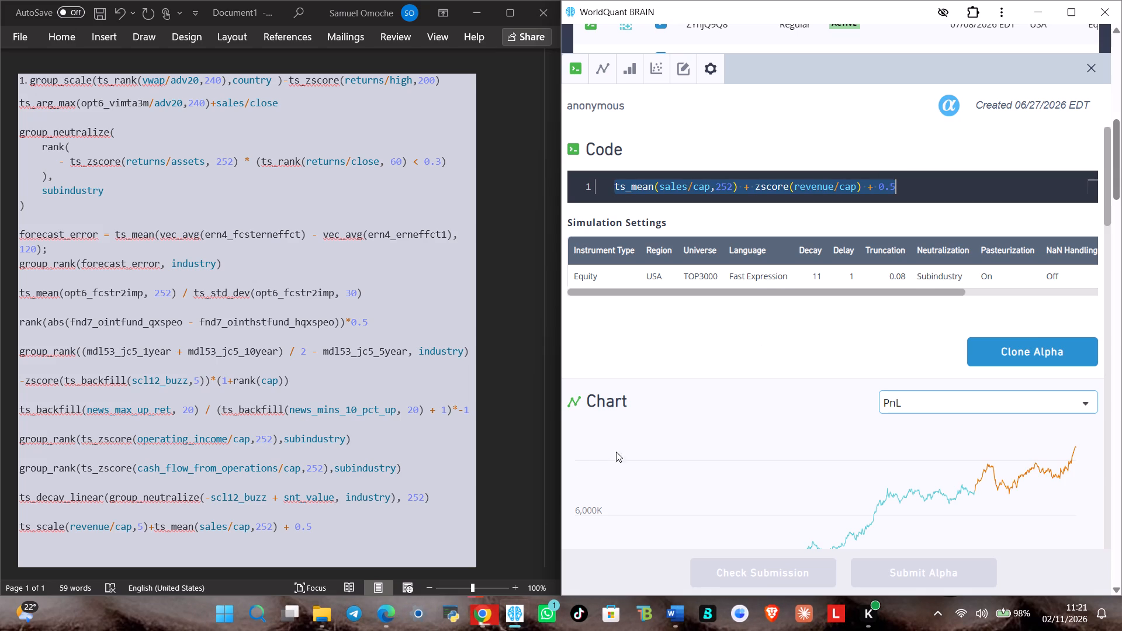
{"action": "left_click", "coordinate": [398, 522]}
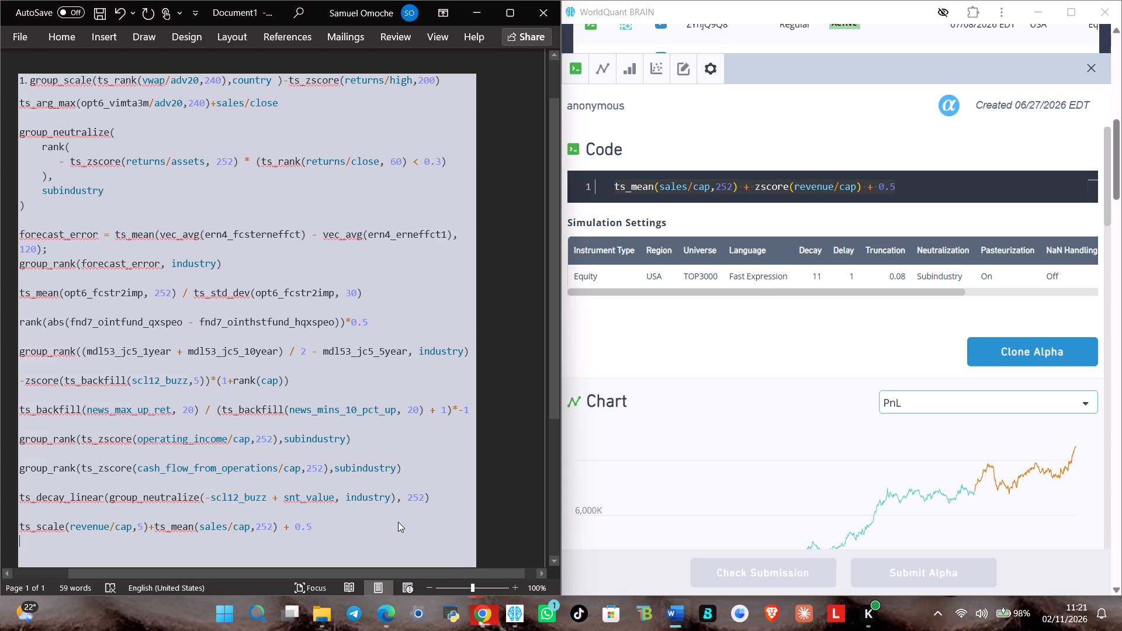
{"action": "key", "text": "Return"}
{"action": "key", "text": "ctrl+v"}
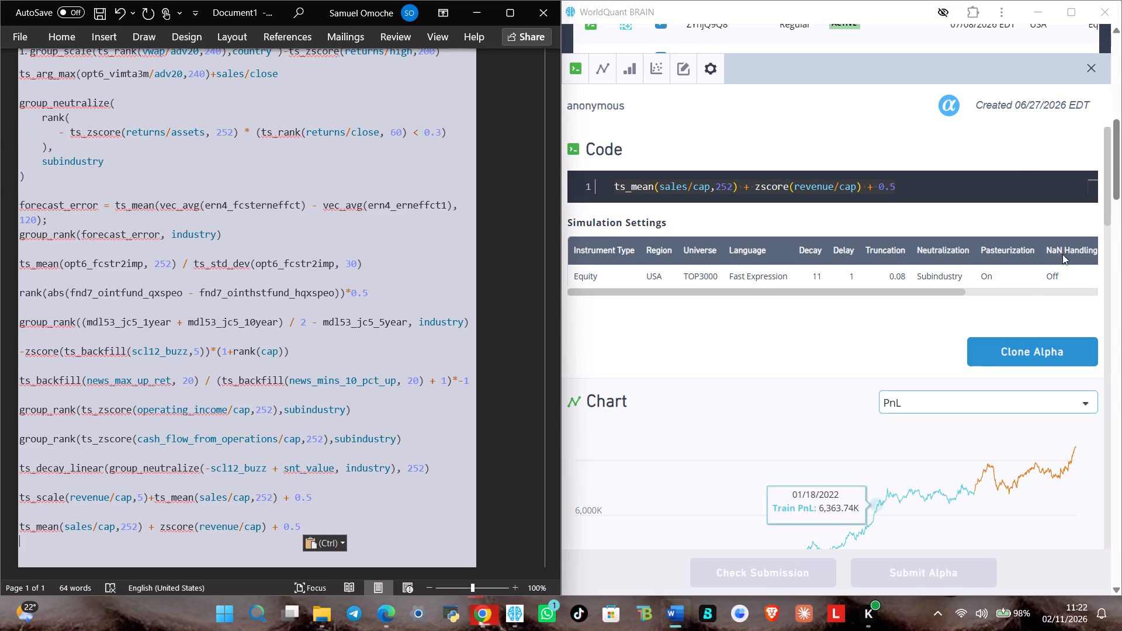
{"action": "left_click", "coordinate": [1092, 68]}
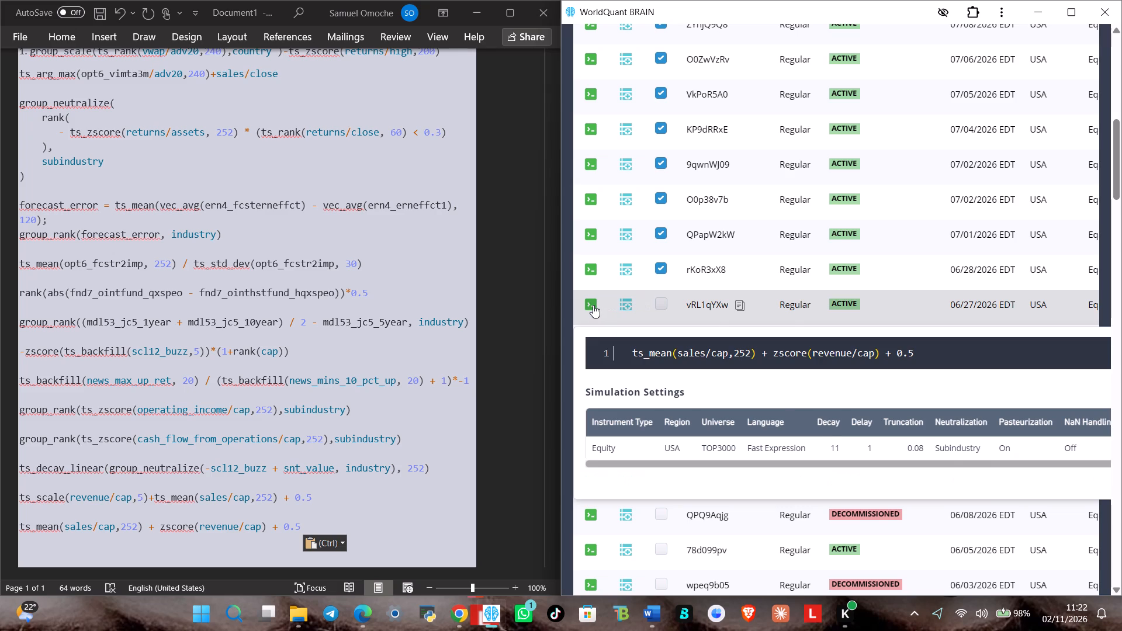
{"action": "left_click", "coordinate": [663, 304]}
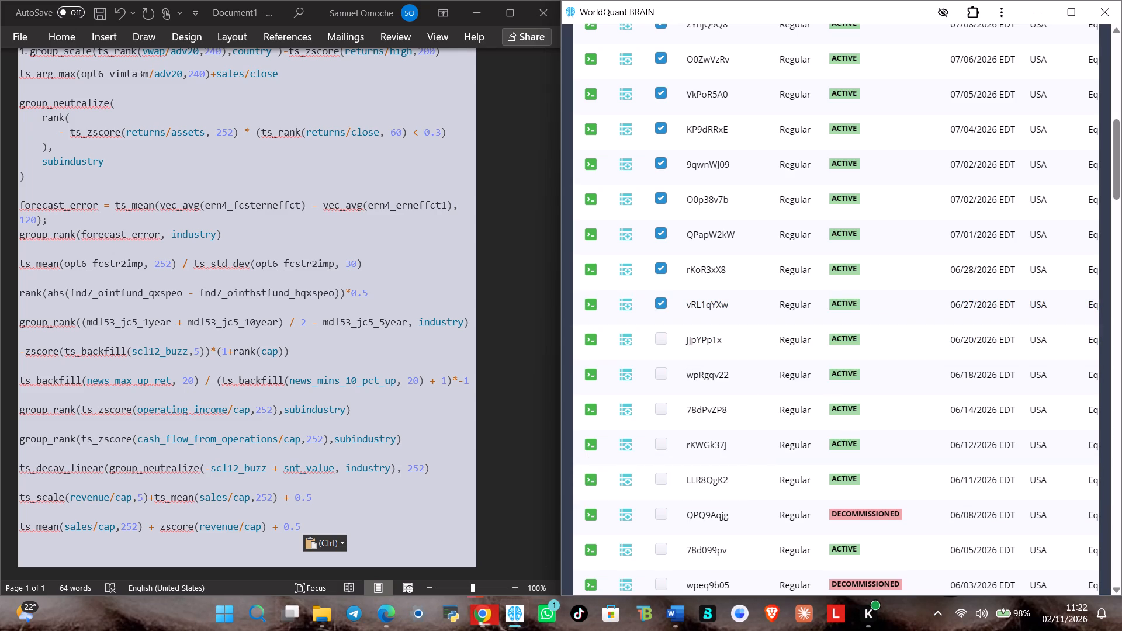
Switch to Microsoft Edge, show the test period for the composite_factor_score_derivative simulation, and examine its PnL chart.
{"action": "left_click", "coordinate": [388, 614]}
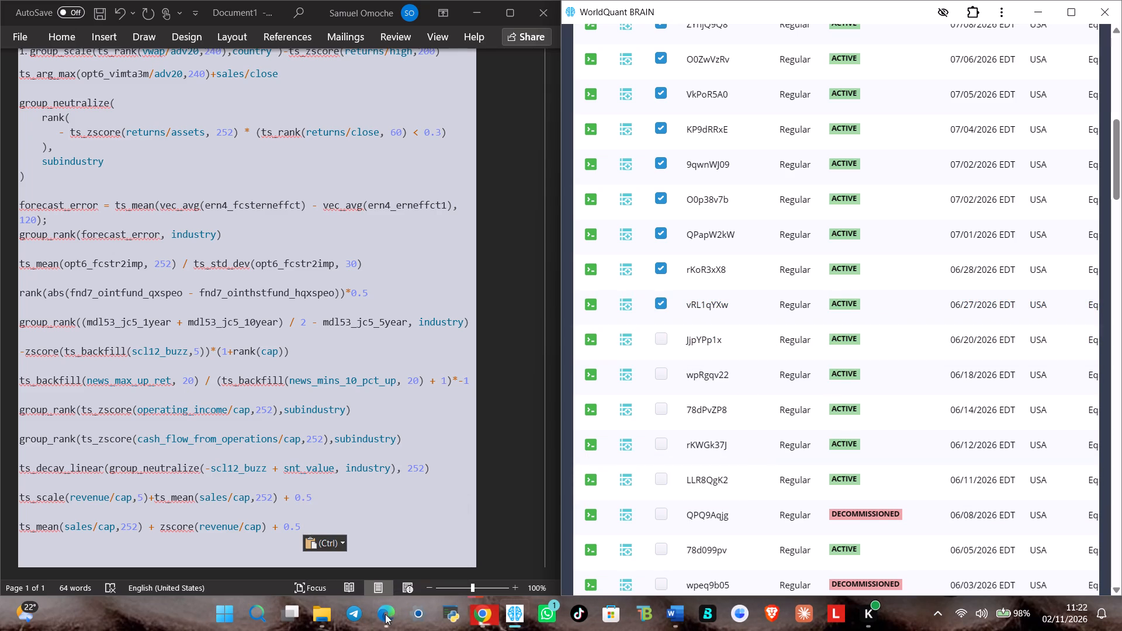
{"action": "left_click", "coordinate": [385, 614]}
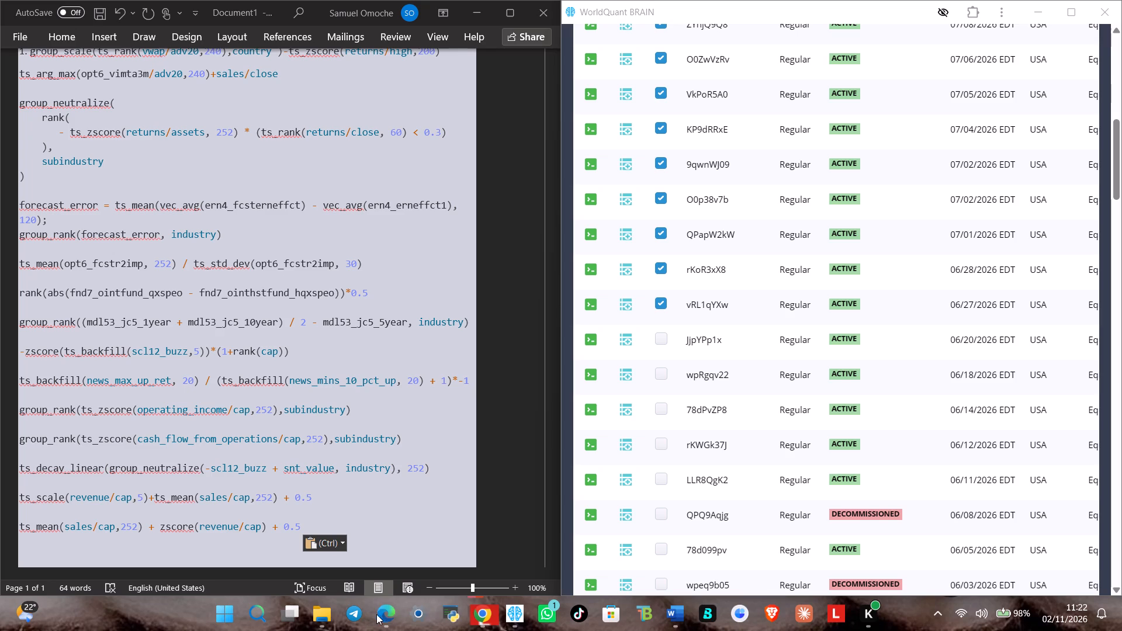
{"action": "left_click", "coordinate": [361, 619]}
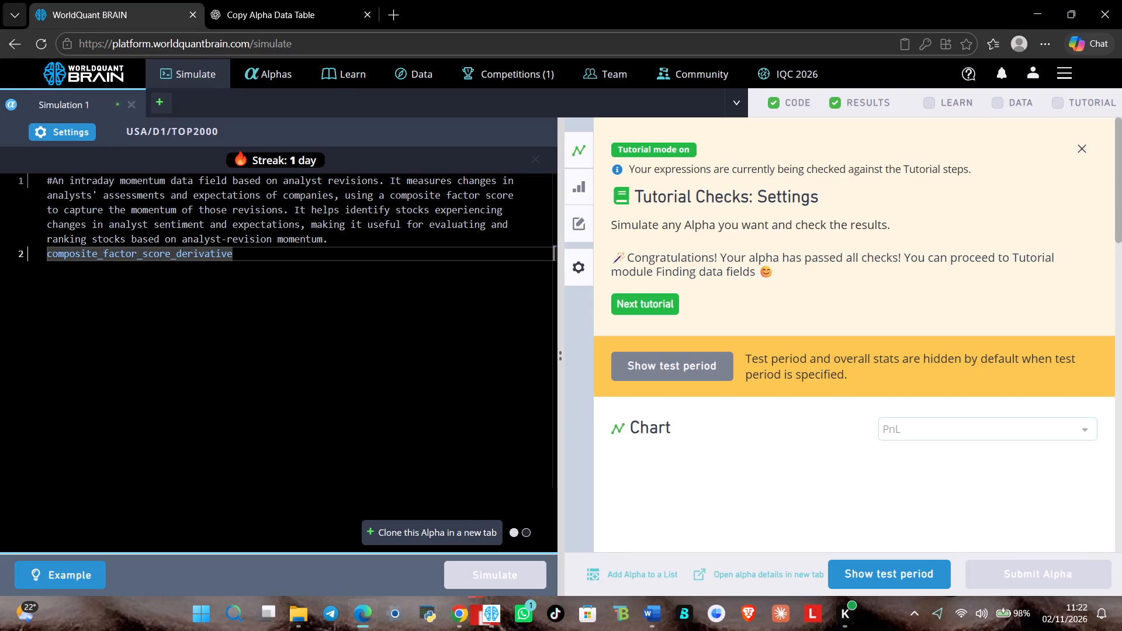
{"action": "left_click", "coordinate": [889, 566]}
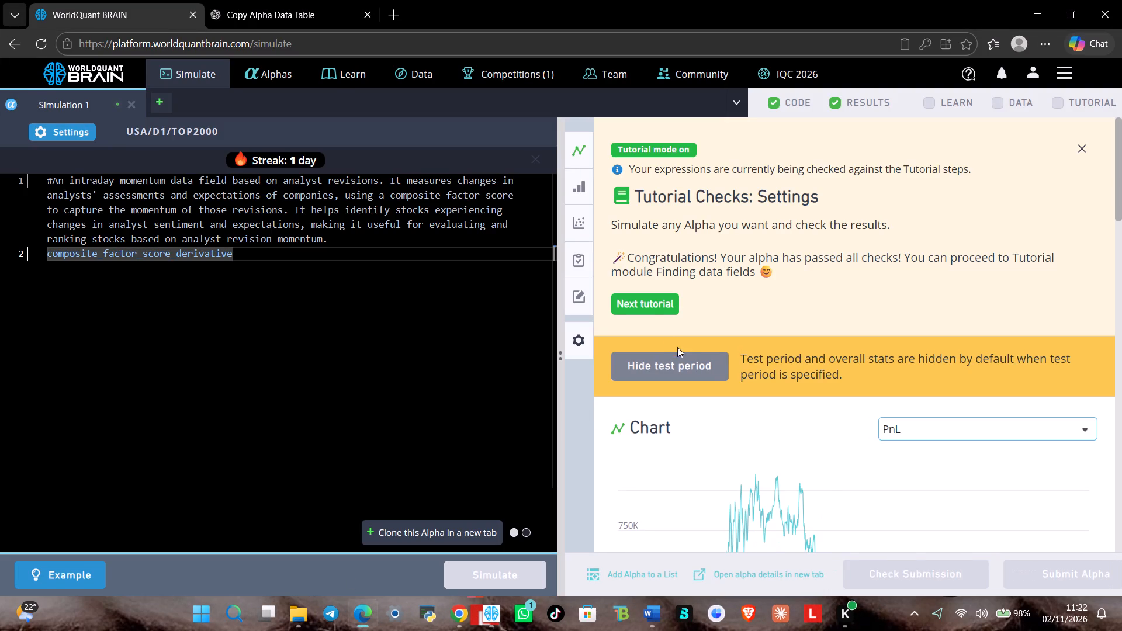
{"action": "scroll", "coordinate": [785, 328], "scroll_direction": "down", "scroll_amount": 5}
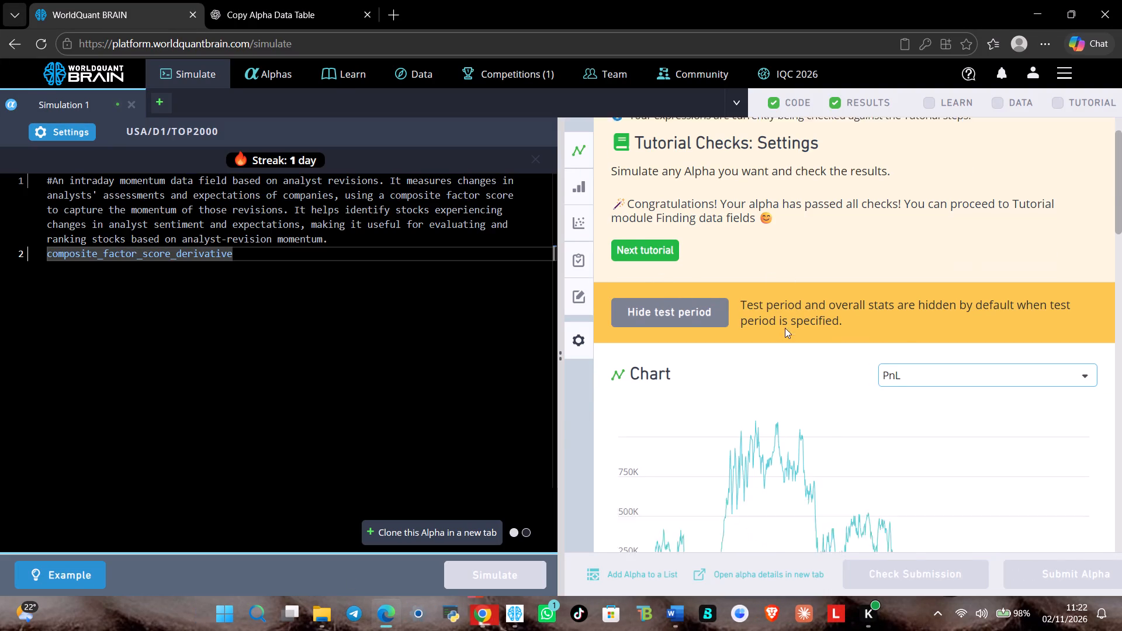
{"action": "scroll", "coordinate": [881, 322], "scroll_direction": "down", "scroll_amount": 4}
{"action": "scroll", "coordinate": [953, 349], "scroll_direction": "up", "scroll_amount": 6}
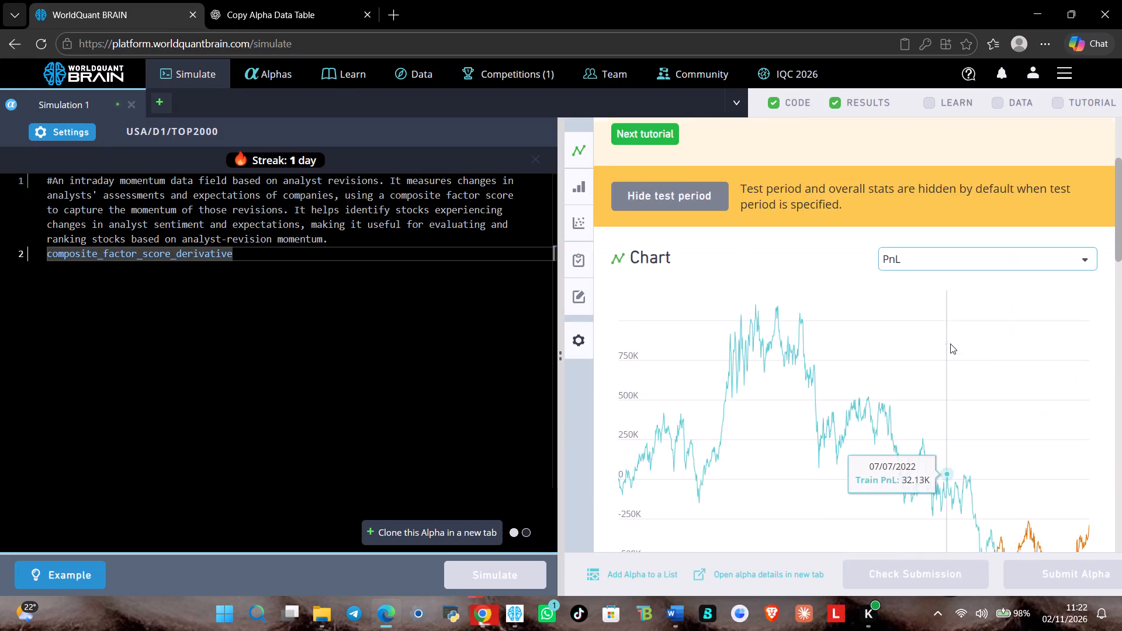
{"action": "scroll", "coordinate": [950, 344], "scroll_direction": "up", "scroll_amount": 5}
Open the next BRAIN Basics tutorial, read the Finding data fields lesson and its task, and reveal the task's hint.
{"action": "left_click", "coordinate": [638, 304]}
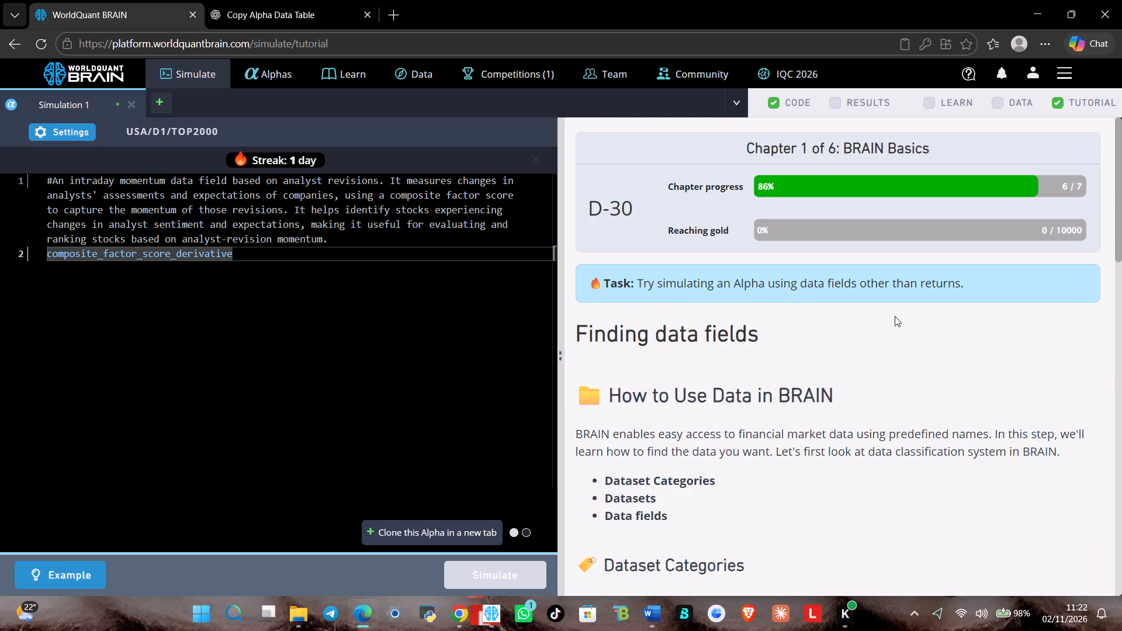
{"action": "scroll", "coordinate": [940, 417], "scroll_direction": "down", "scroll_amount": 6}
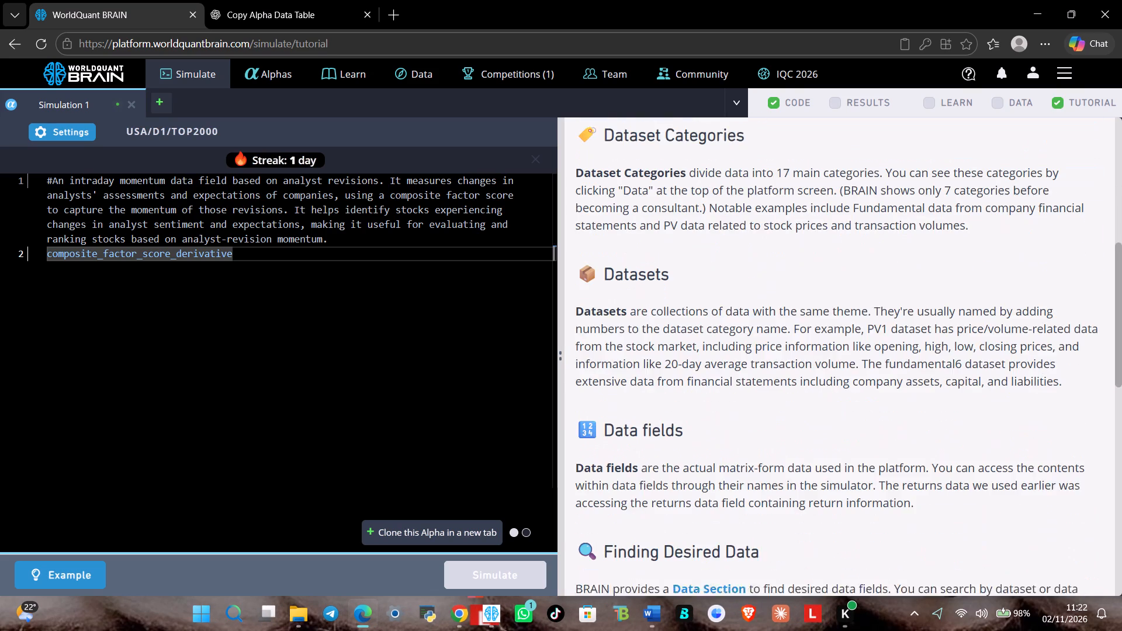
{"action": "scroll", "coordinate": [929, 419], "scroll_direction": "down", "scroll_amount": 4}
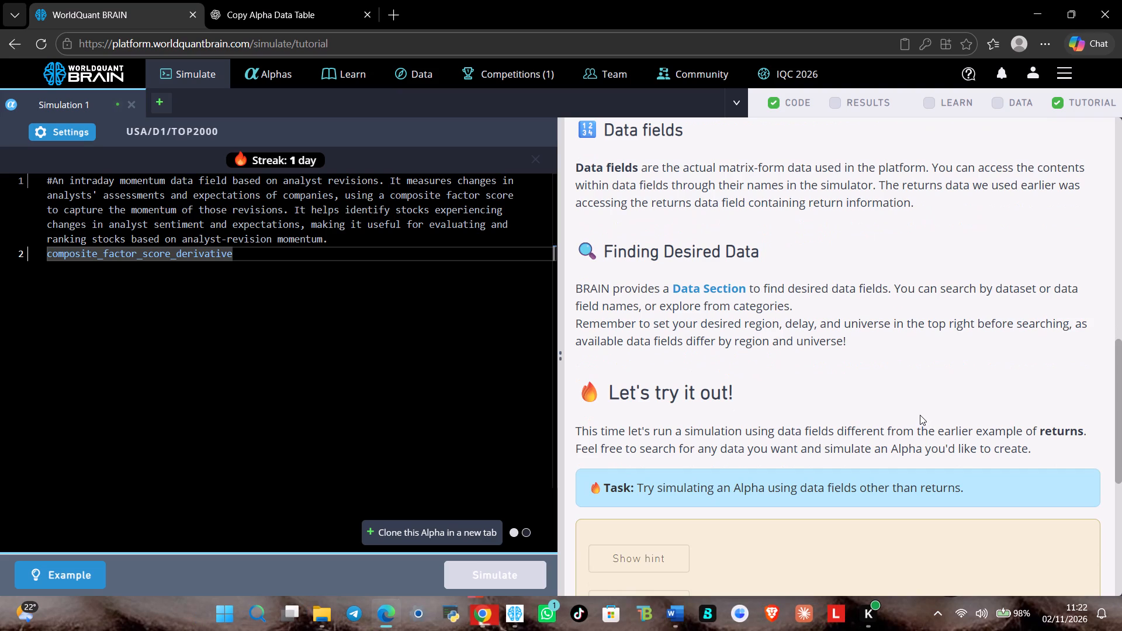
{"action": "scroll", "coordinate": [759, 497], "scroll_direction": "down", "scroll_amount": 1}
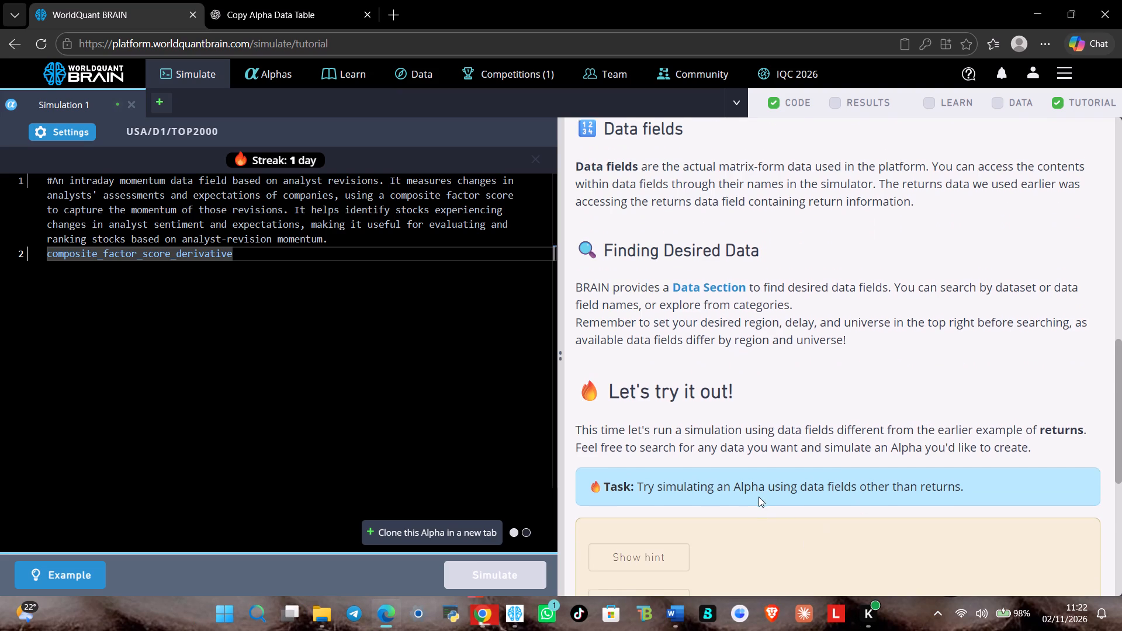
{"action": "scroll", "coordinate": [759, 497], "scroll_direction": "down", "scroll_amount": 1}
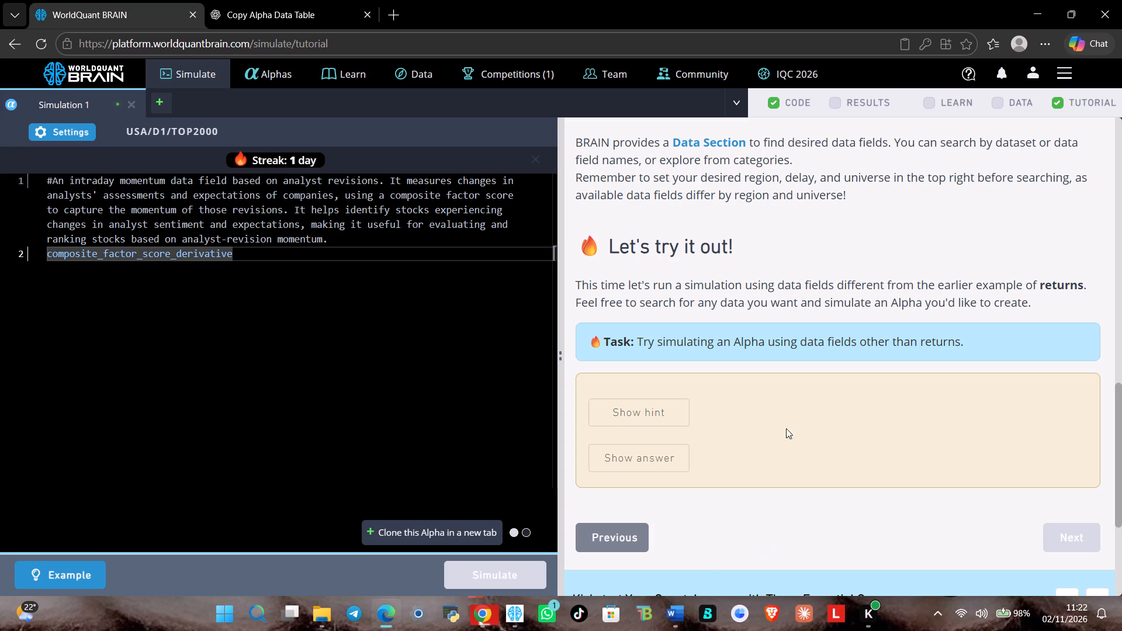
{"action": "scroll", "coordinate": [786, 412], "scroll_direction": "down", "scroll_amount": 4}
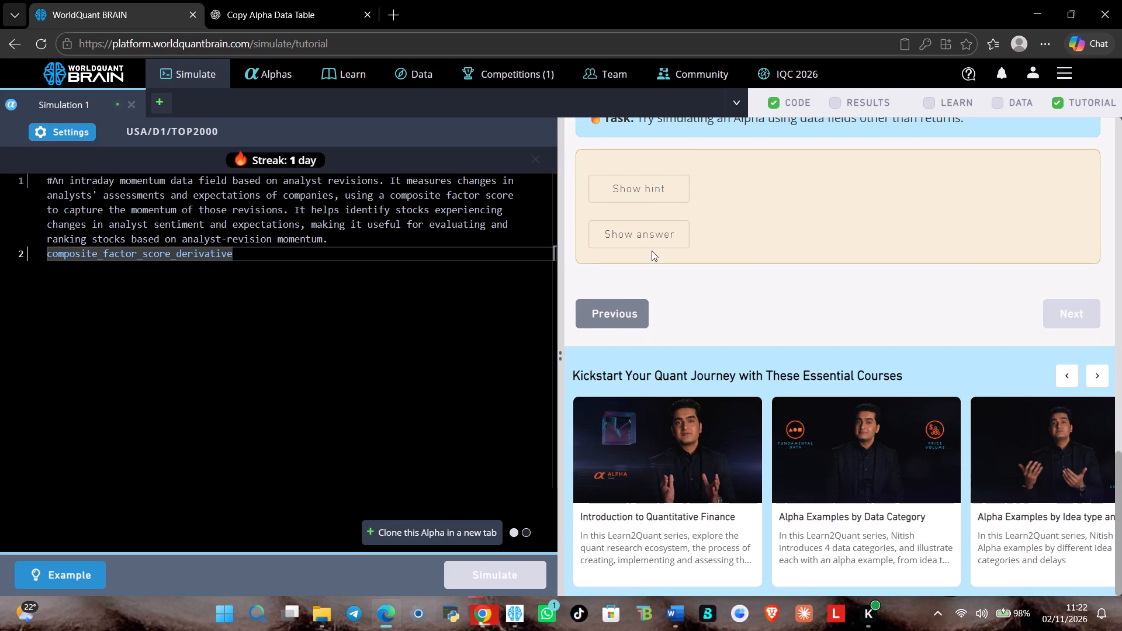
{"action": "left_click", "coordinate": [653, 193]}
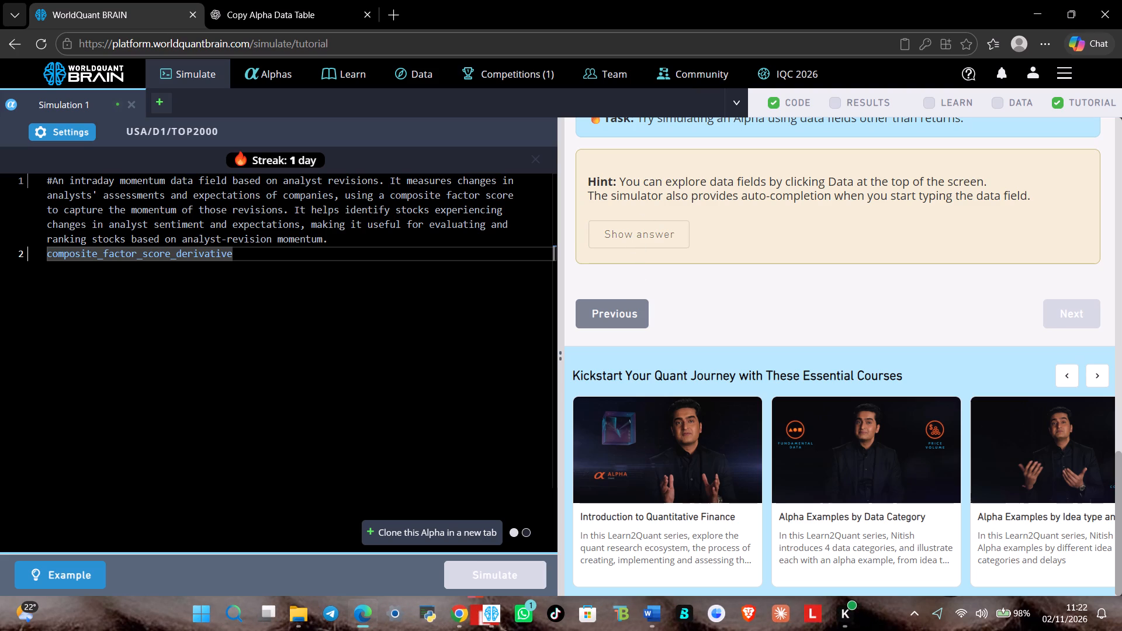
Set Simulation 1's neutralization to Subindustry, apply the settings, and simulate the composite_factor_score_derivative alpha again.
{"action": "left_click", "coordinate": [60, 133]}
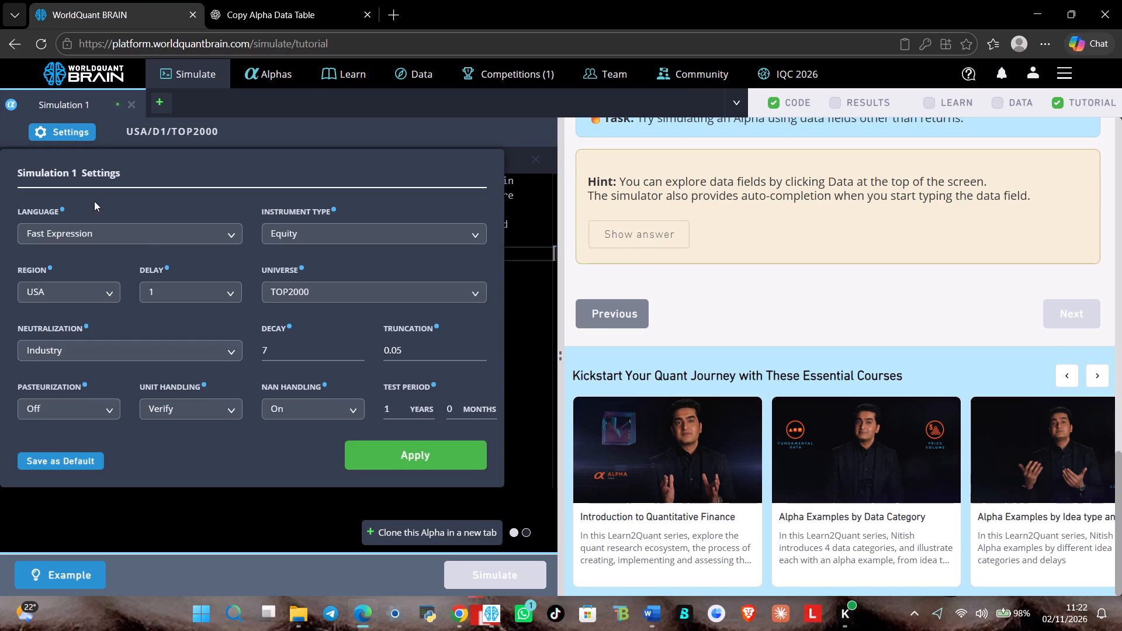
{"action": "left_click", "coordinate": [223, 355]}
{"action": "left_click", "coordinate": [127, 459]}
{"action": "left_click", "coordinate": [401, 457]}
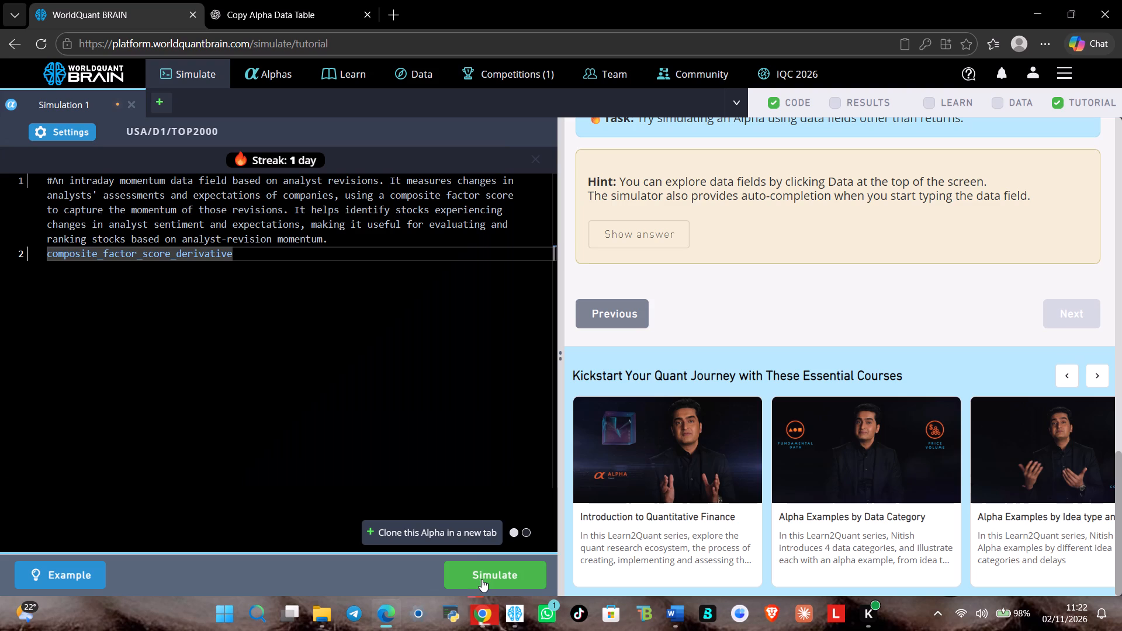
{"action": "left_click", "coordinate": [482, 577]}
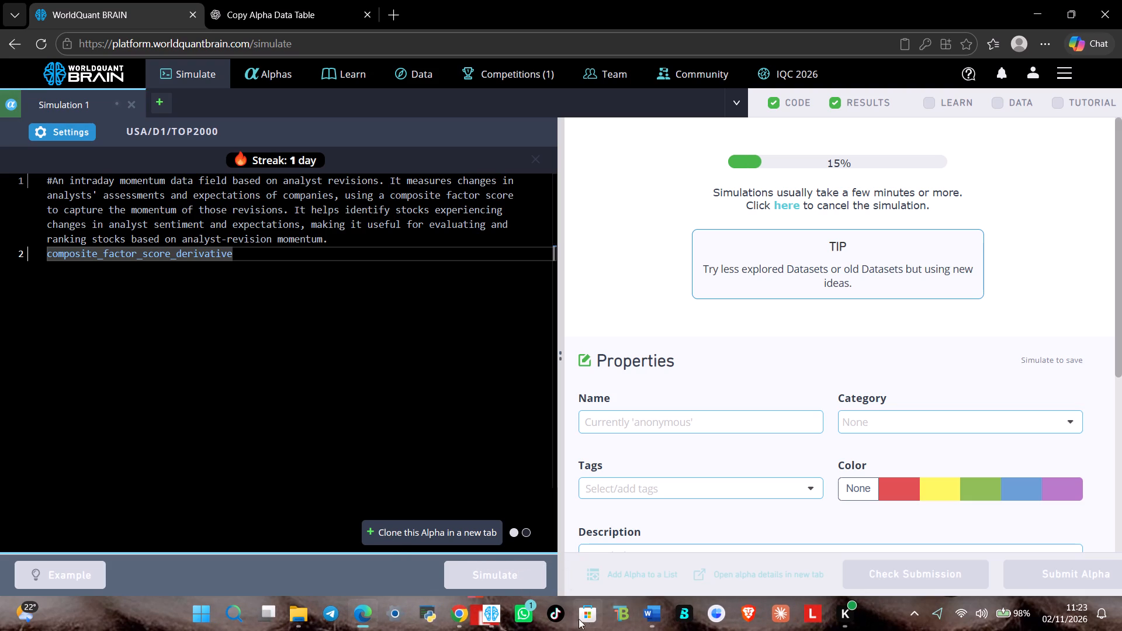
Return to the submitted alphas list and Word, copy alpha JjpYPp1x's full code below the ts_mean(sales/cap,252) expression after a blank line, and mark that alpha as selected.
{"action": "left_click", "coordinate": [498, 611]}
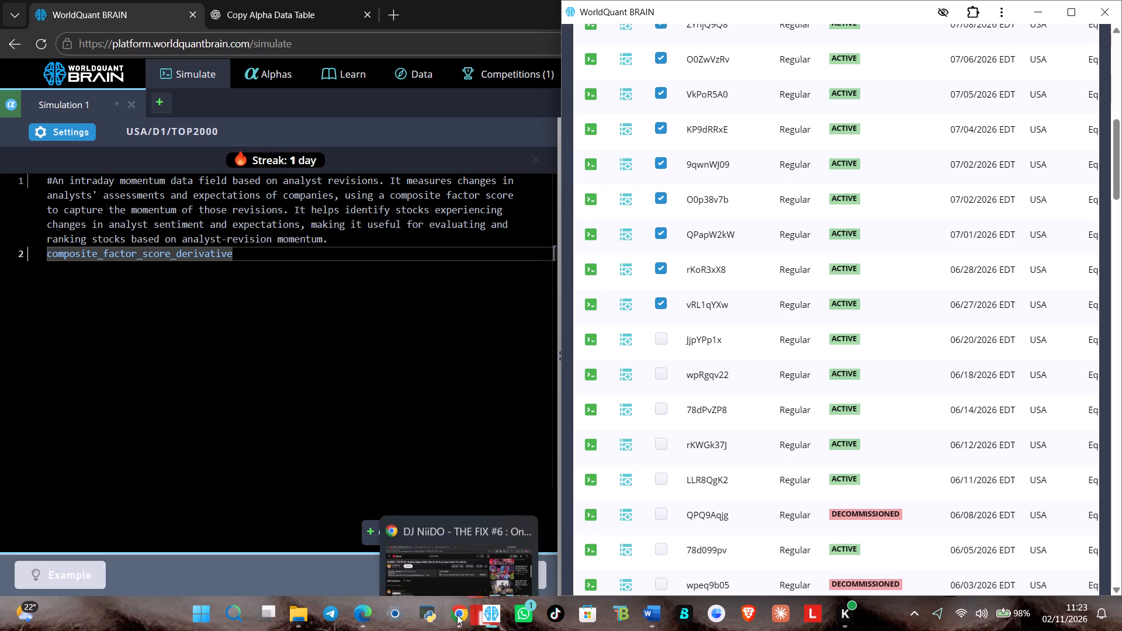
{"action": "left_click", "coordinate": [681, 619]}
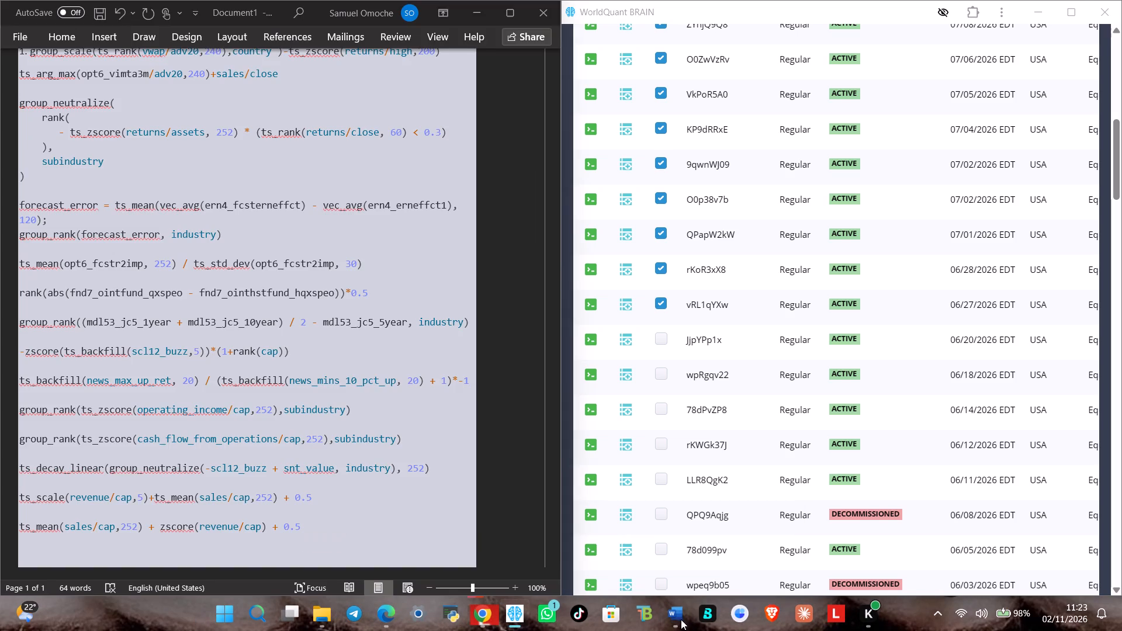
{"action": "scroll", "coordinate": [318, 479], "scroll_direction": "down", "scroll_amount": 2}
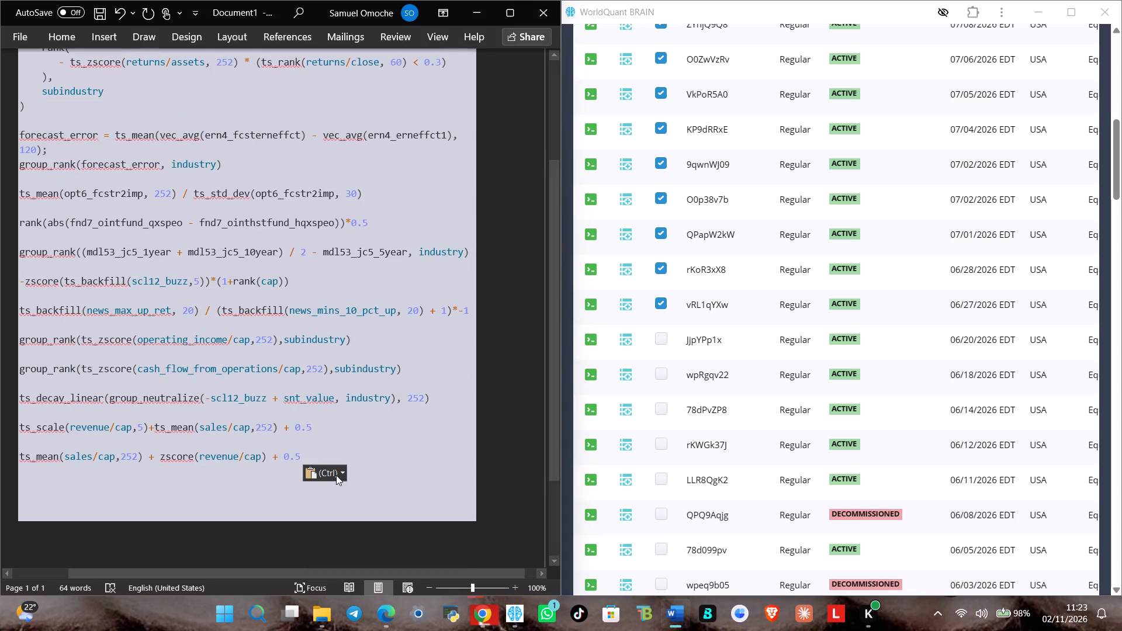
{"action": "left_click", "coordinate": [318, 450]}
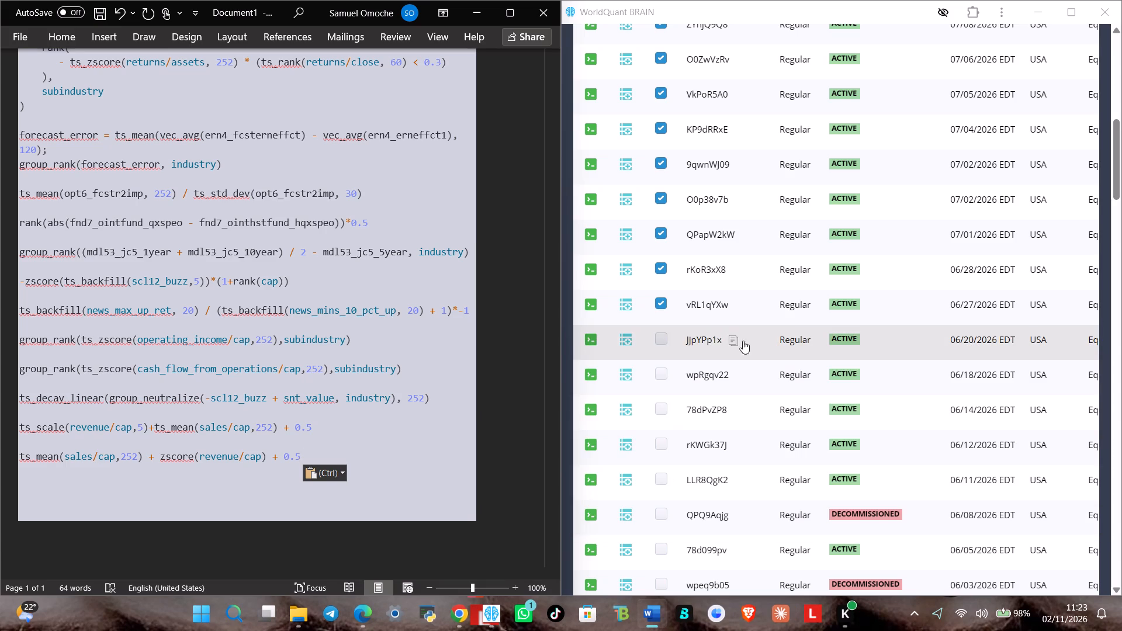
{"action": "left_click", "coordinate": [761, 344]}
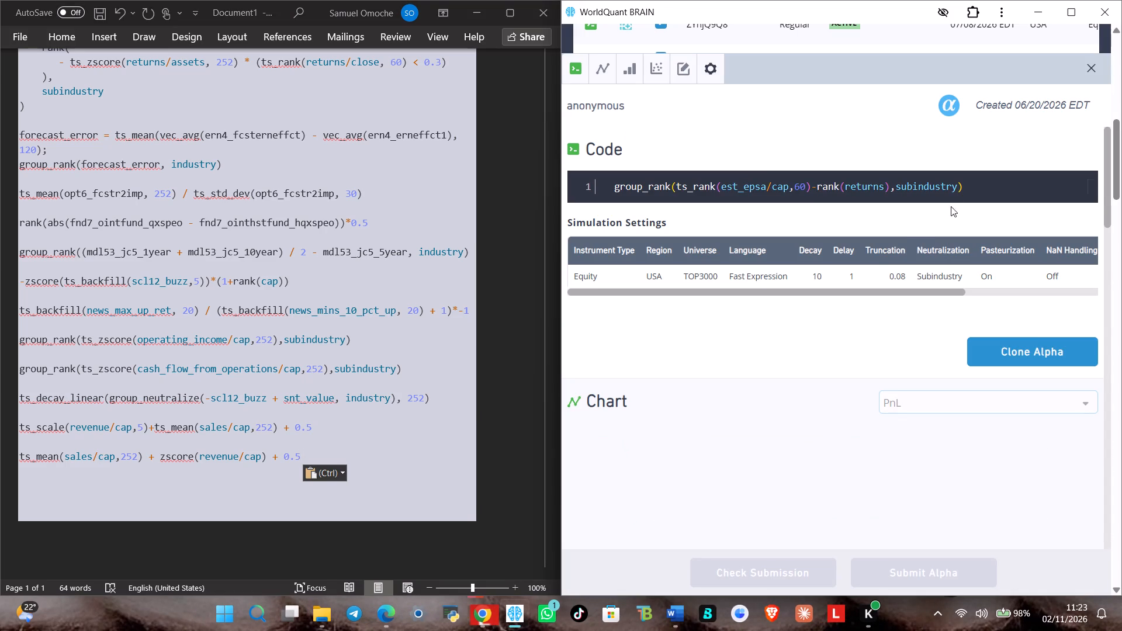
{"action": "left_click", "coordinate": [968, 190]}
{"action": "key", "text": "ctrl+a"}
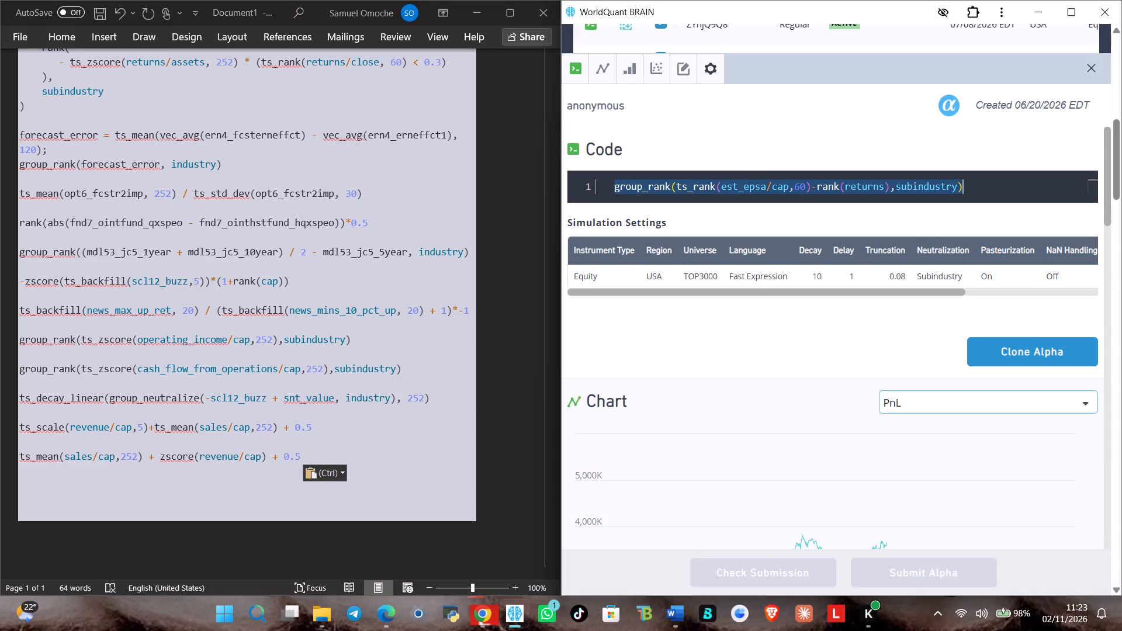
{"action": "key", "text": "ctrl+c"}
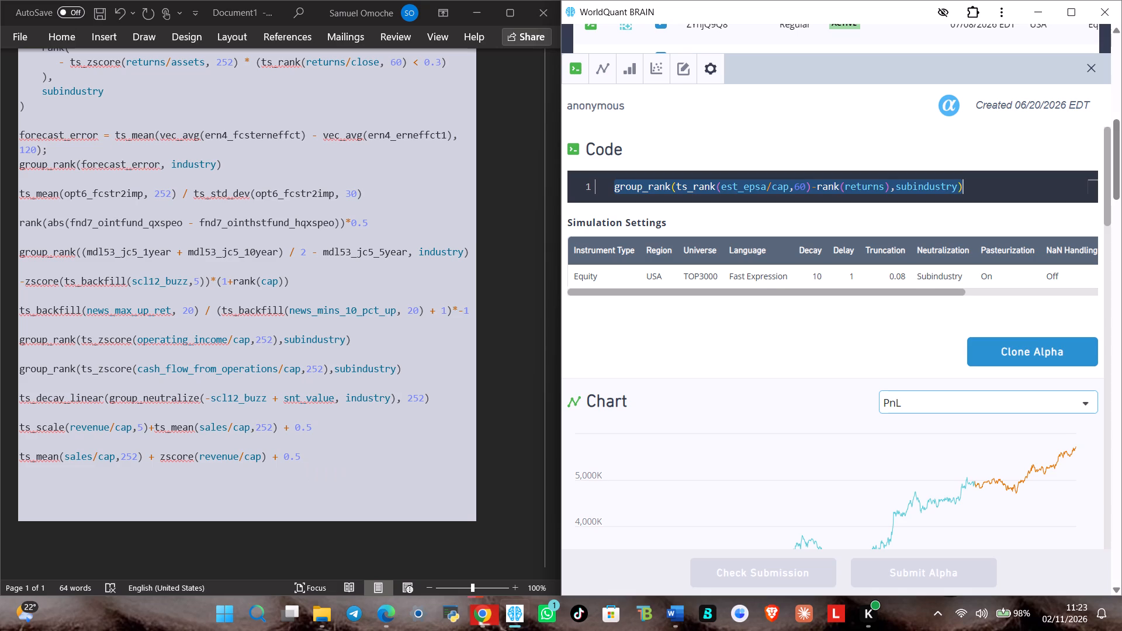
{"action": "left_click", "coordinate": [1091, 70]}
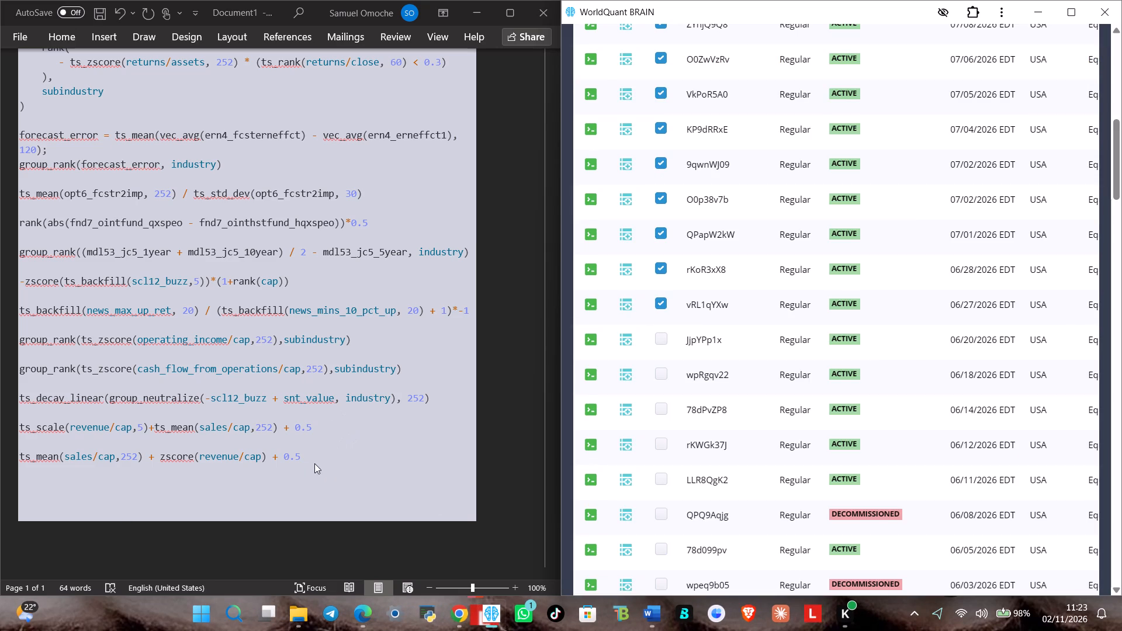
{"action": "left_click", "coordinate": [314, 463]}
{"action": "left_click", "coordinate": [313, 471]}
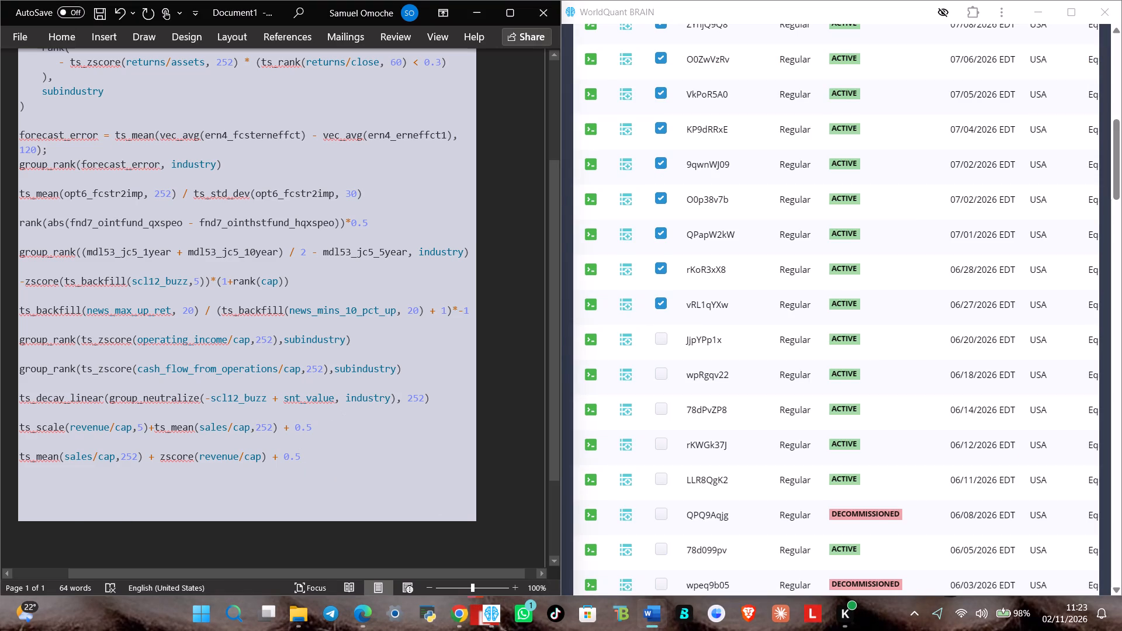
{"action": "left_click", "coordinate": [311, 471]}
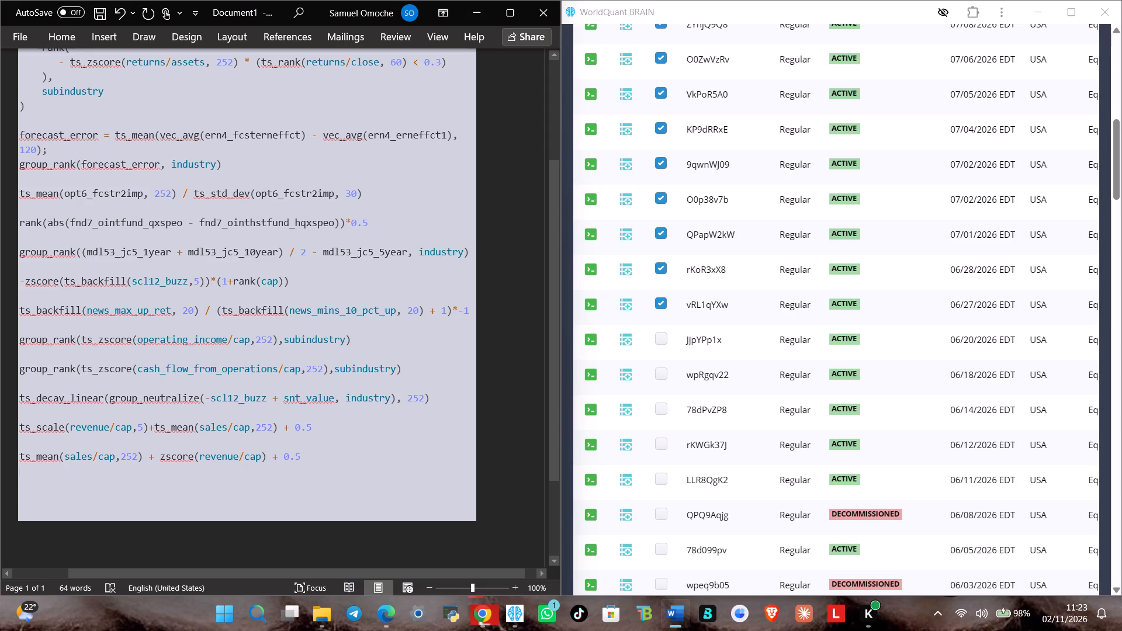
{"action": "left_click", "coordinate": [147, 469]}
{"action": "key", "text": "Return"}
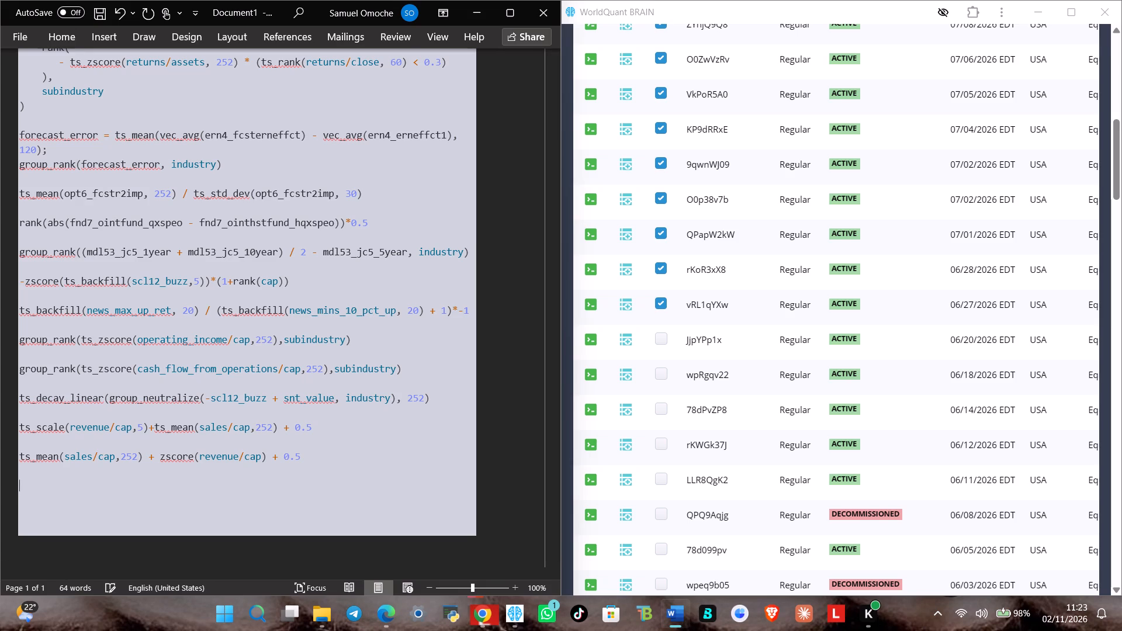
{"action": "key", "text": "ctrl+v"}
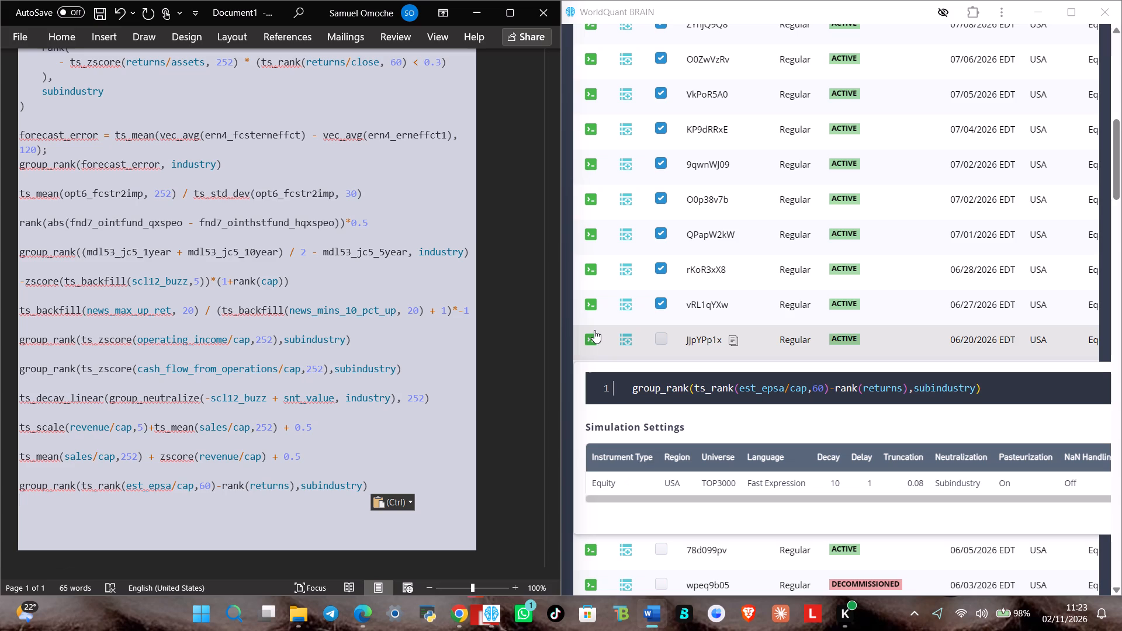
{"action": "left_click", "coordinate": [661, 342]}
Copy submitted alpha wpRgqv22's full code into the Word document below the est_epsa expression, separated by a blank line, and mark that alpha as selected.
{"action": "left_click", "coordinate": [823, 373]}
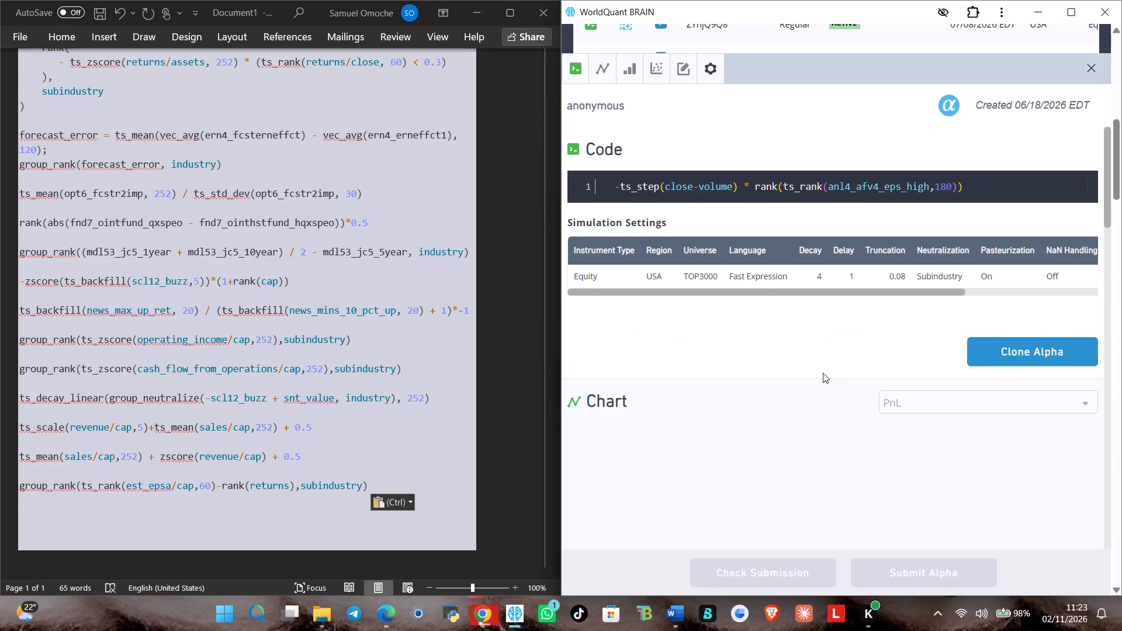
{"action": "left_click", "coordinate": [982, 172]}
{"action": "left_click", "coordinate": [968, 190]}
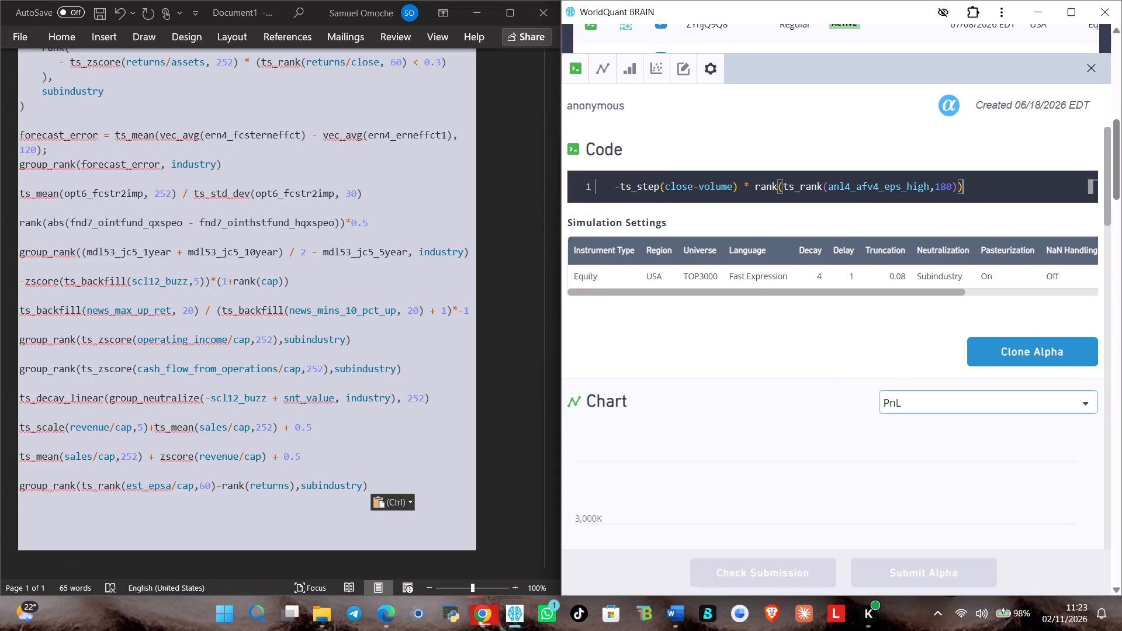
{"action": "key", "text": "ctrl+a"}
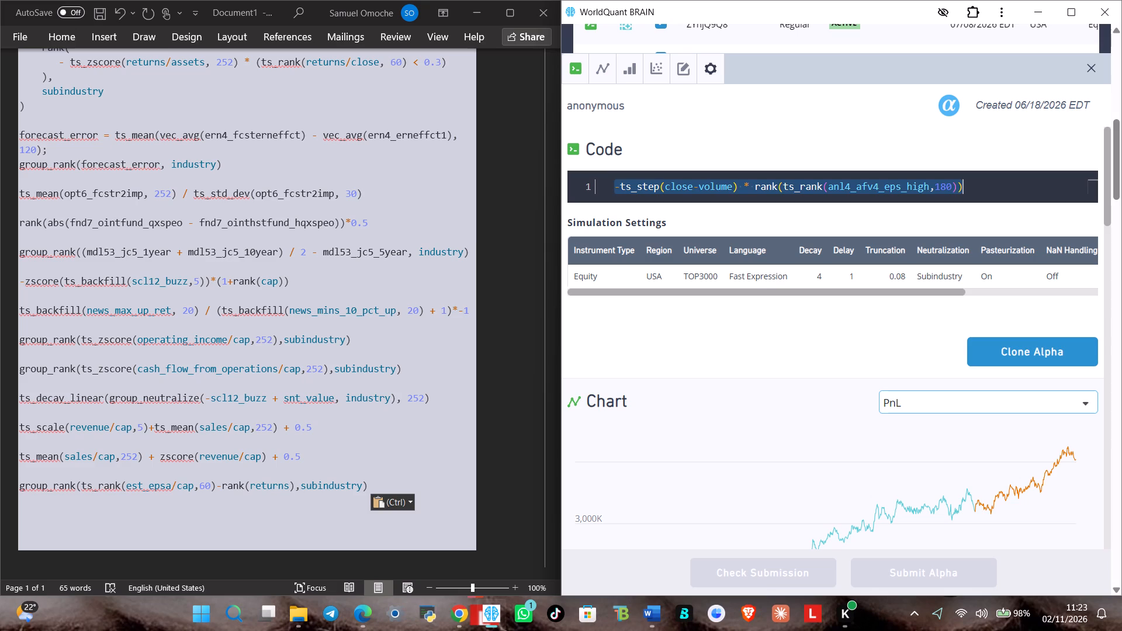
{"action": "key", "text": "ctrl+c"}
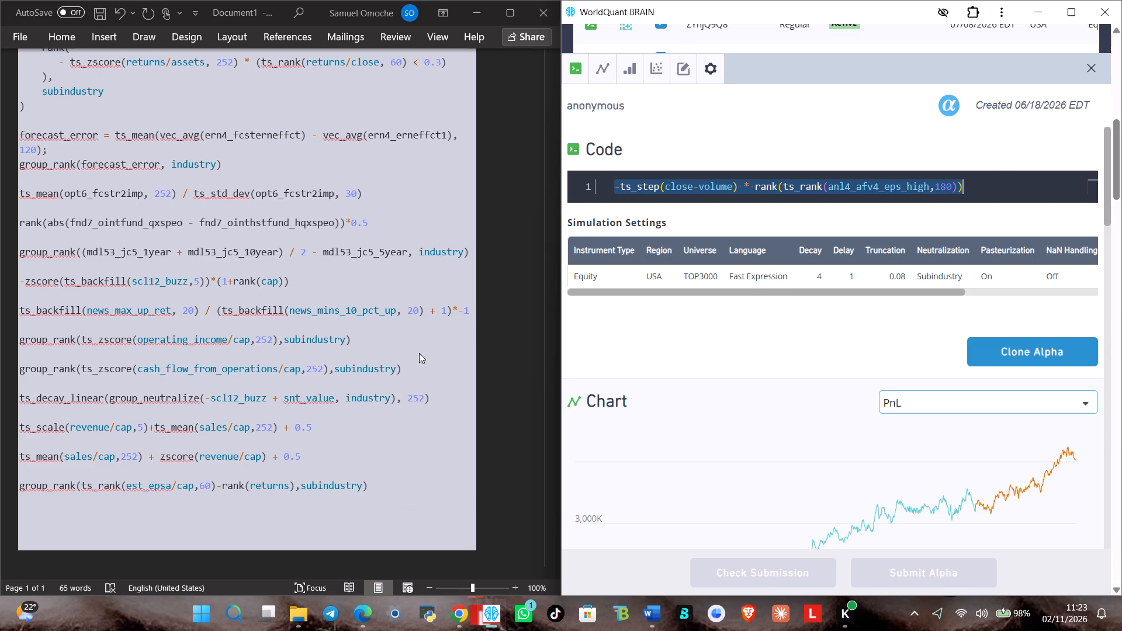
{"action": "left_click", "coordinate": [42, 522]}
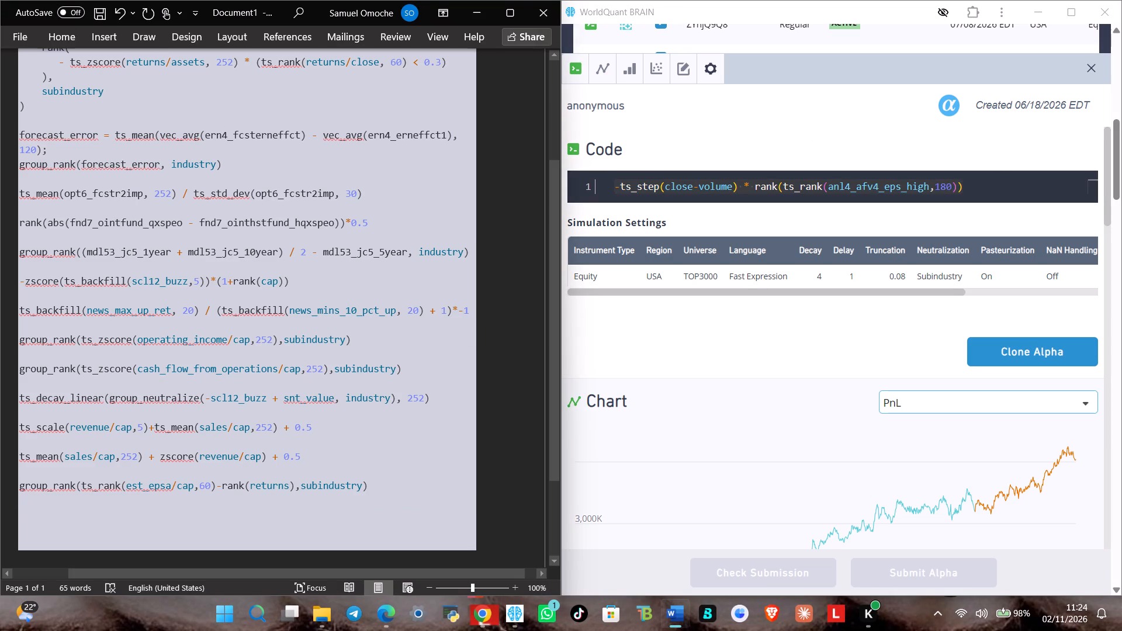
{"action": "key", "text": "Return"}
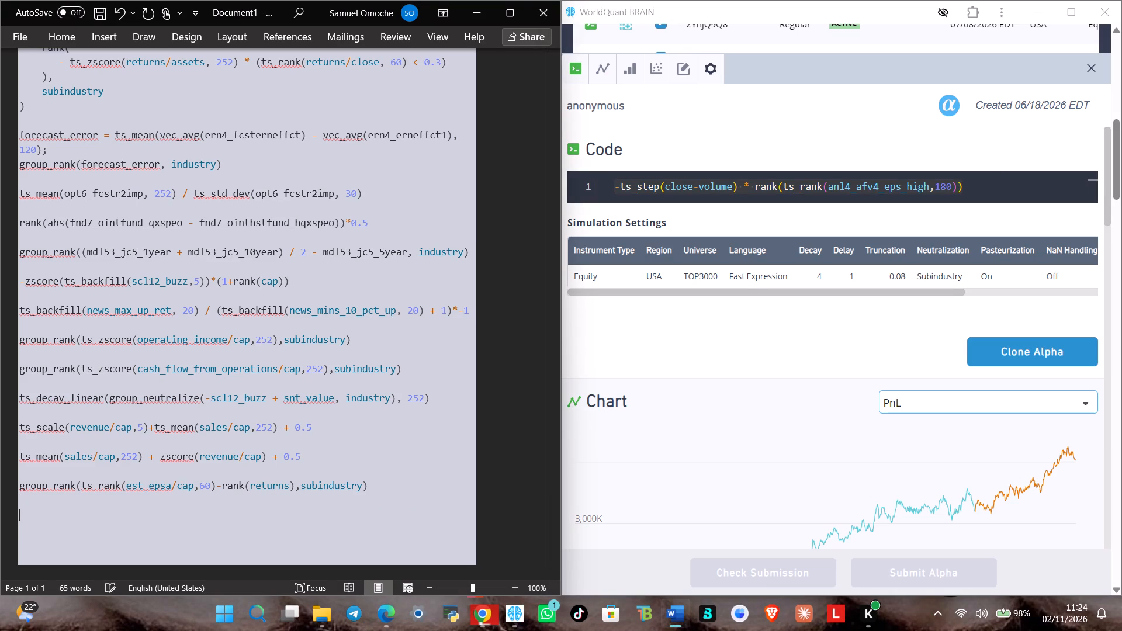
{"action": "key", "text": "ctrl+v"}
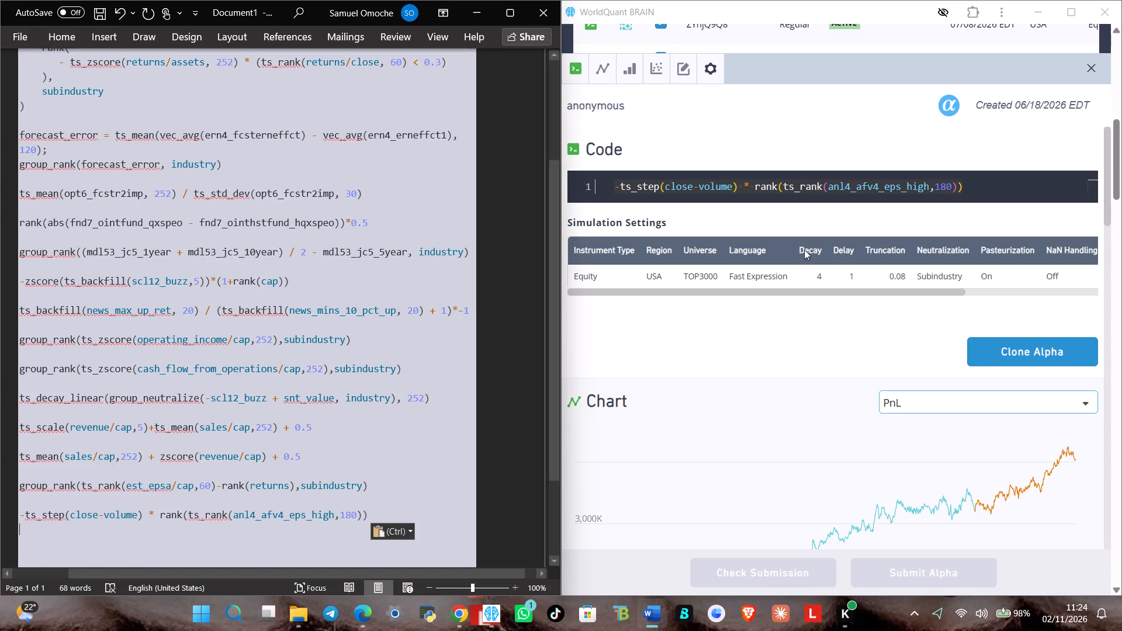
{"action": "left_click", "coordinate": [1089, 71]}
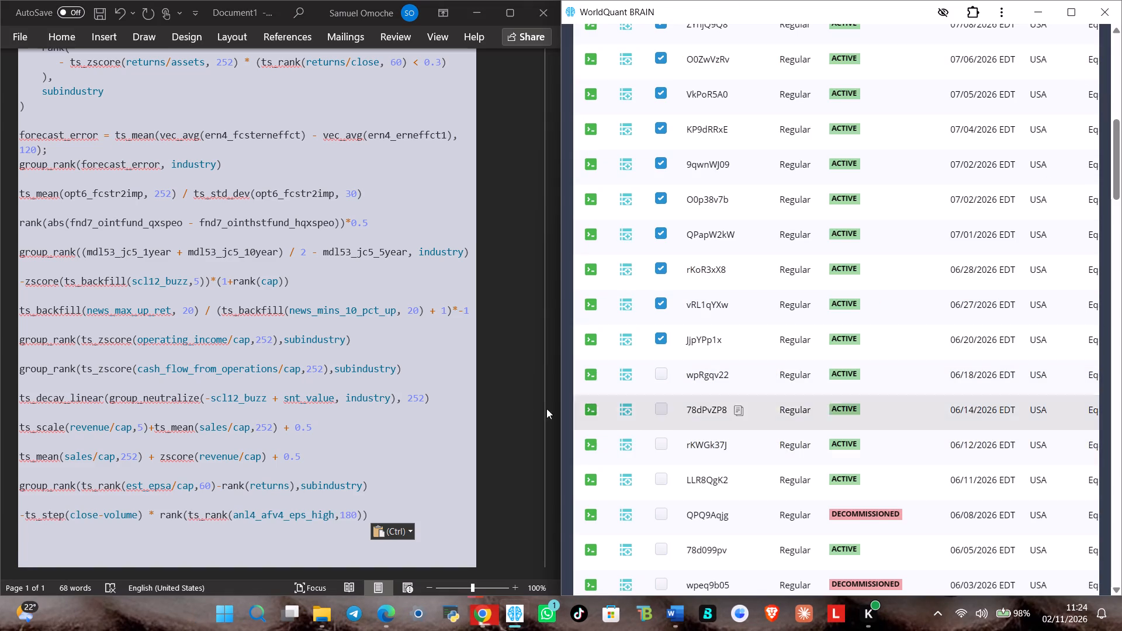
{"action": "left_click", "coordinate": [665, 369]}
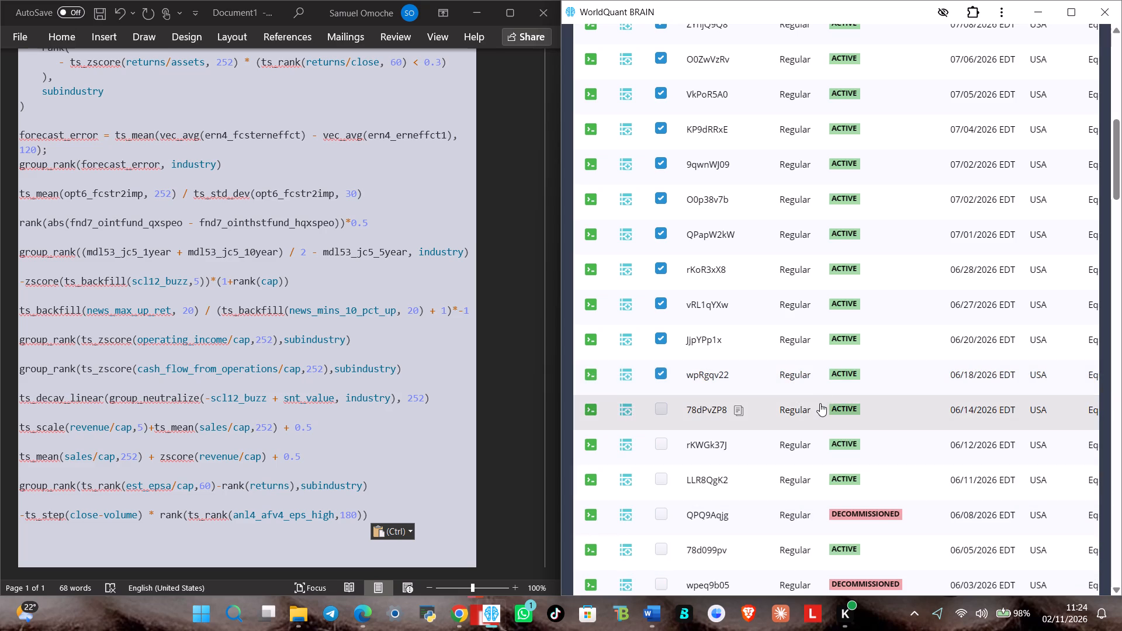
Copy submitted alpha 78dPvZP8's full code into the Word document below the ts_step(close-volume) expression after a blank line, and mark that alpha as selected.
{"action": "left_click", "coordinate": [825, 406]}
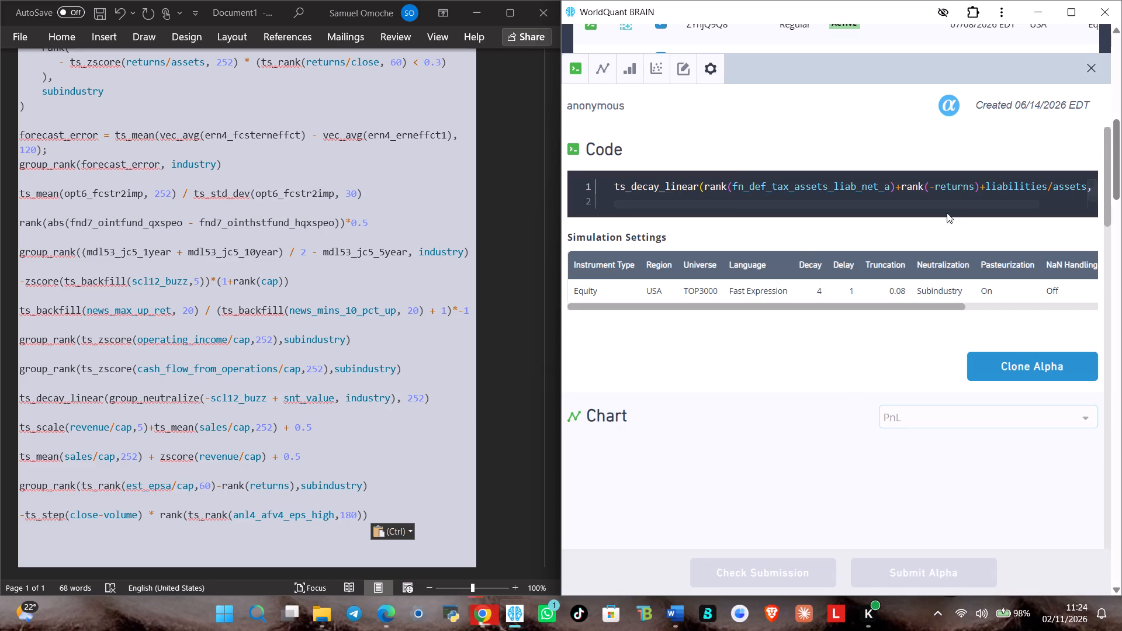
{"action": "left_click", "coordinate": [939, 185]}
{"action": "key", "text": "ctrl+a"}
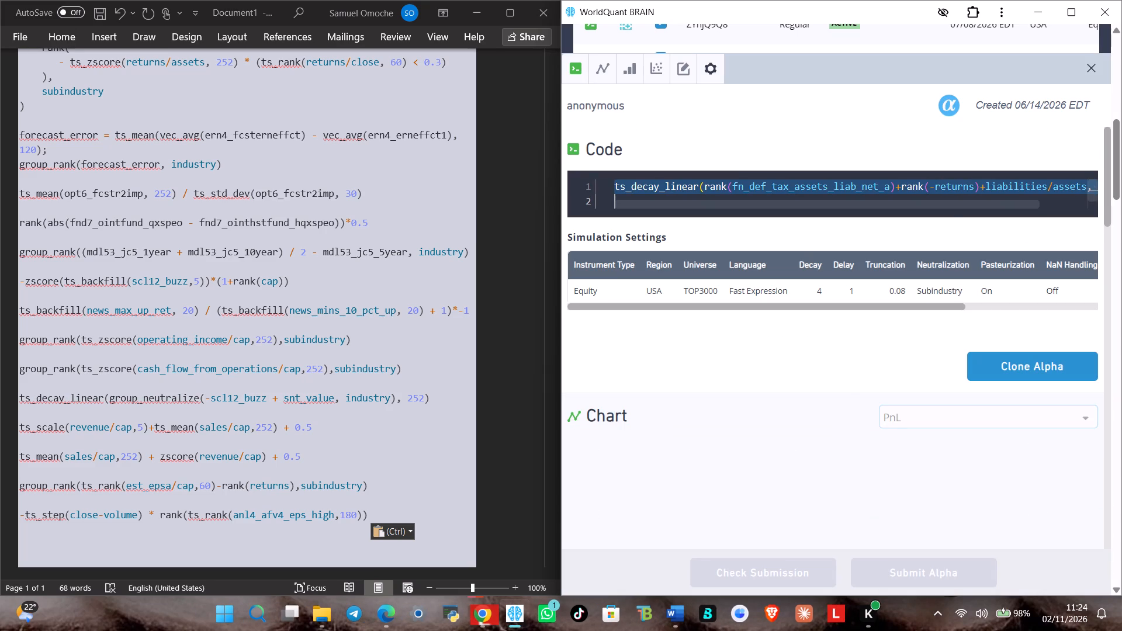
{"action": "key", "text": "ctrl+c"}
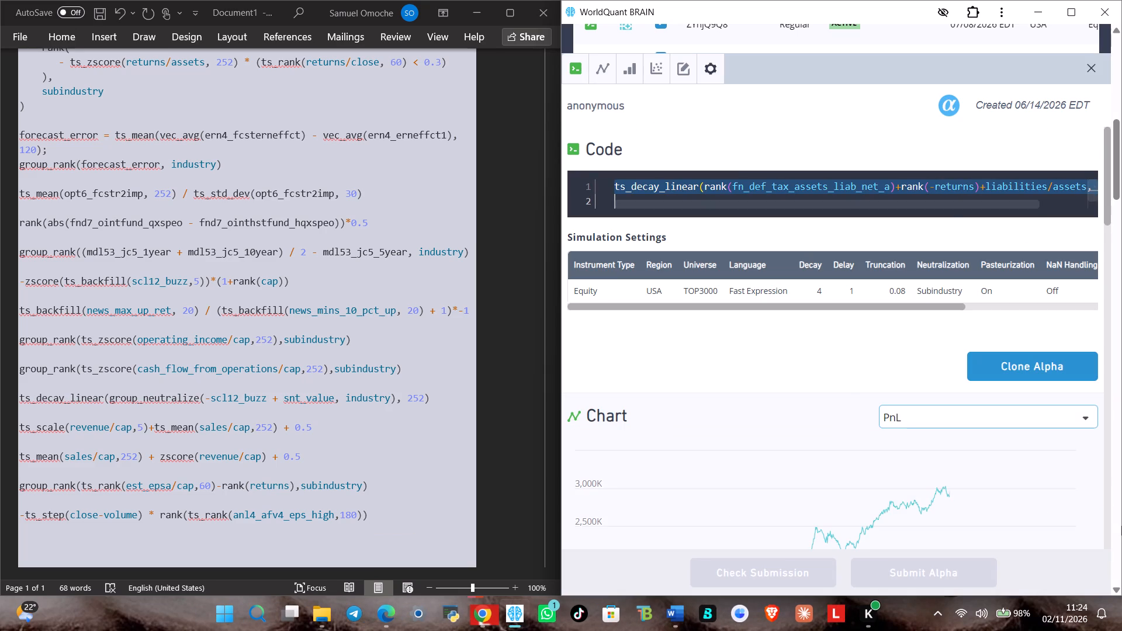
{"action": "left_click", "coordinate": [428, 528]}
{"action": "key", "text": "Return"}
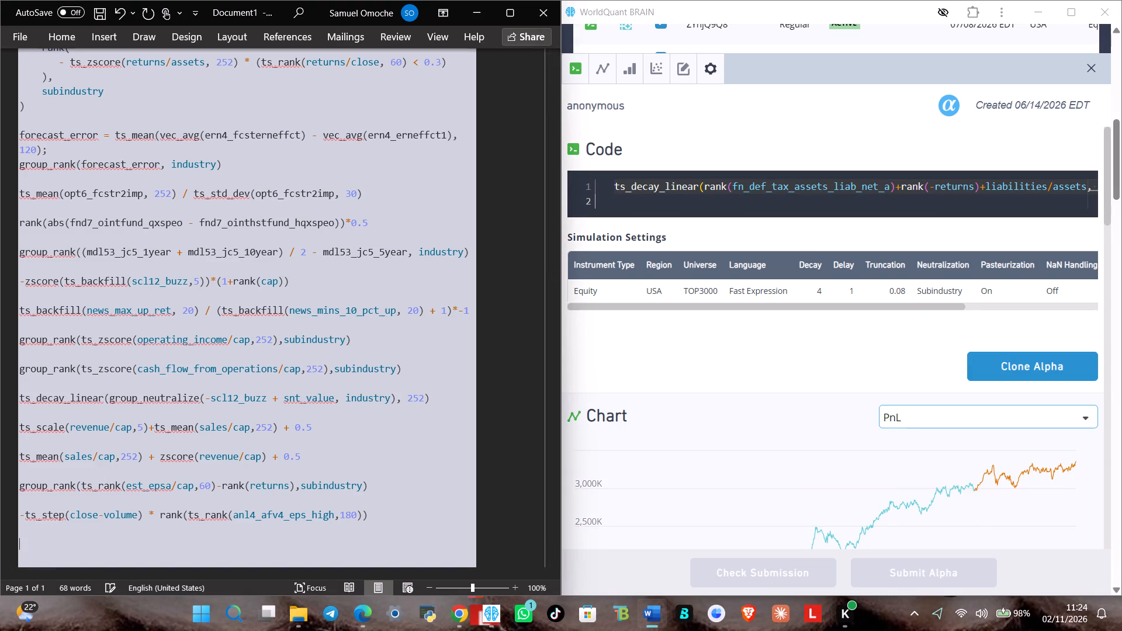
{"action": "key", "text": "ctrl+v"}
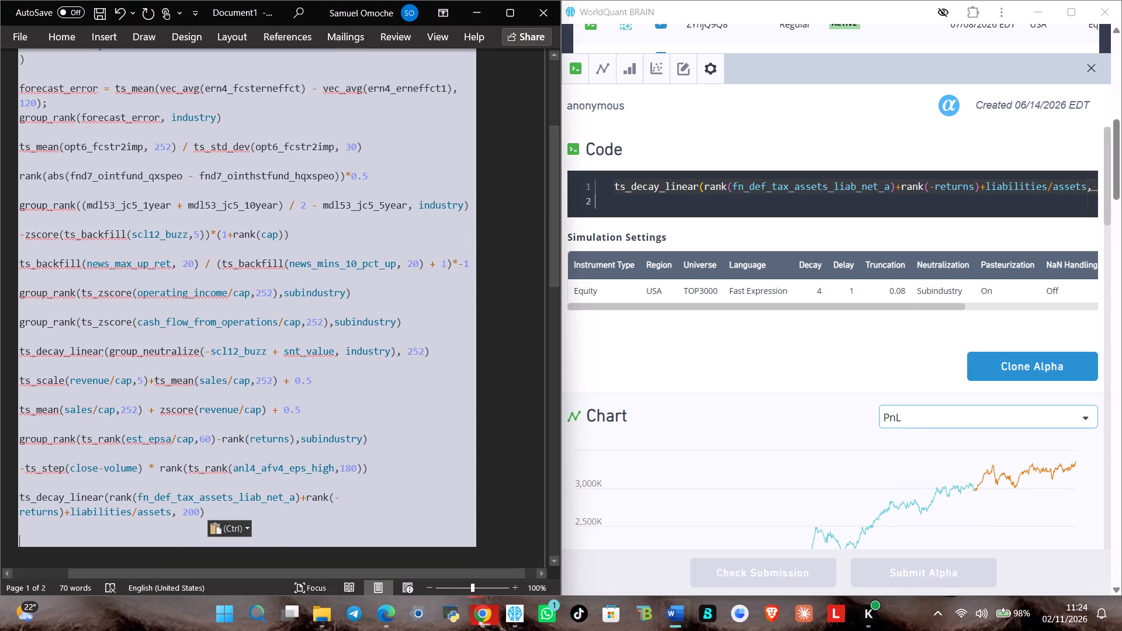
{"action": "left_click", "coordinate": [136, 519]}
{"action": "key", "text": "Return"}
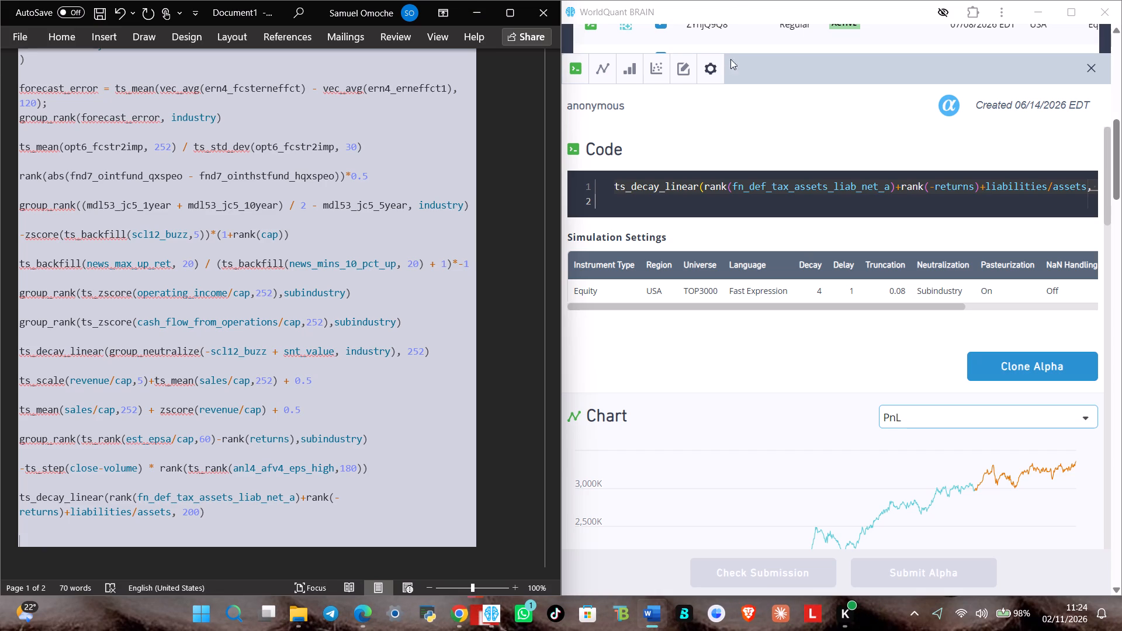
{"action": "left_click", "coordinate": [1096, 67]}
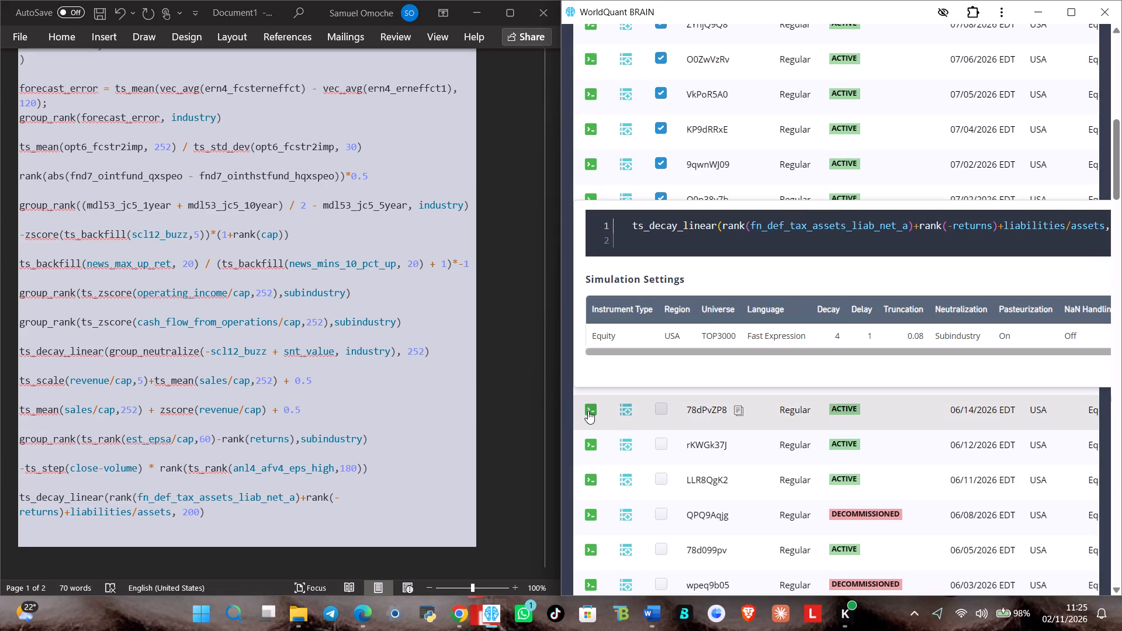
{"action": "left_click", "coordinate": [659, 410]}
Copy submitted alpha rKWGk37J's full code into the Word document below the fn_def_tax_assets_liab_net_a expression after a blank line, and mark that alpha as selected.
{"action": "left_click", "coordinate": [774, 454]}
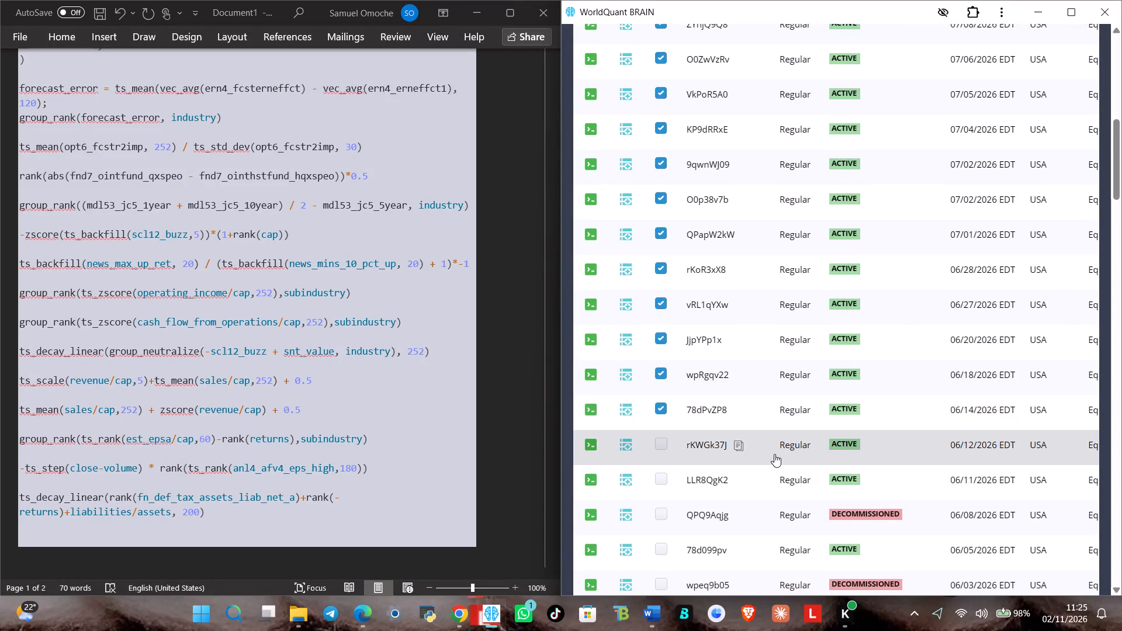
{"action": "left_click", "coordinate": [954, 182]}
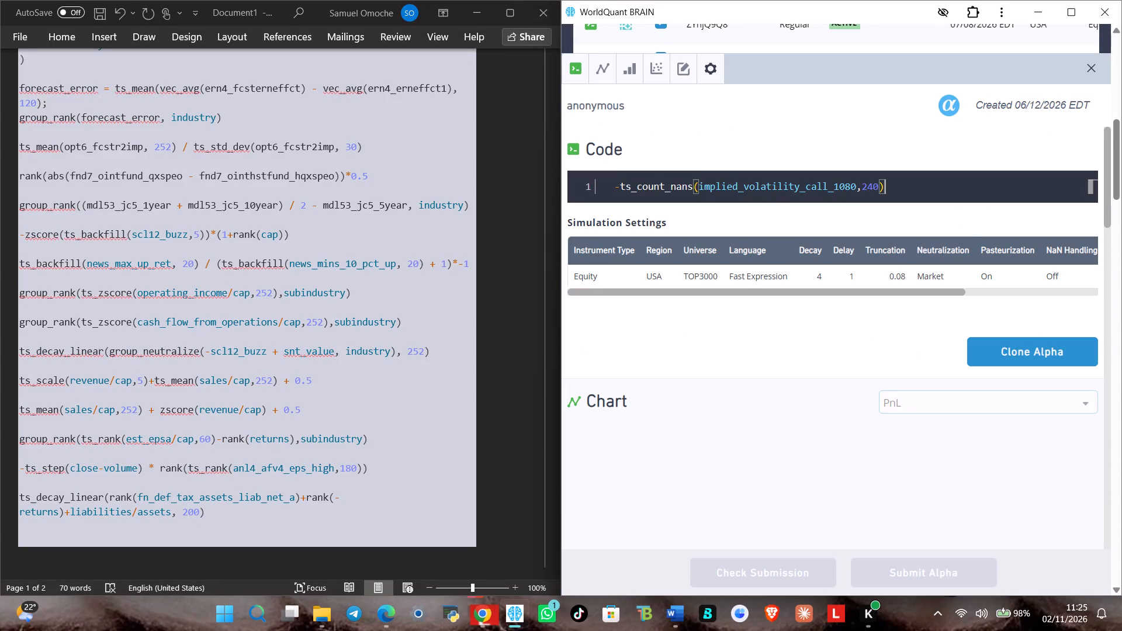
{"action": "key", "text": "ctrl+a"}
{"action": "key", "text": "ctrl+c"}
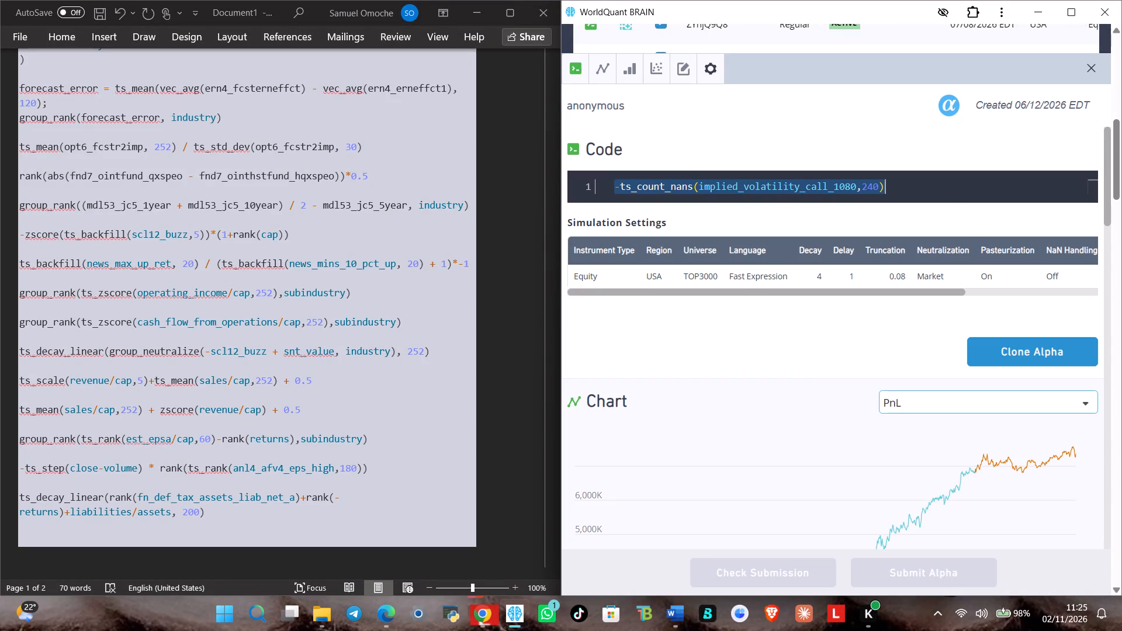
{"action": "left_click", "coordinate": [1096, 67]}
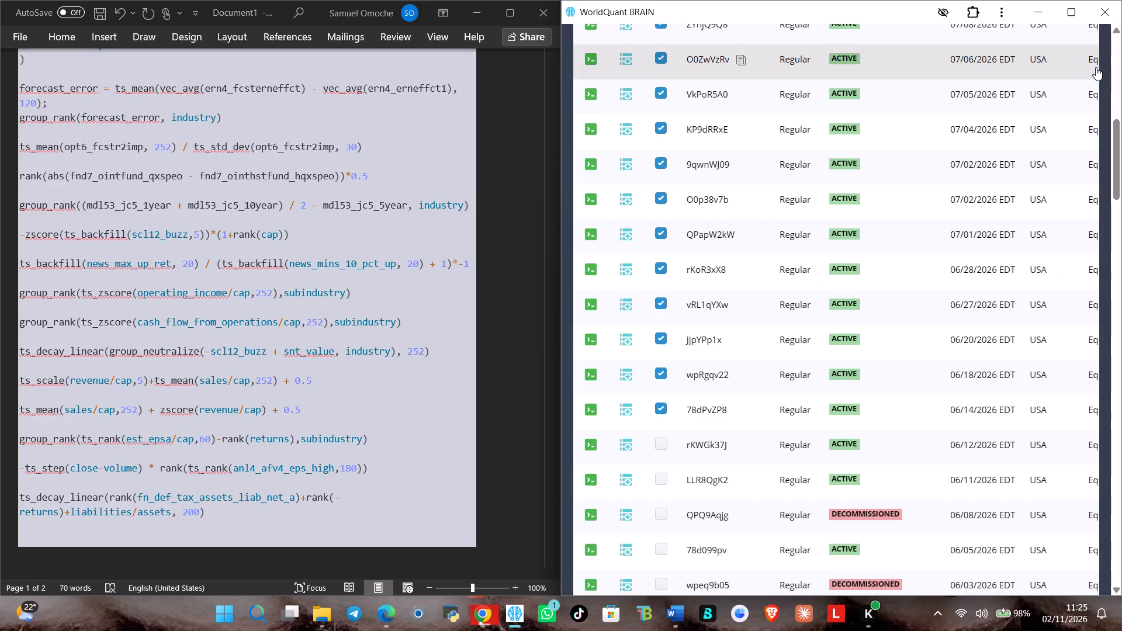
{"action": "left_click", "coordinate": [226, 510]}
{"action": "left_click", "coordinate": [202, 526]}
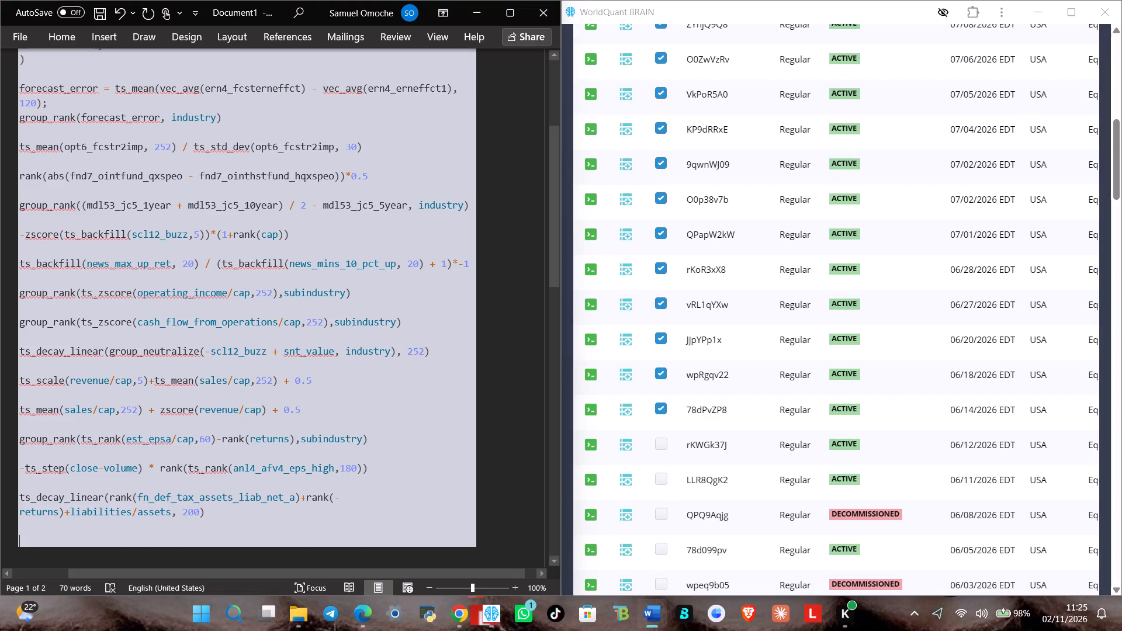
{"action": "key", "text": "Return"}
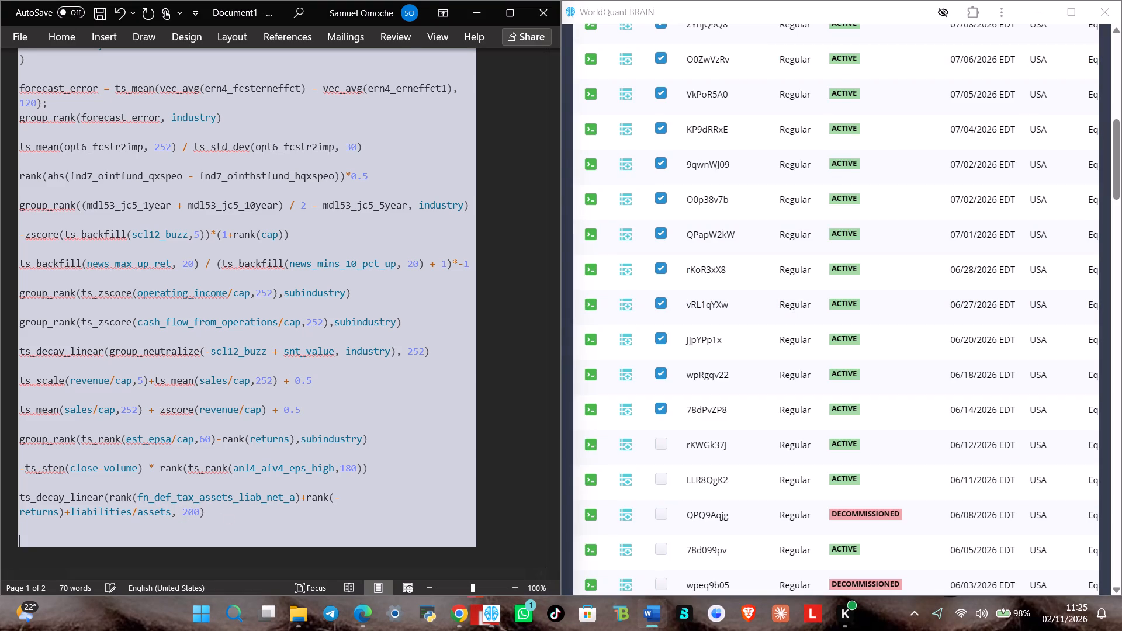
{"action": "key", "text": "ctrl+v"}
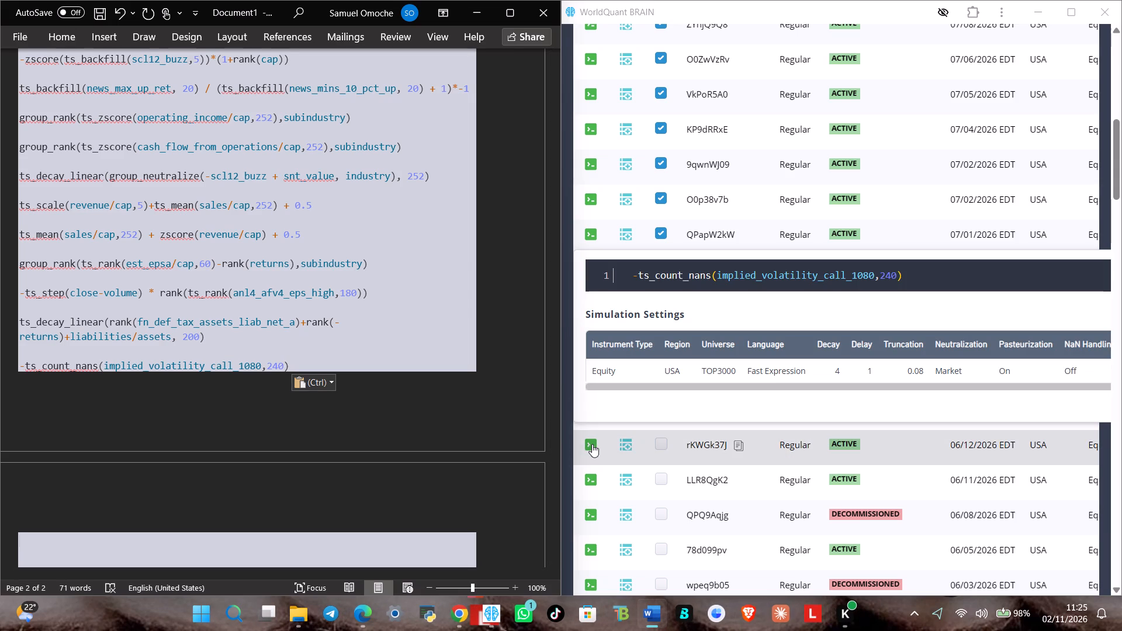
{"action": "left_click", "coordinate": [661, 442]}
Copy submitted alpha LLR8QgK2's full code to the start of the Word document's second page, and mark that alpha as selected.
{"action": "left_click", "coordinate": [891, 486]}
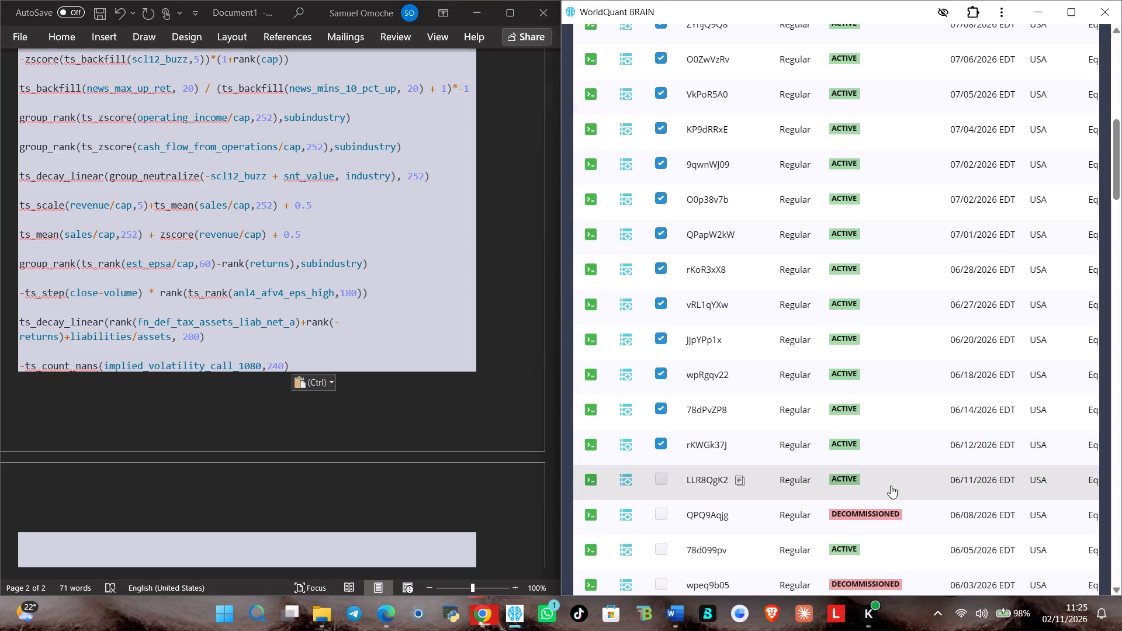
{"action": "left_click", "coordinate": [996, 183]}
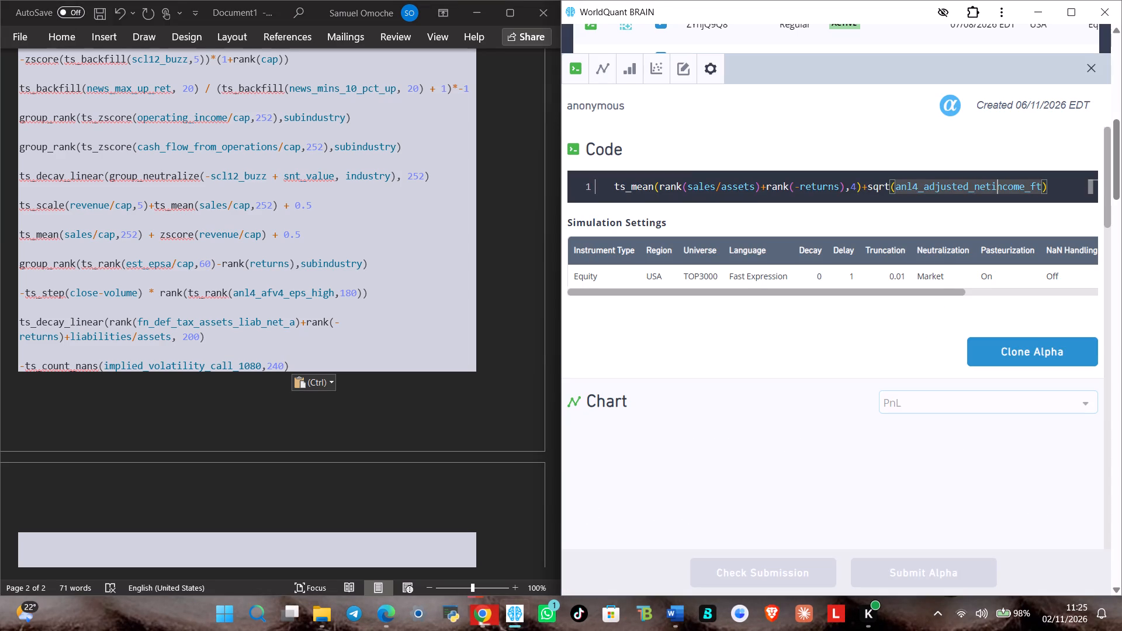
{"action": "key", "text": "ctrl+a"}
{"action": "key", "text": "ctrl+c"}
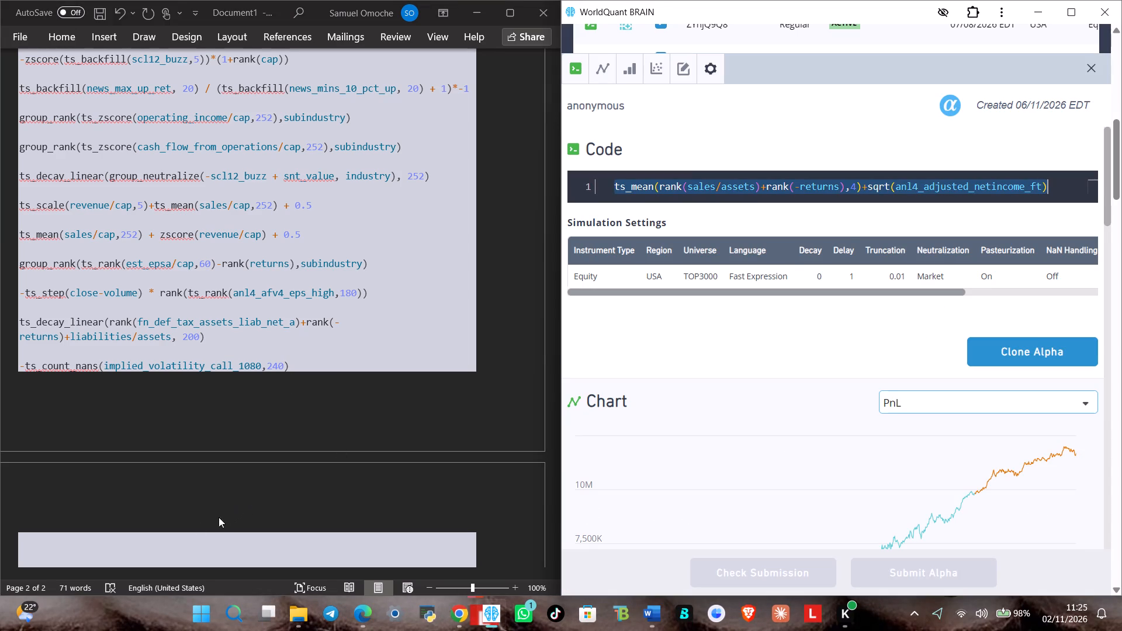
{"action": "left_click", "coordinate": [160, 533]}
{"action": "key", "text": "ctrl+v"}
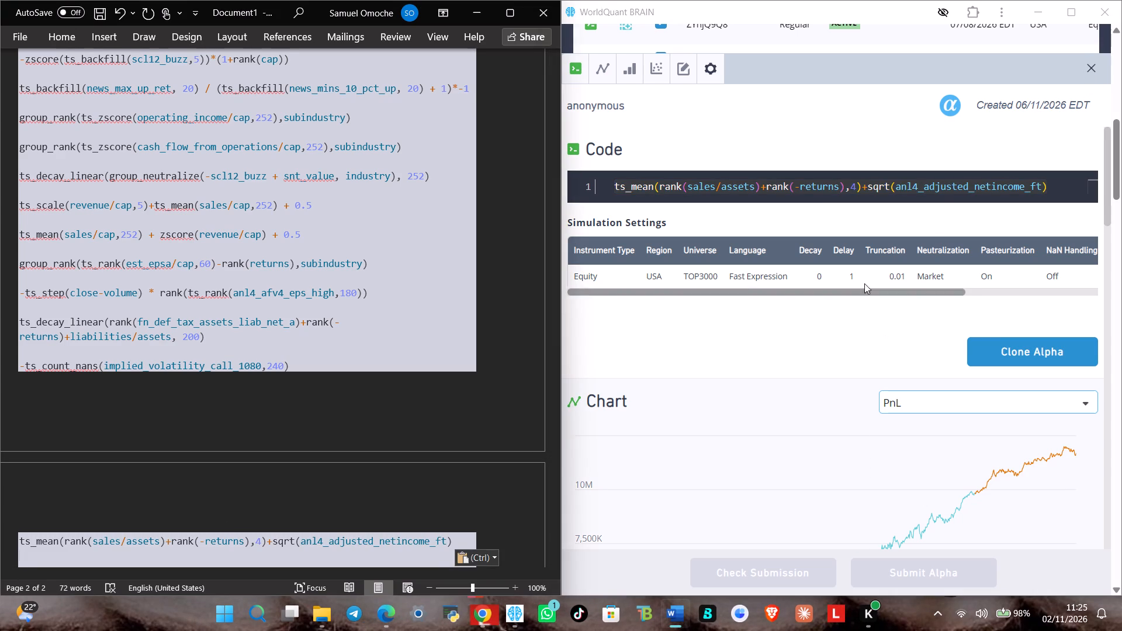
{"action": "left_click", "coordinate": [1086, 69]}
{"action": "scroll", "coordinate": [785, 416], "scroll_direction": "down", "scroll_amount": 2}
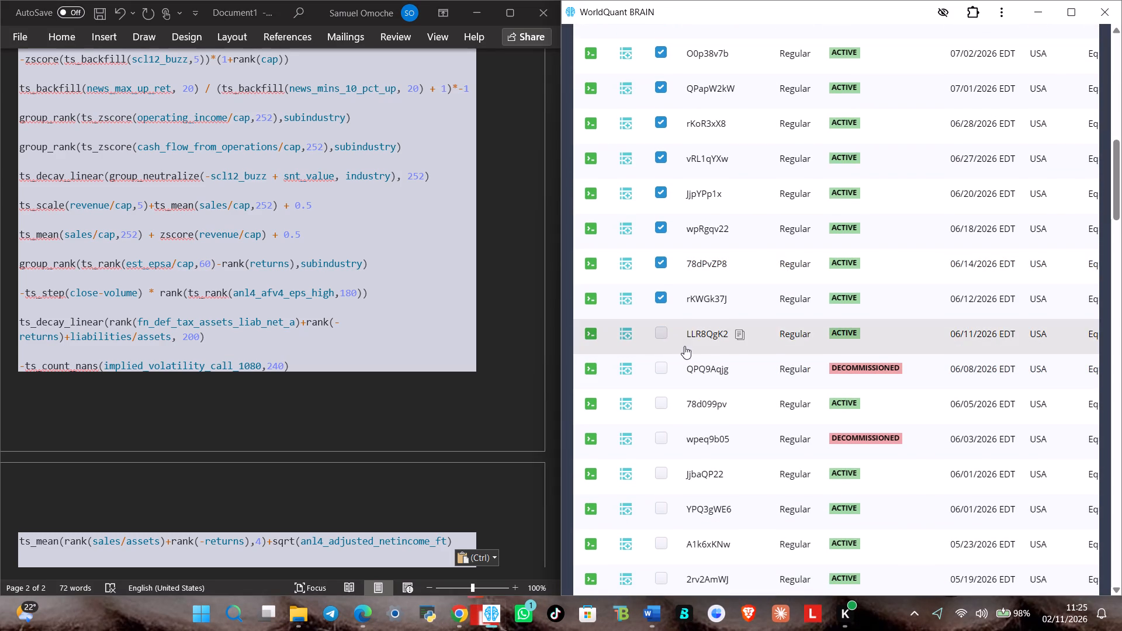
{"action": "left_click", "coordinate": [666, 329]}
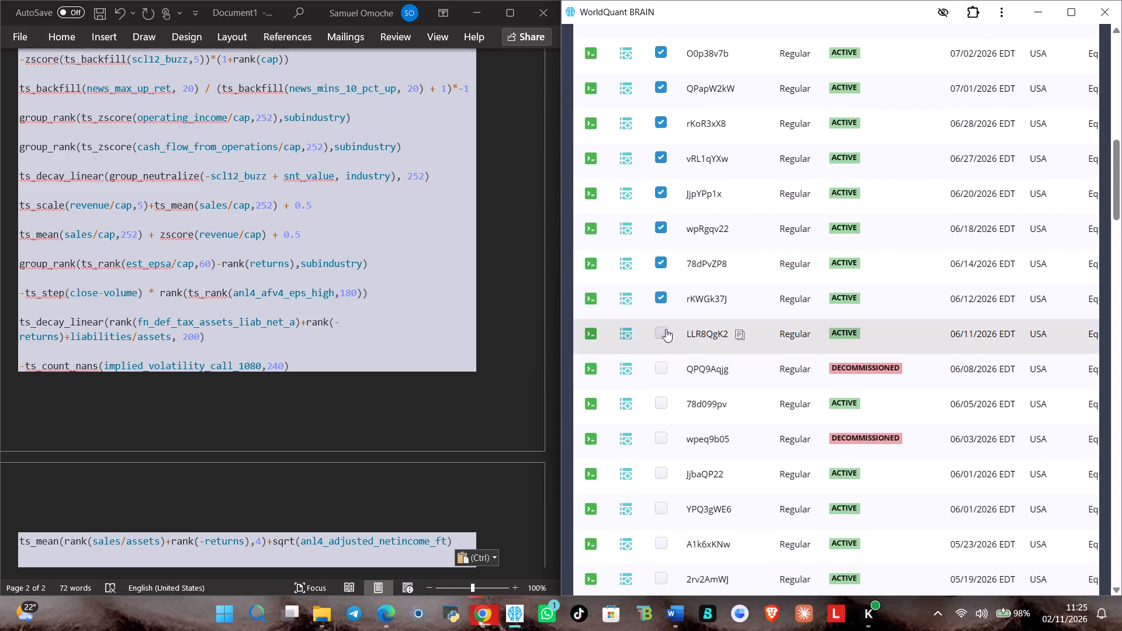
Copy active alpha 78d099pv's full code into the Word document below the anl4_adjusted_netincome_ft expression after a blank line, and mark that alpha as selected.
{"action": "left_click", "coordinate": [808, 396]}
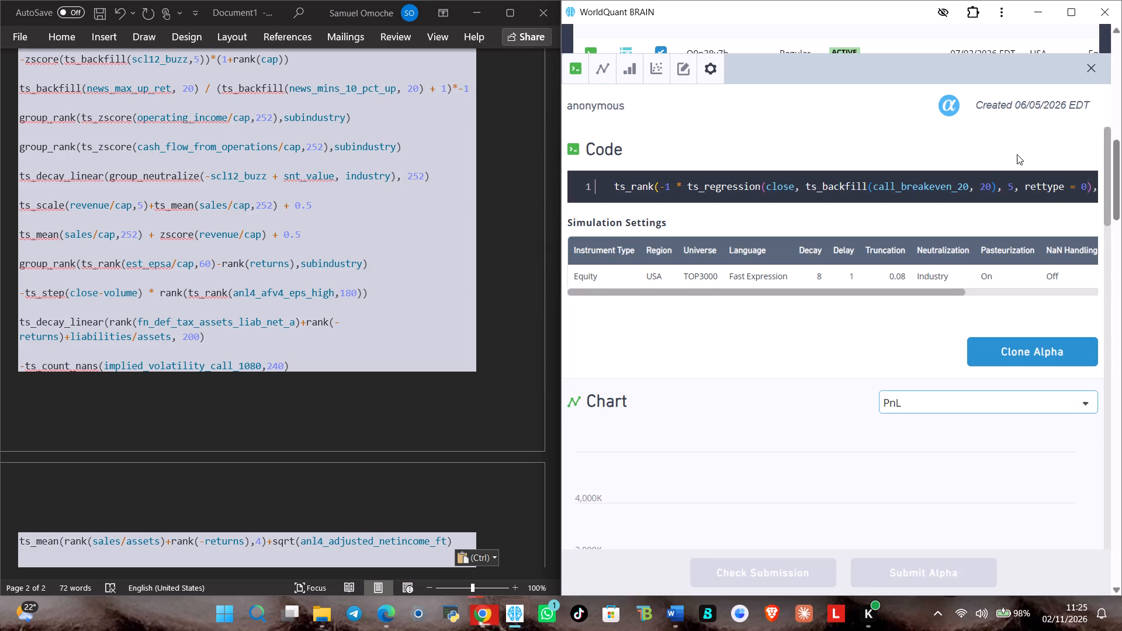
{"action": "left_click", "coordinate": [917, 178]}
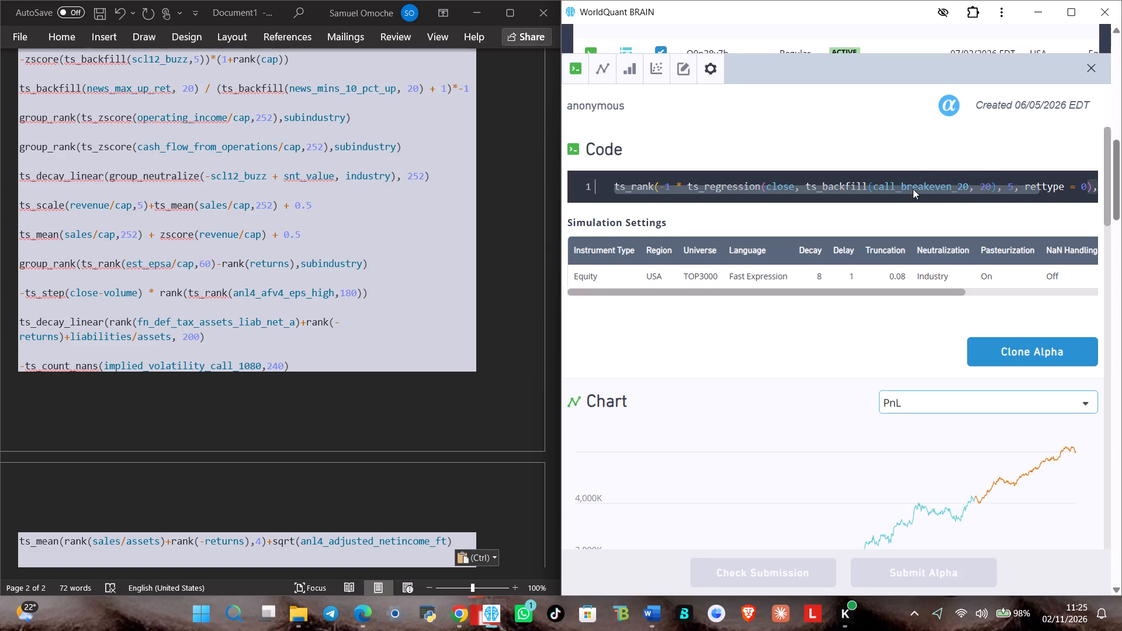
{"action": "left_click", "coordinate": [913, 185]}
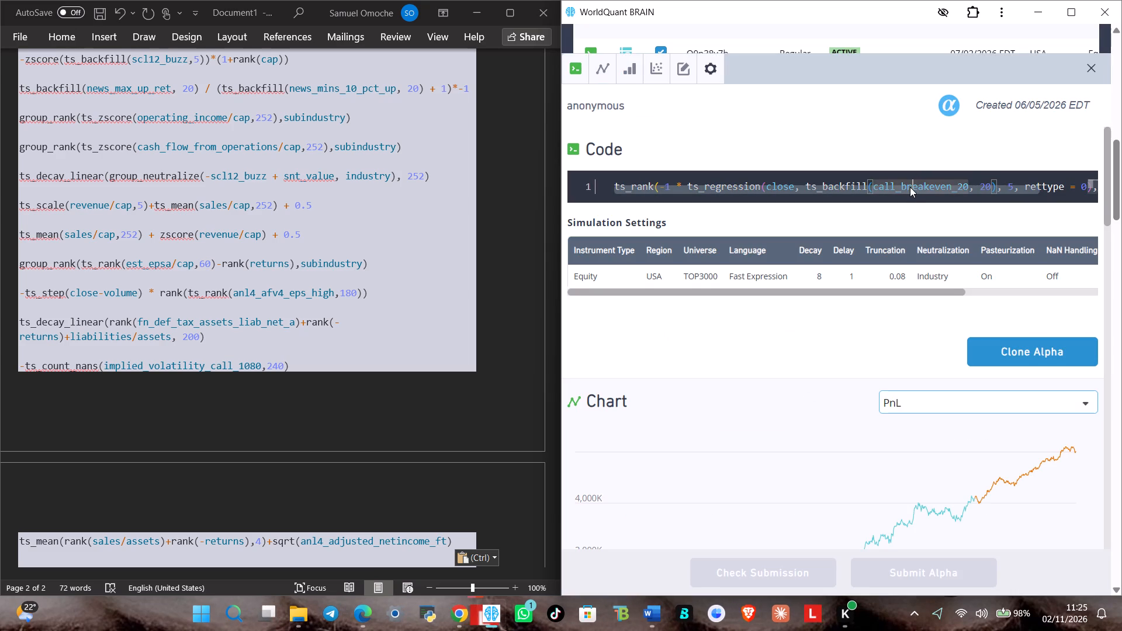
{"action": "key", "text": "ctrl+a"}
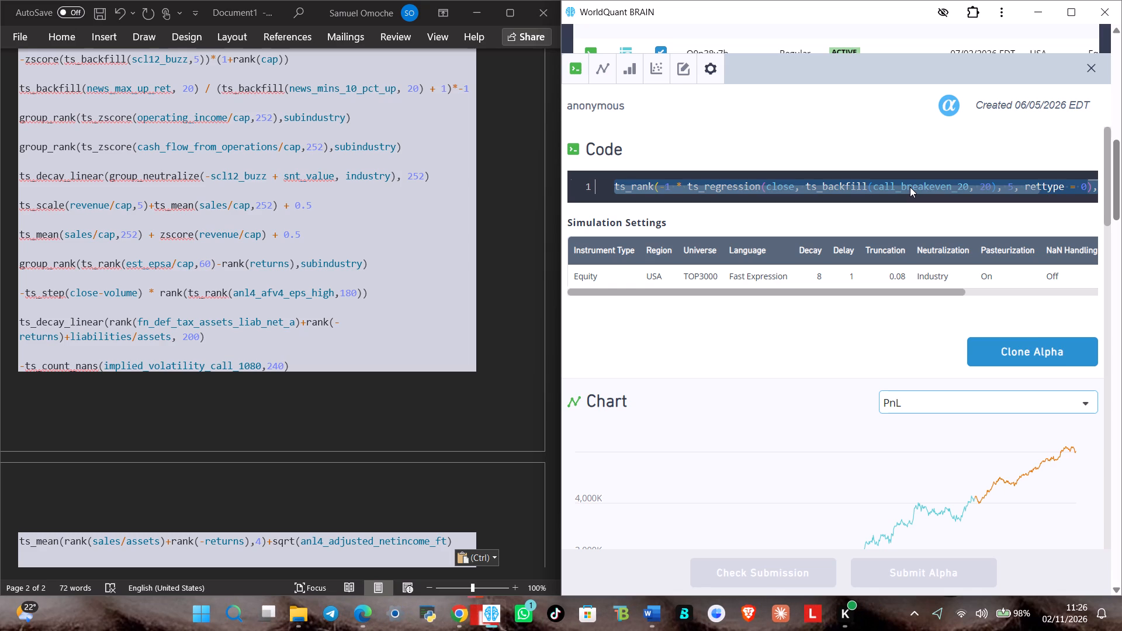
{"action": "key", "text": "ctrl+c"}
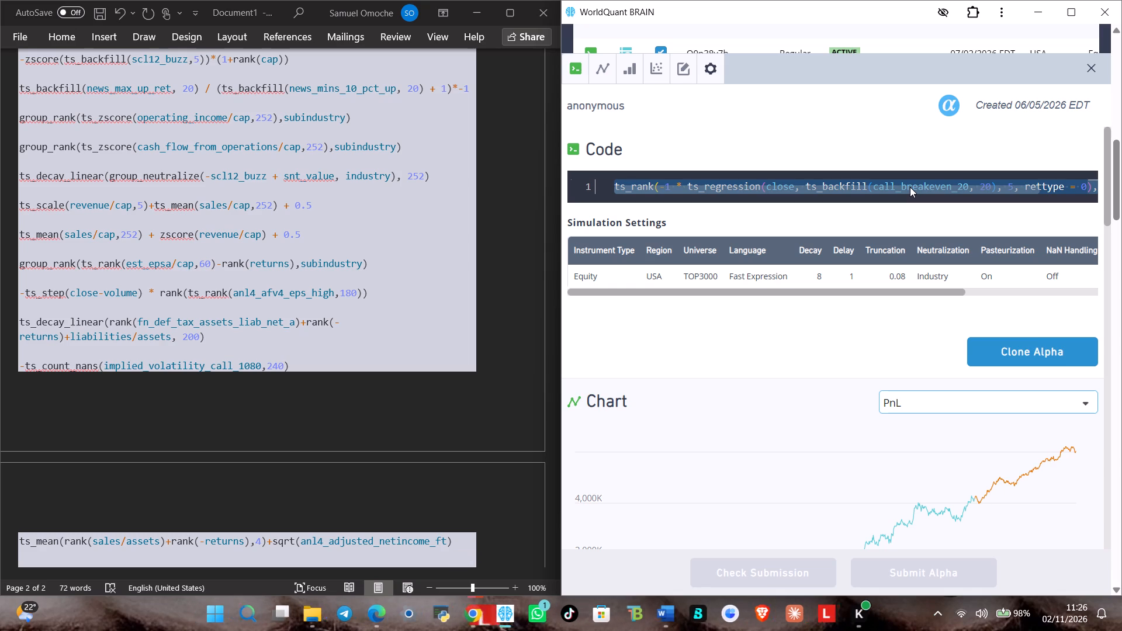
{"action": "scroll", "coordinate": [479, 522], "scroll_direction": "down", "scroll_amount": 2}
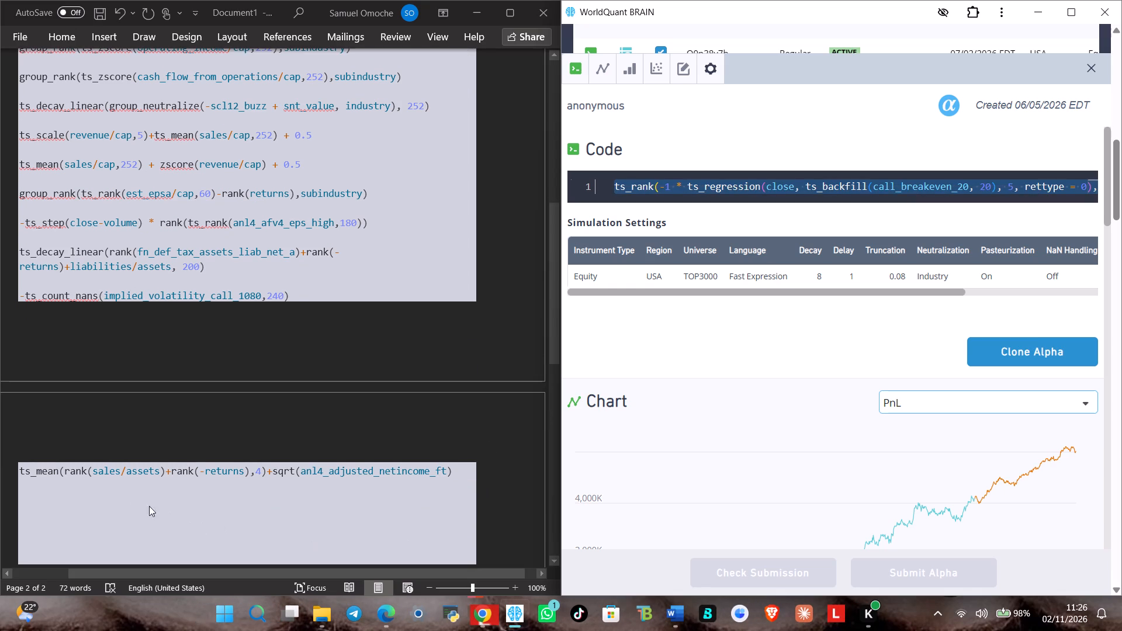
{"action": "left_click", "coordinate": [83, 490]}
{"action": "key", "text": "Return"}
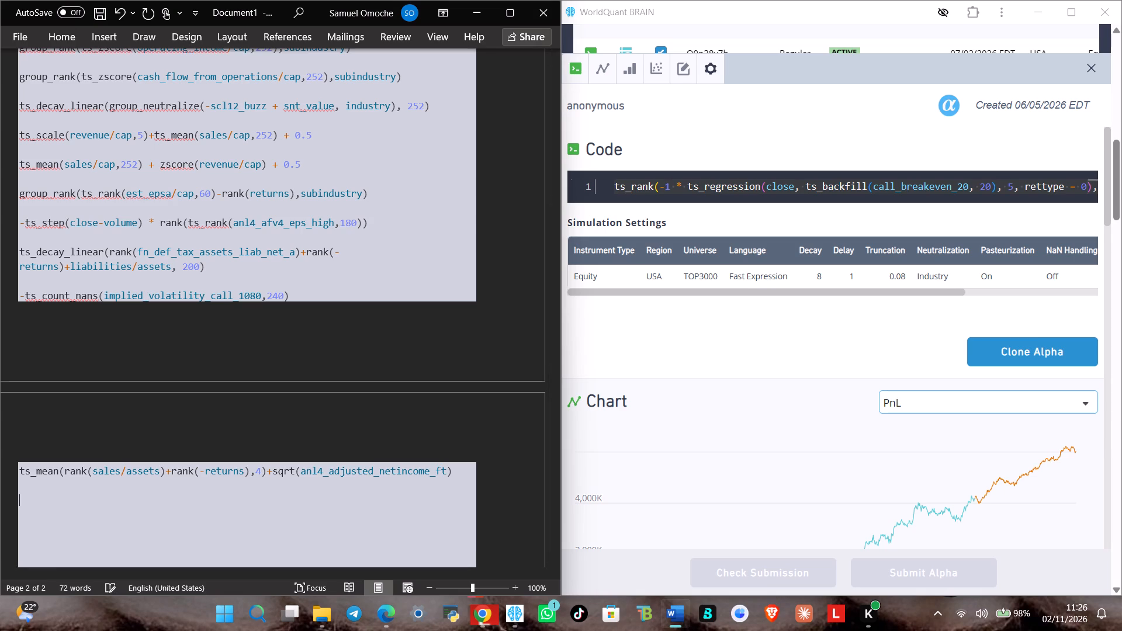
{"action": "key", "text": "ctrl+v"}
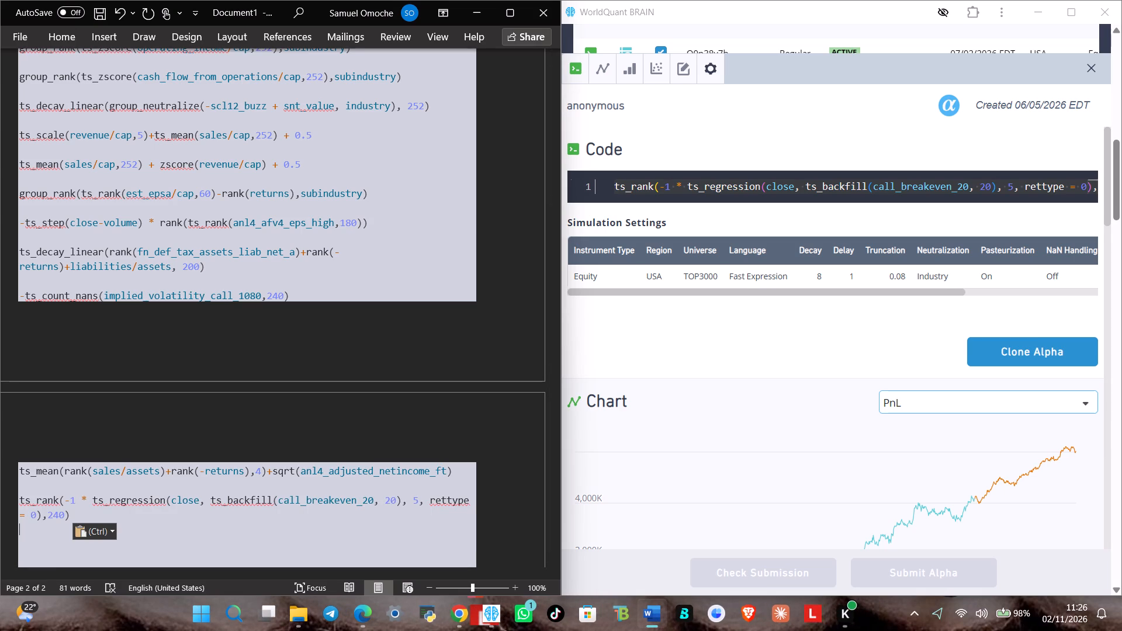
{"action": "left_click", "coordinate": [56, 531]}
{"action": "key", "text": "Return"}
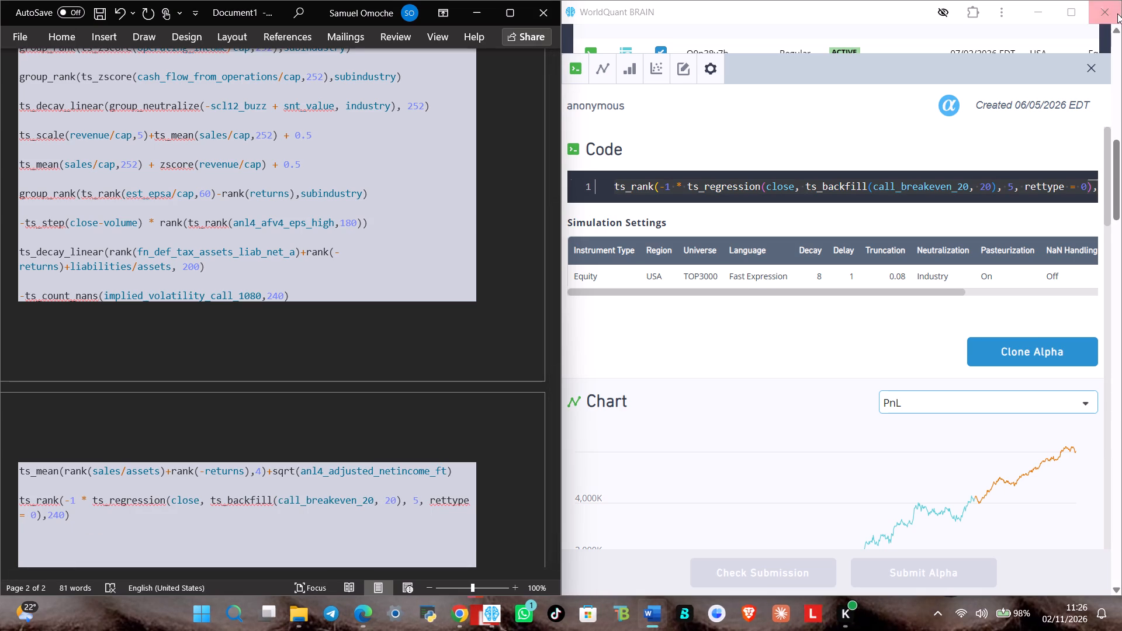
{"action": "left_click", "coordinate": [1091, 65]}
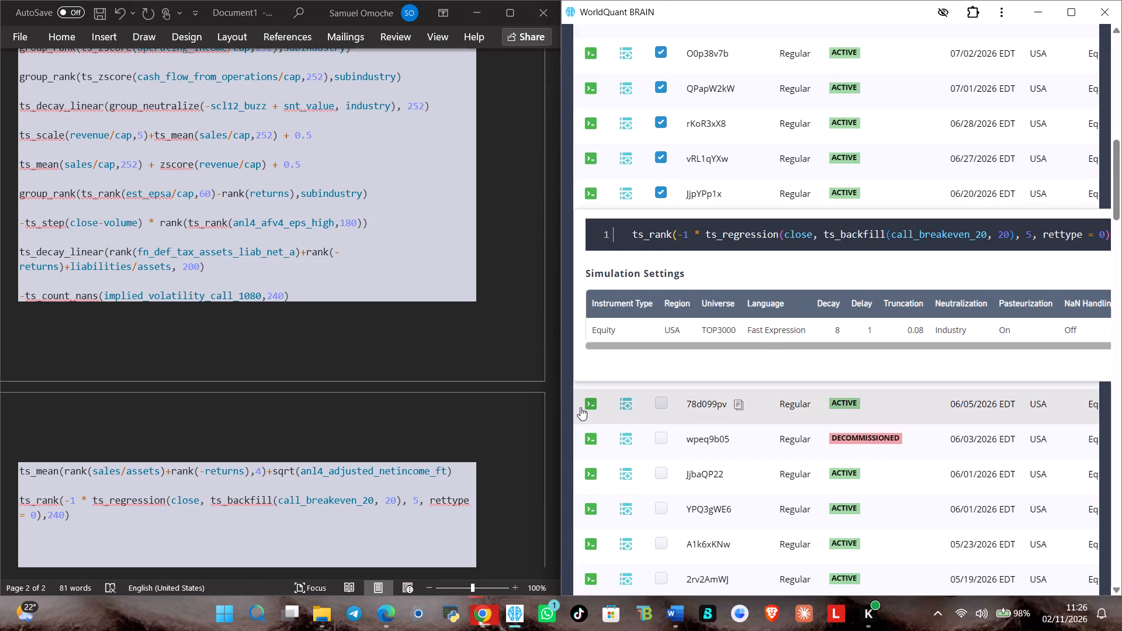
{"action": "left_click", "coordinate": [657, 403]}
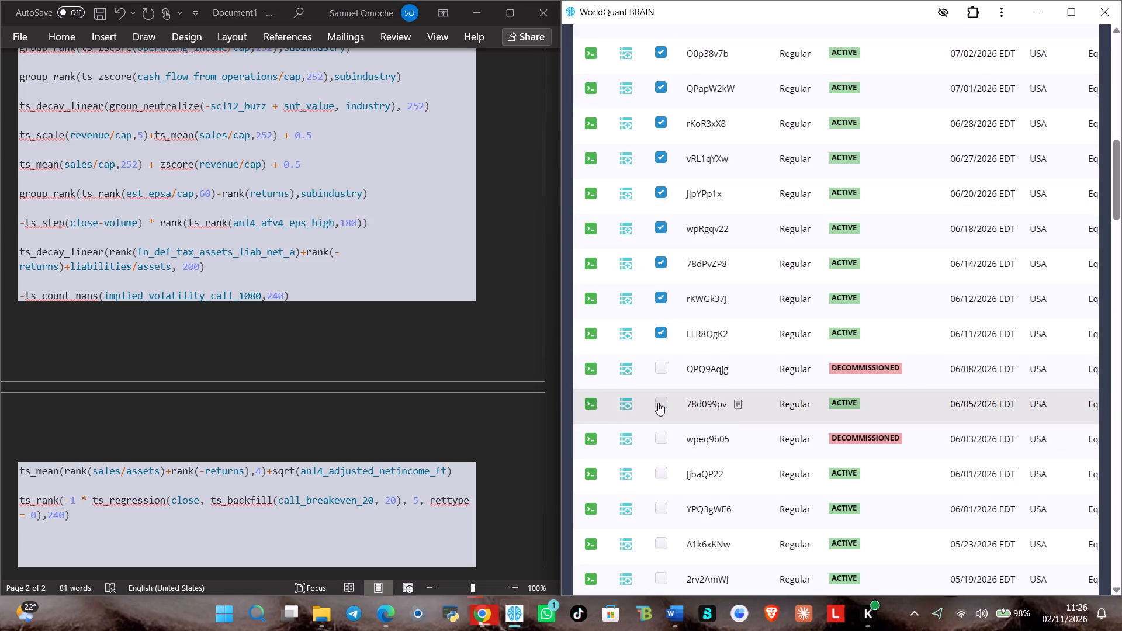
Copy active alpha JjbaQP22's full code into the Word document below the ts_regression expression after a blank line, and mark that alpha as selected.
{"action": "left_click", "coordinate": [825, 467]}
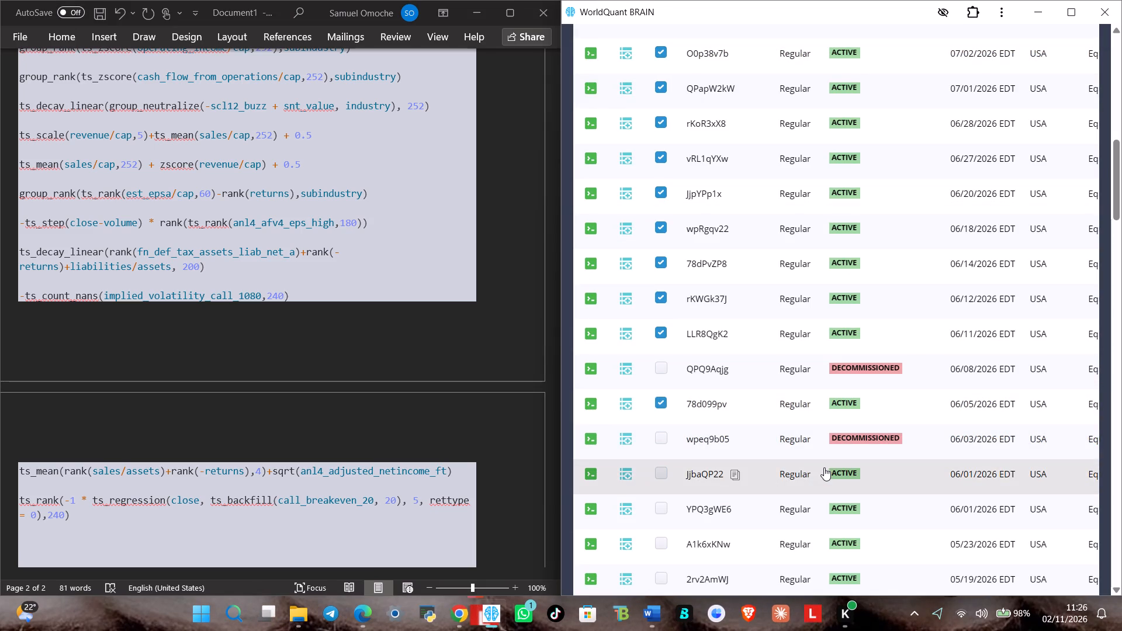
{"action": "left_click", "coordinate": [1017, 194]}
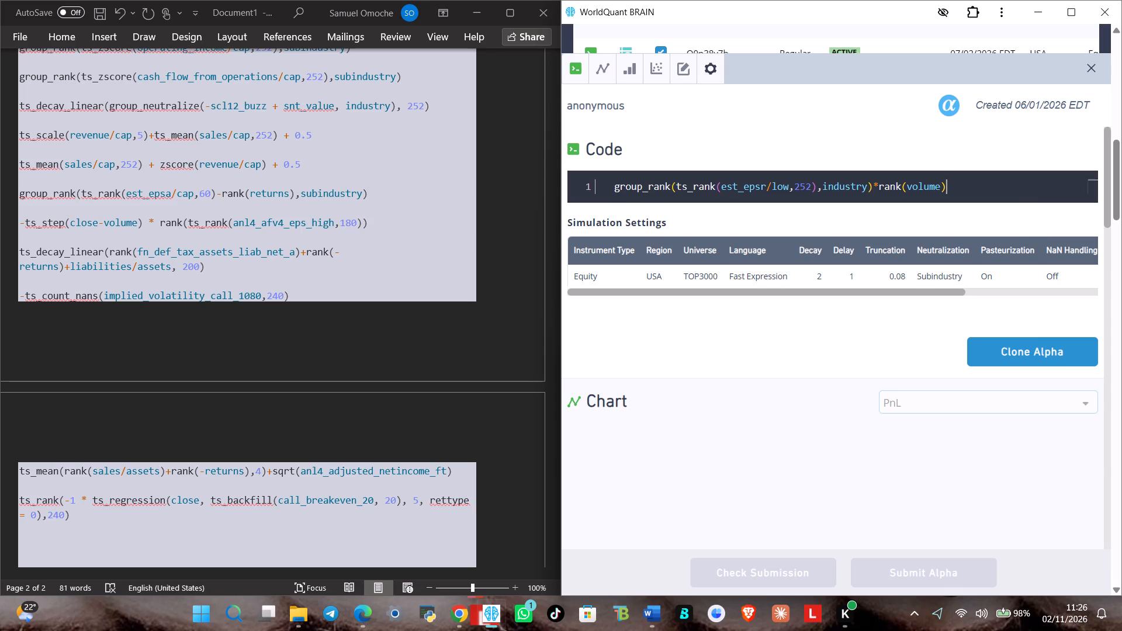
{"action": "key", "text": "ctrl+a"}
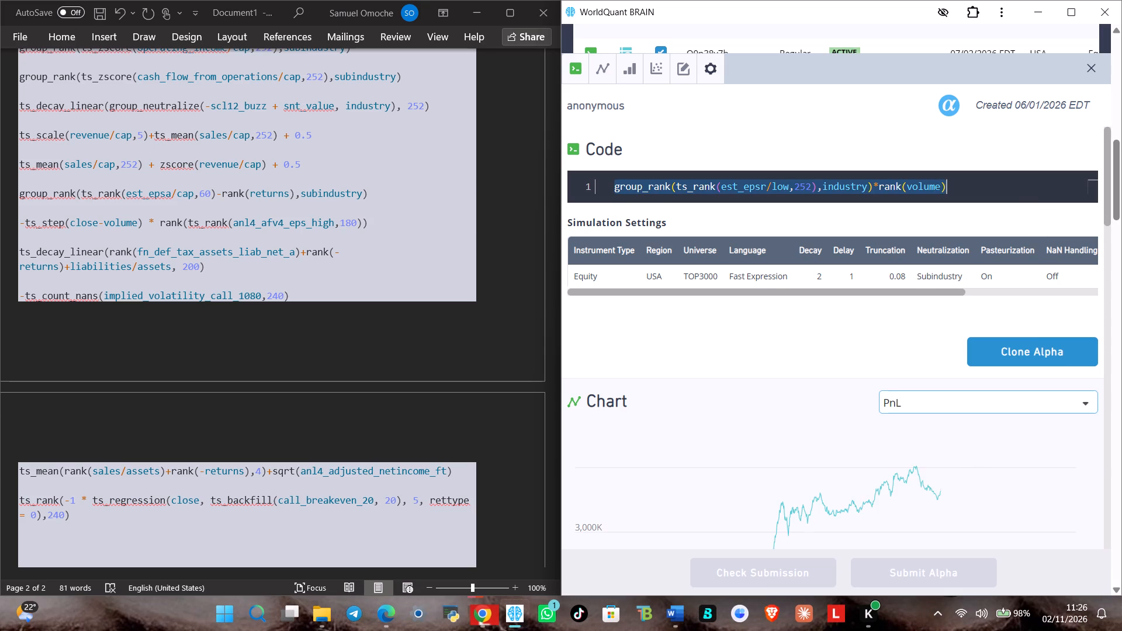
{"action": "key", "text": "ctrl+c"}
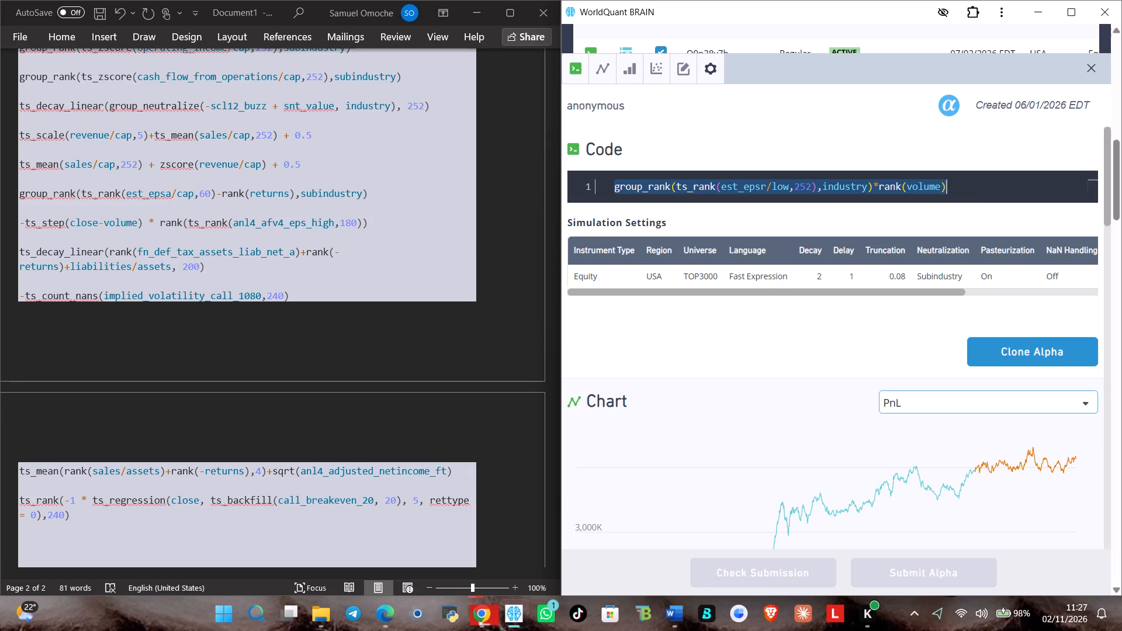
{"action": "key", "text": "ctrl+c"}
{"action": "key", "text": "ctrl+c"}
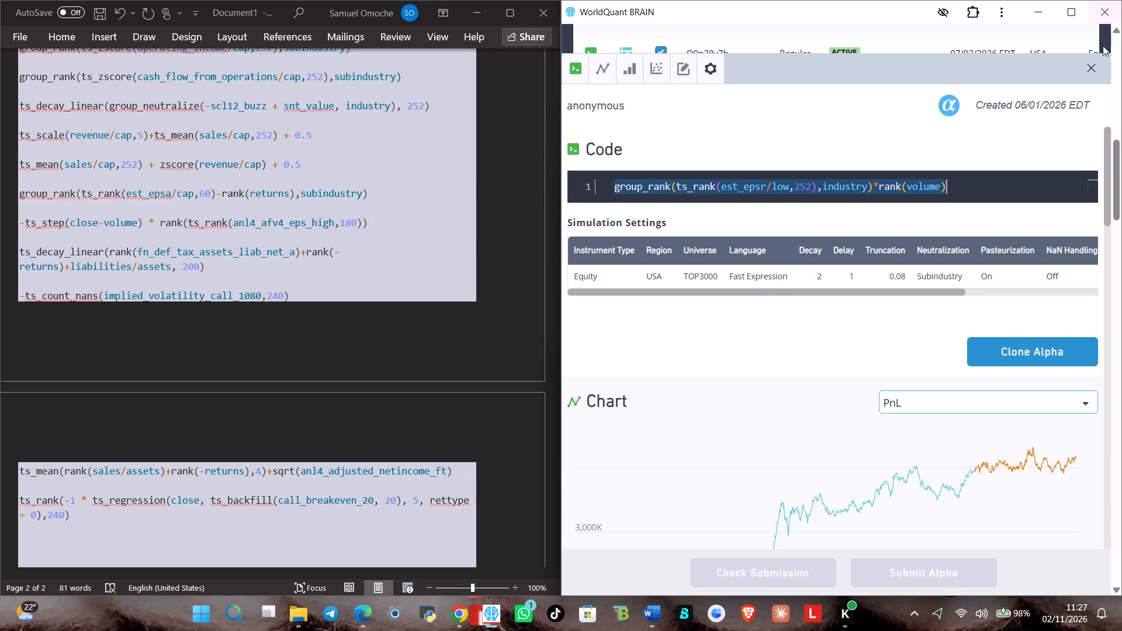
{"action": "left_click", "coordinate": [1090, 67]}
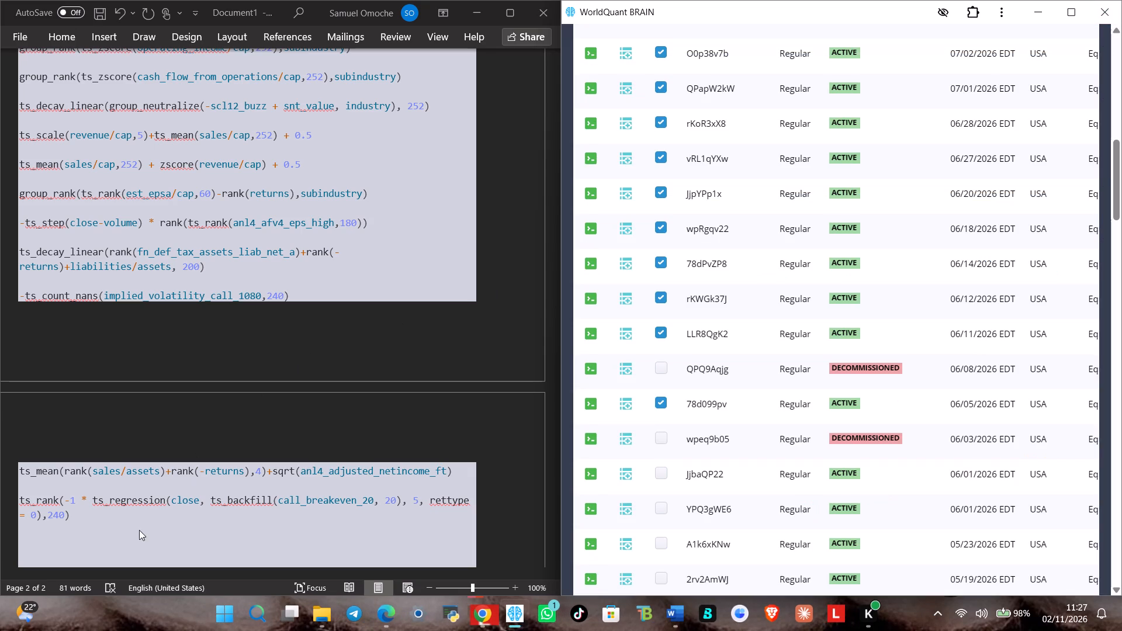
{"action": "left_click", "coordinate": [132, 532]}
{"action": "key", "text": "ctrl+v"}
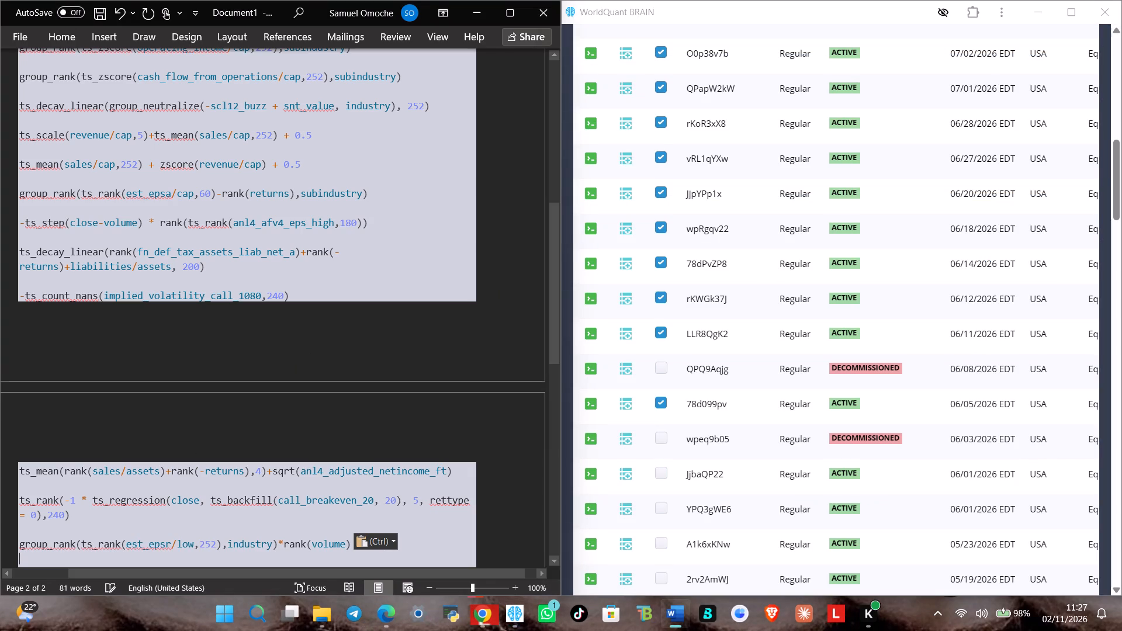
{"action": "key", "text": "Return"}
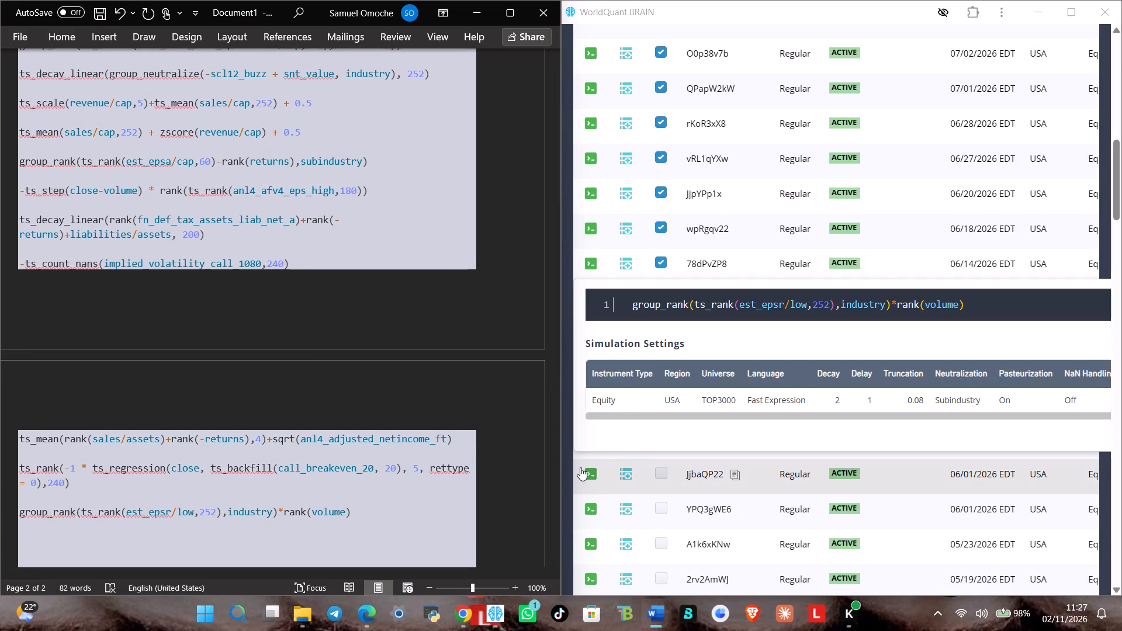
{"action": "left_click", "coordinate": [666, 469]}
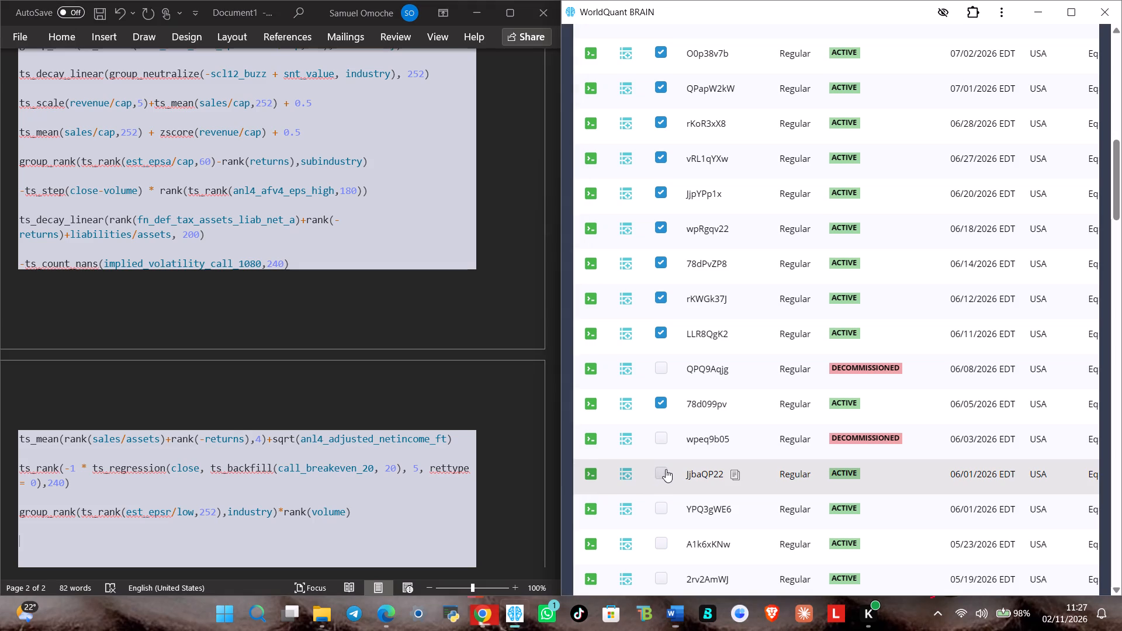
Copy active alpha YPQ3gWE6's full three-line code into the Word document below the est_epsr expression, and mark that alpha as selected.
{"action": "scroll", "coordinate": [720, 449], "scroll_direction": "down", "scroll_amount": 3}
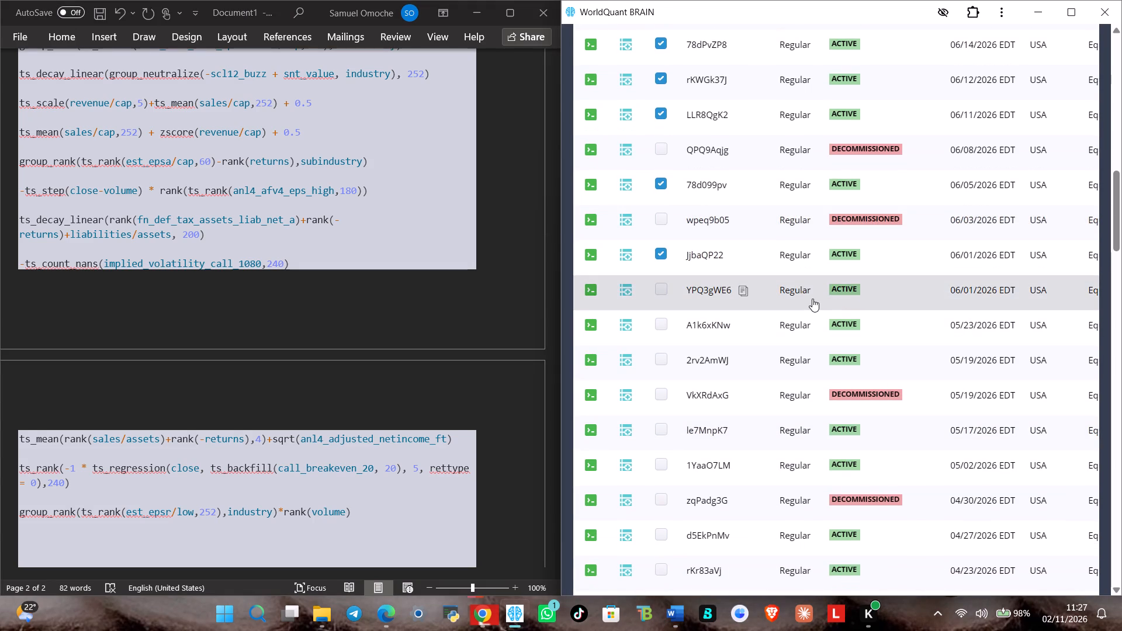
{"action": "left_click", "coordinate": [812, 299]}
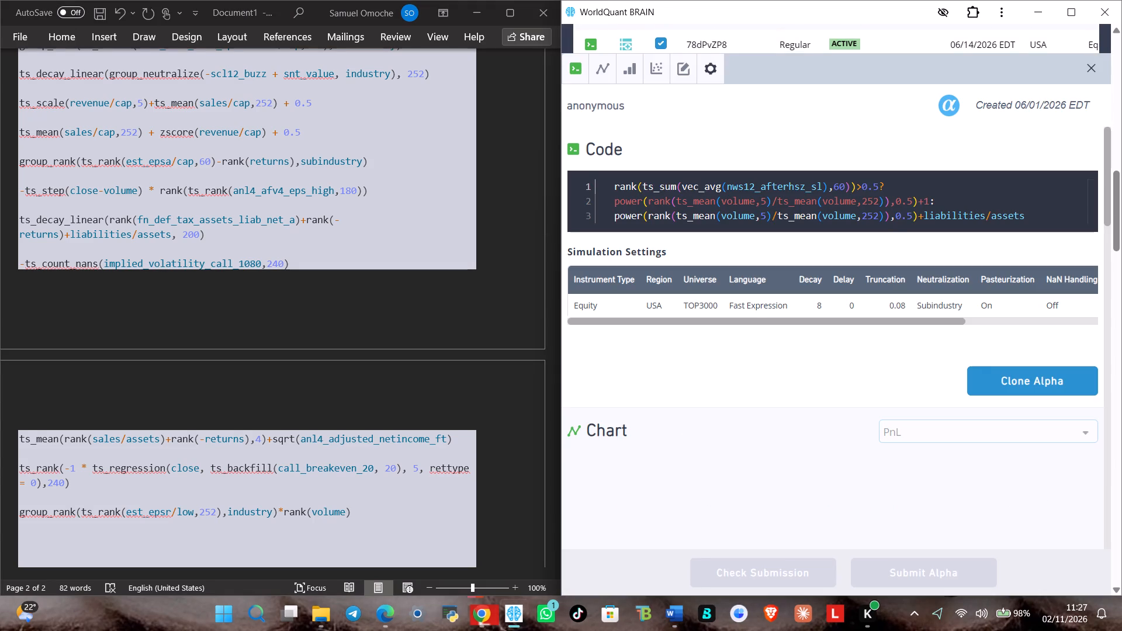
{"action": "left_click", "coordinate": [1037, 215]}
{"action": "key", "text": "ctrl+a"}
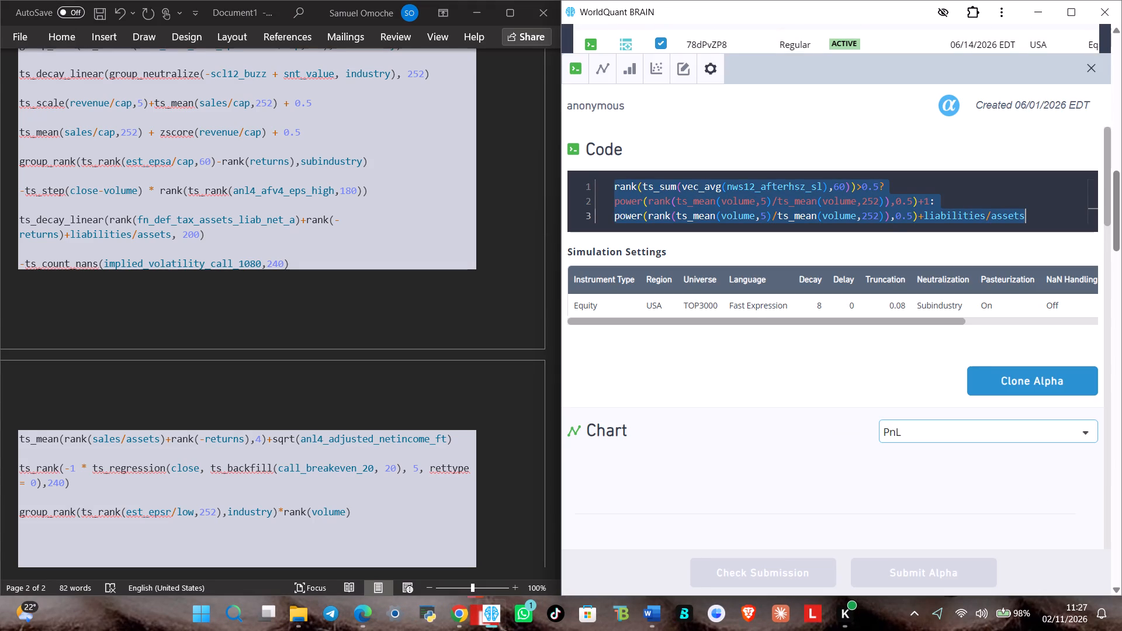
{"action": "key", "text": "ctrl+c"}
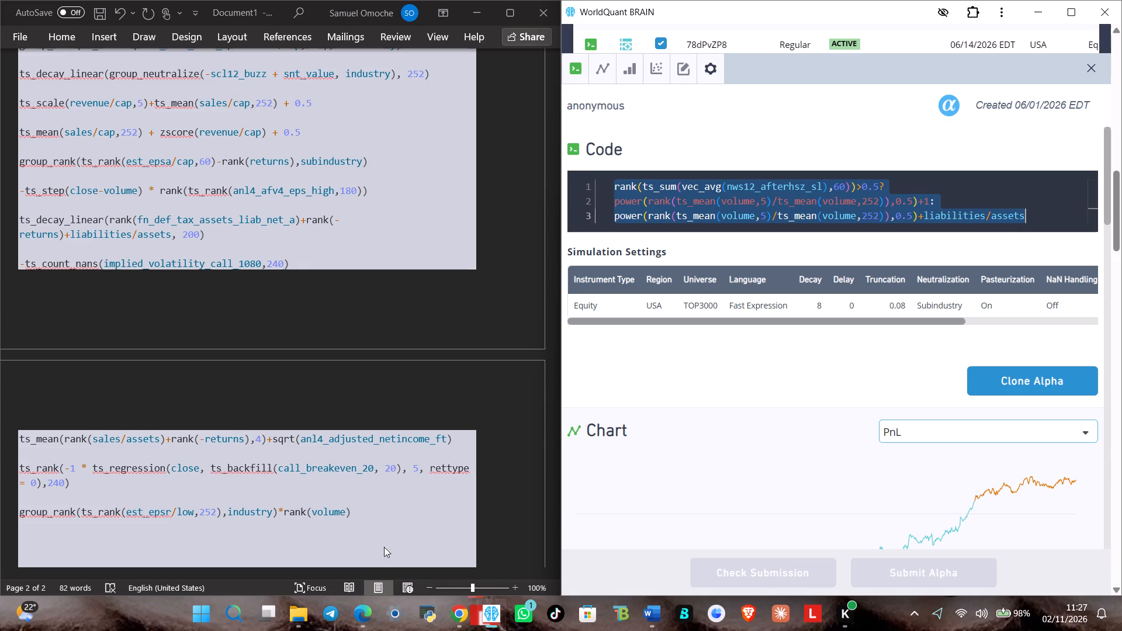
{"action": "left_click", "coordinate": [340, 533]}
{"action": "key", "text": "ctrl+v"}
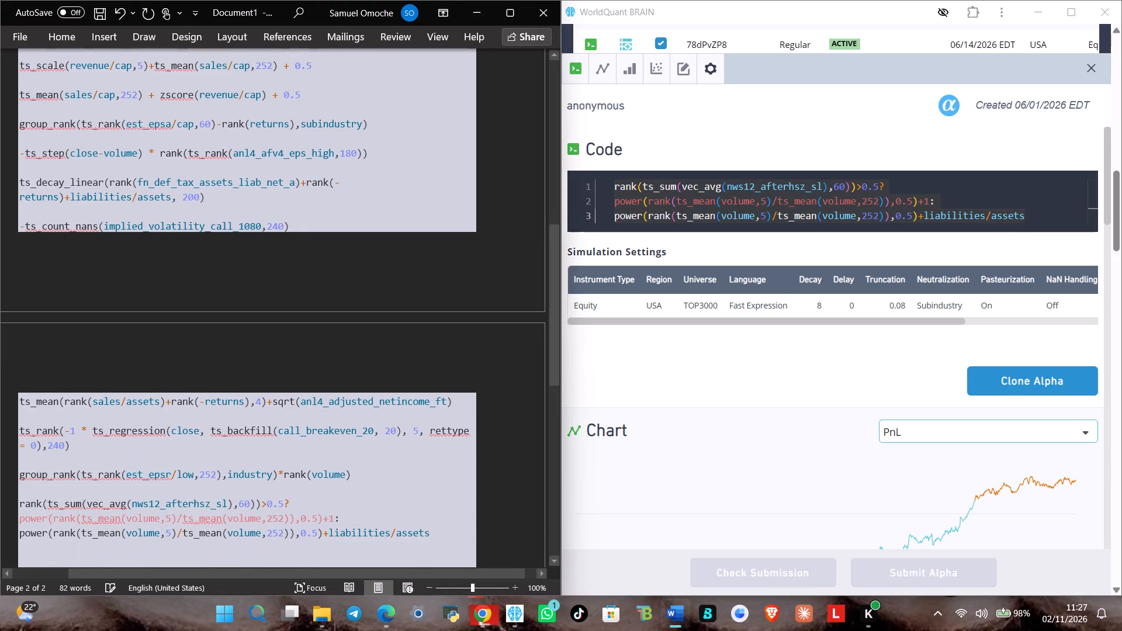
{"action": "key", "text": "Return"}
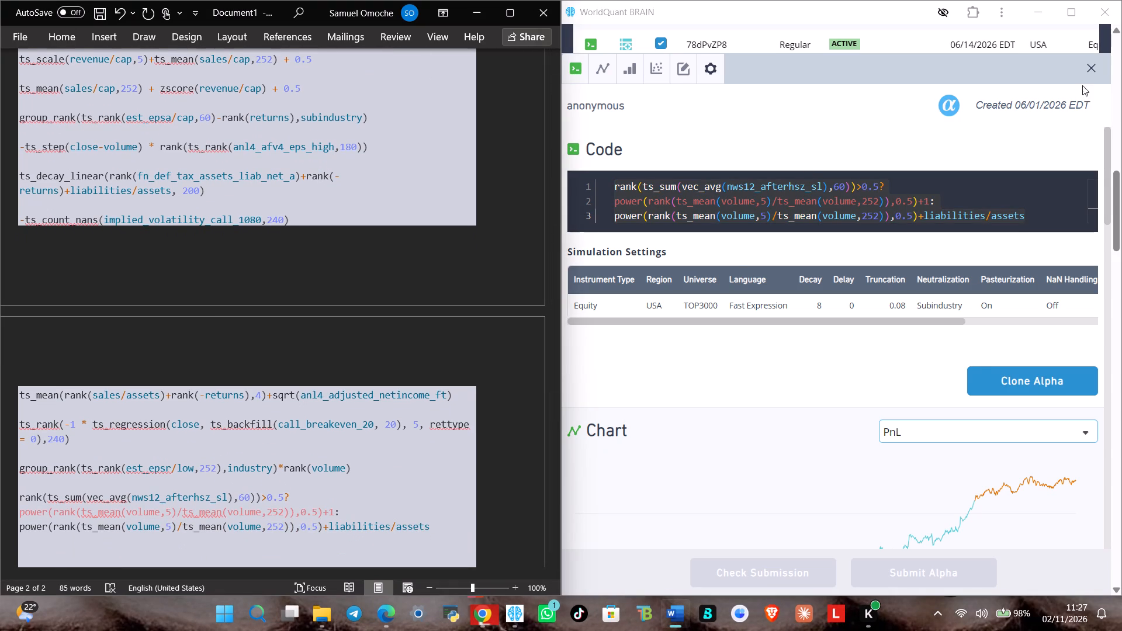
{"action": "left_click", "coordinate": [1093, 65]}
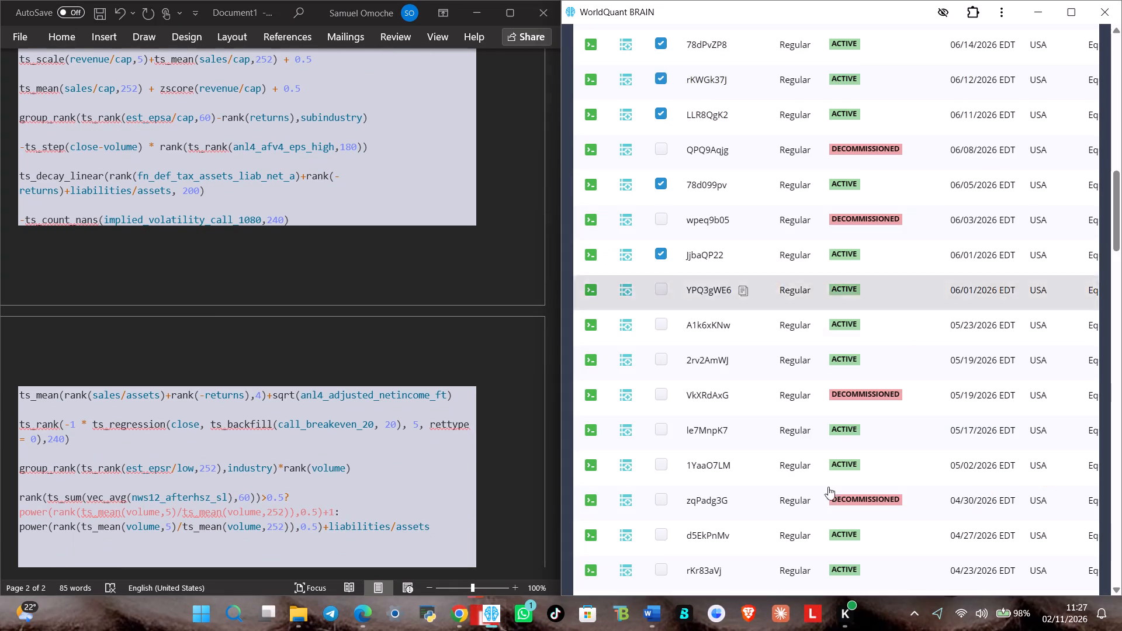
{"action": "left_click", "coordinate": [663, 295]}
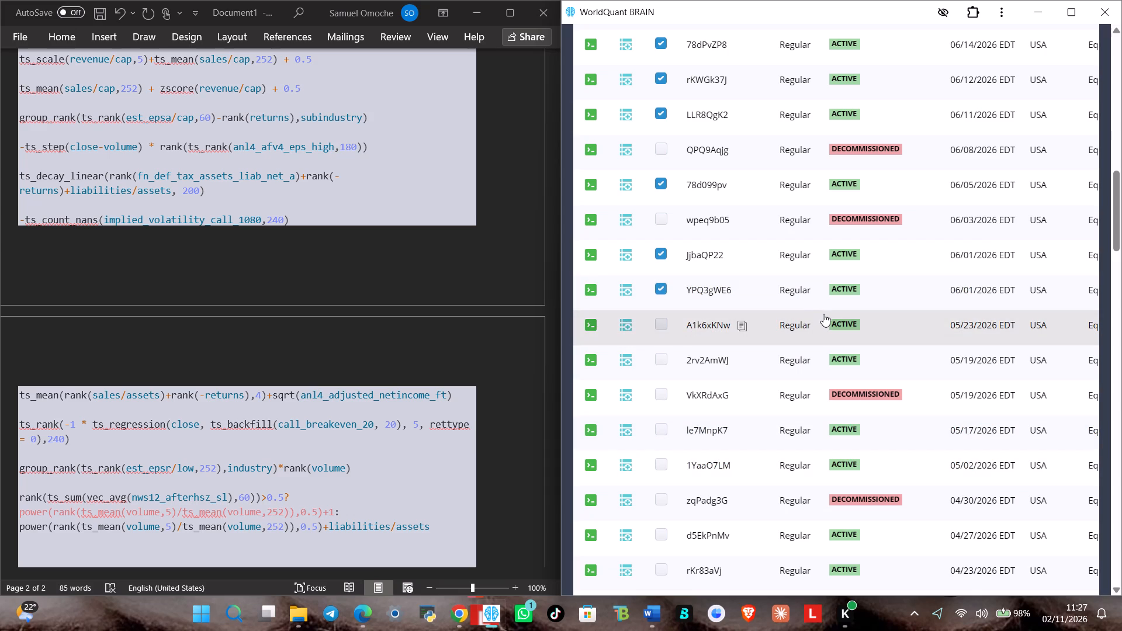
Copy active alpha A1k6xKNw's full code into the Word document below the nws12_afterhsz_sl expression, and mark that alpha as selected.
{"action": "left_click", "coordinate": [825, 317]}
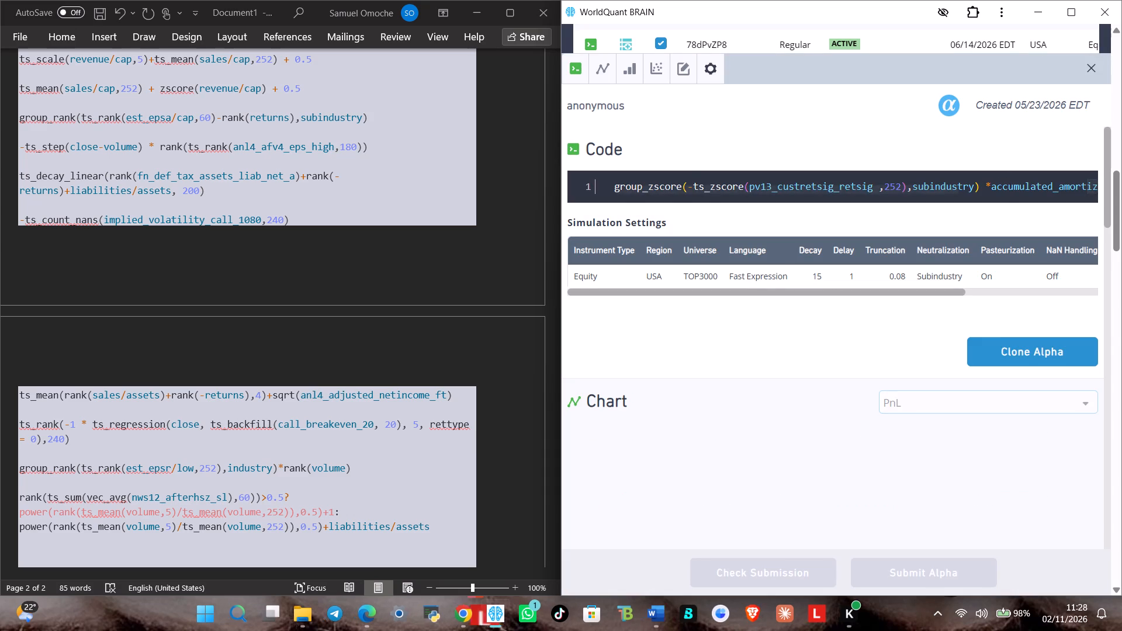
{"action": "left_click", "coordinate": [1003, 186]}
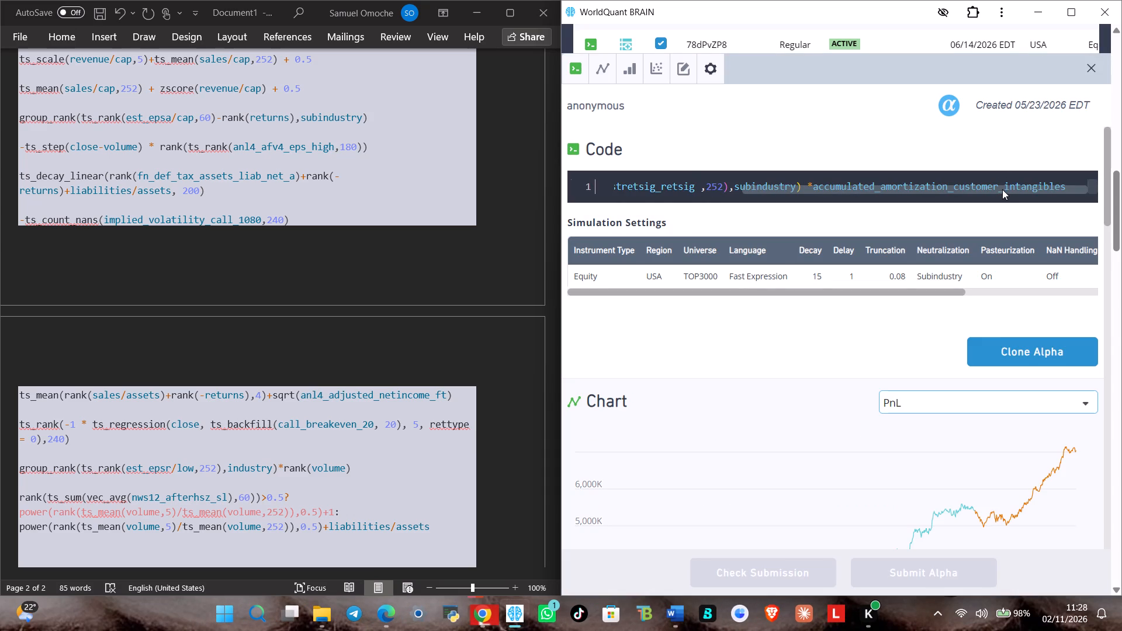
{"action": "key", "text": "ctrl+a"}
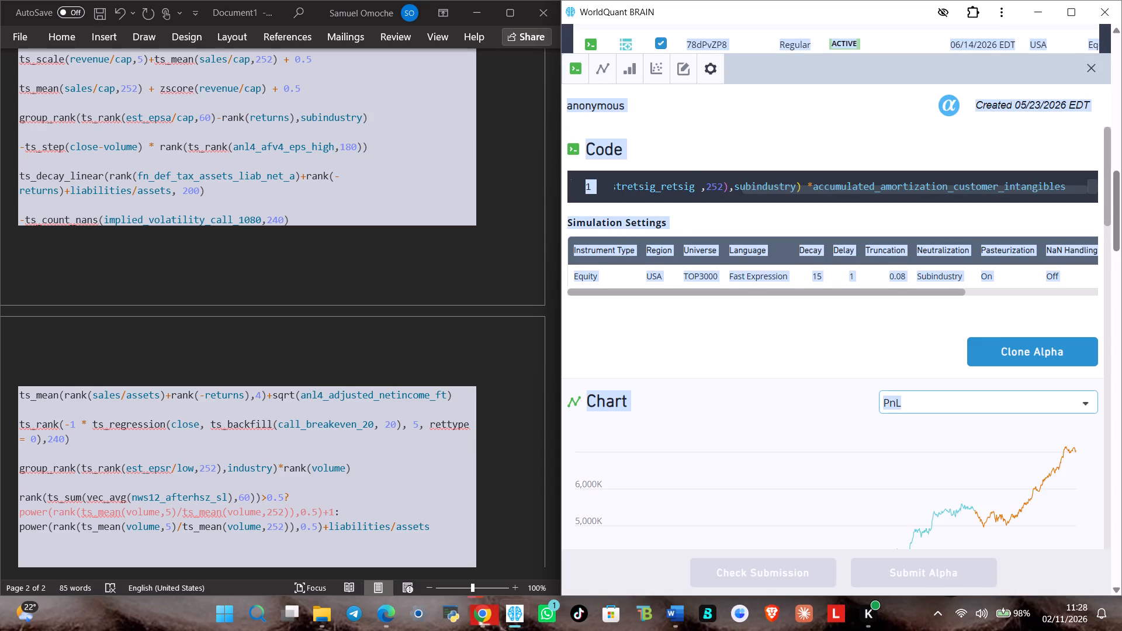
{"action": "left_click", "coordinate": [727, 186]}
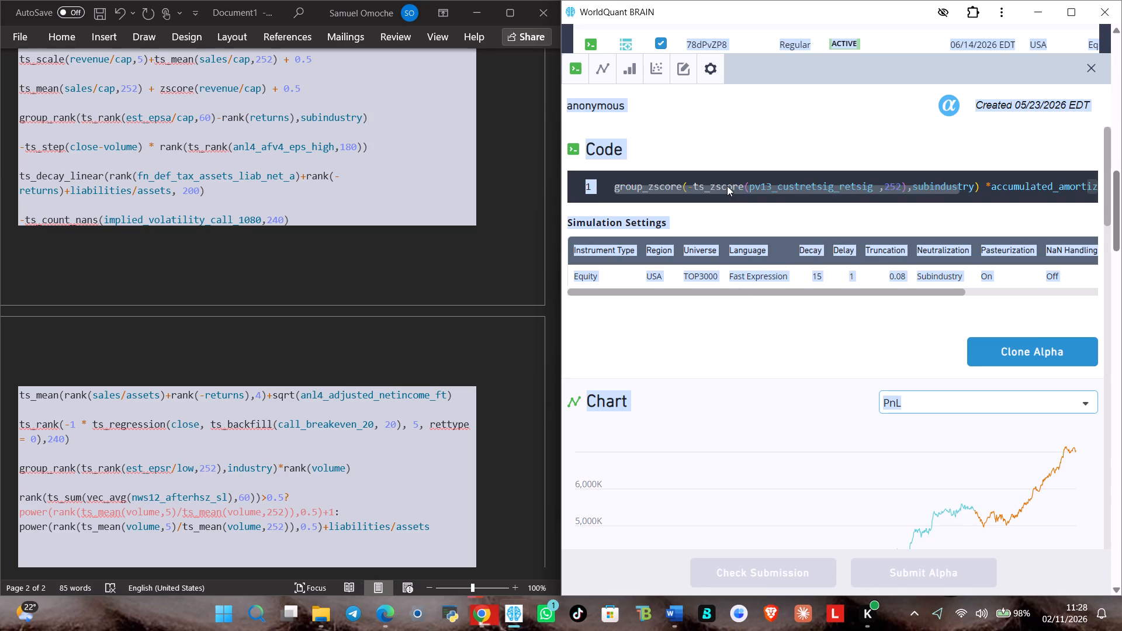
{"action": "left_click", "coordinate": [1056, 182]}
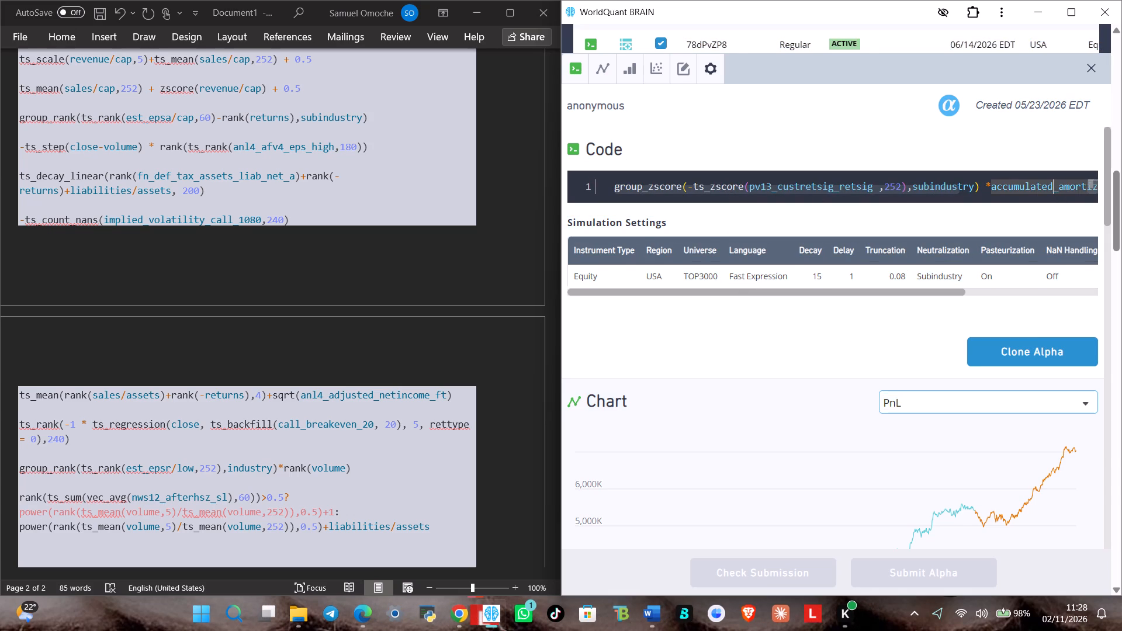
{"action": "key", "text": "ctrl+a"}
{"action": "key", "text": "ctrl+c"}
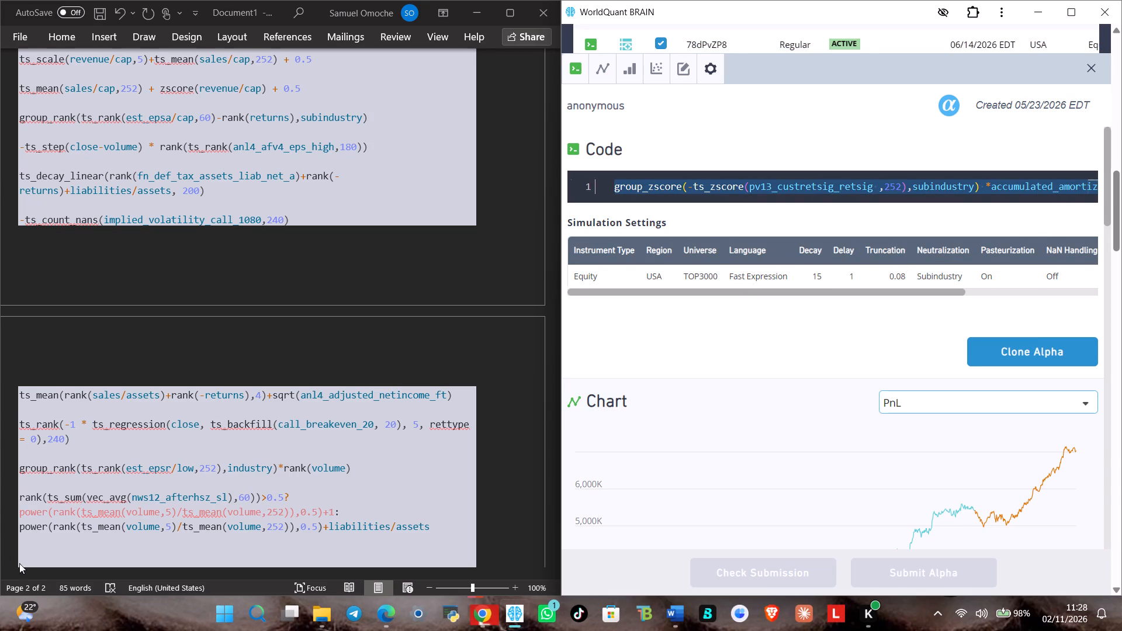
{"action": "left_click", "coordinate": [40, 548]}
{"action": "key", "text": "ctrl+v"}
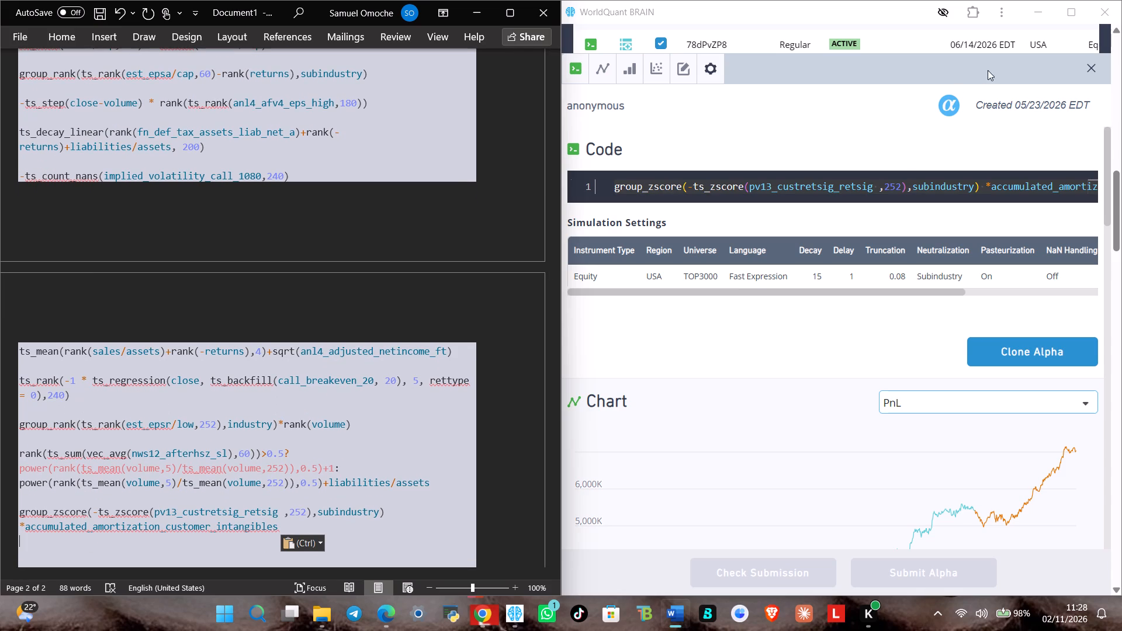
{"action": "left_click", "coordinate": [1092, 64]}
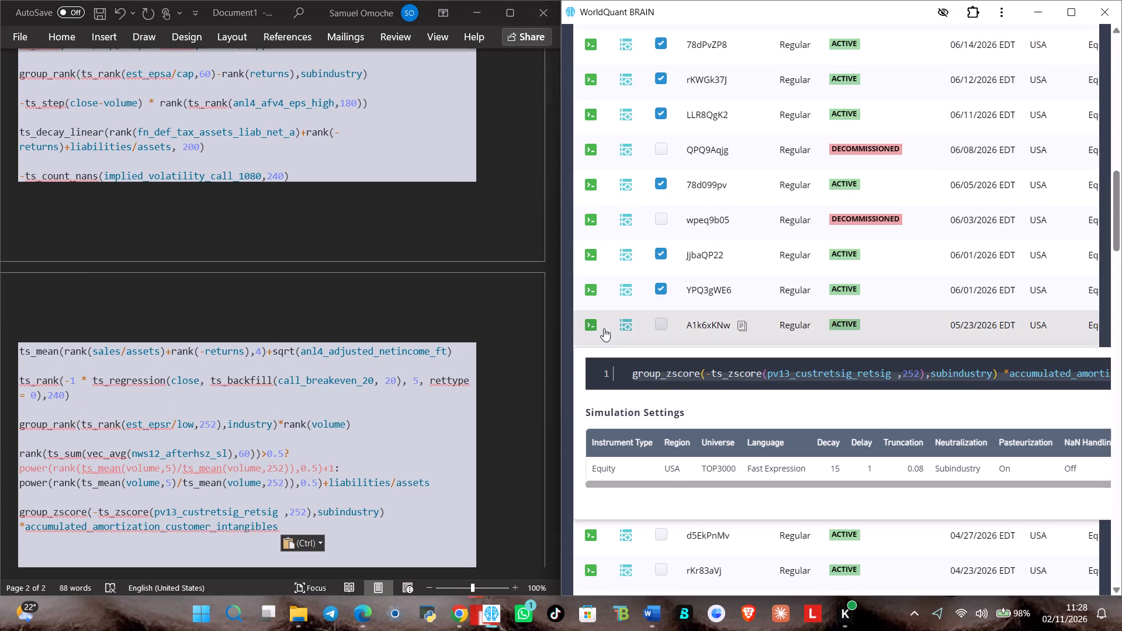
{"action": "left_click", "coordinate": [657, 318]}
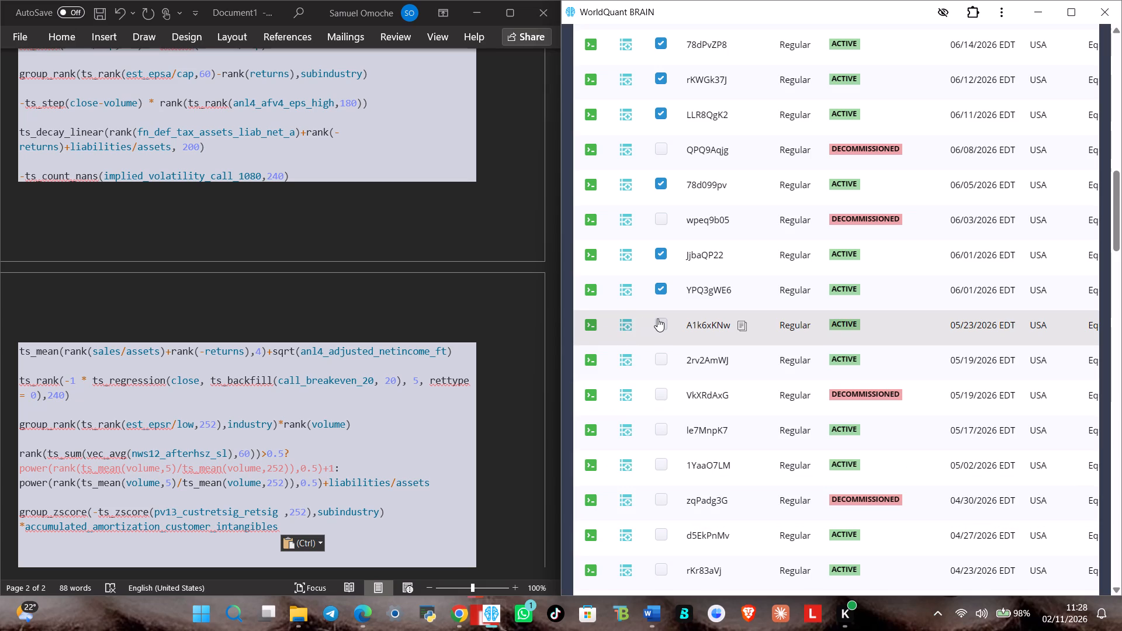
Copy active alpha 2rv2AmWJ's full code into the Word document below the accumulated_amortization_customer_intangibles expression after a blank line.
{"action": "left_click", "coordinate": [781, 369]}
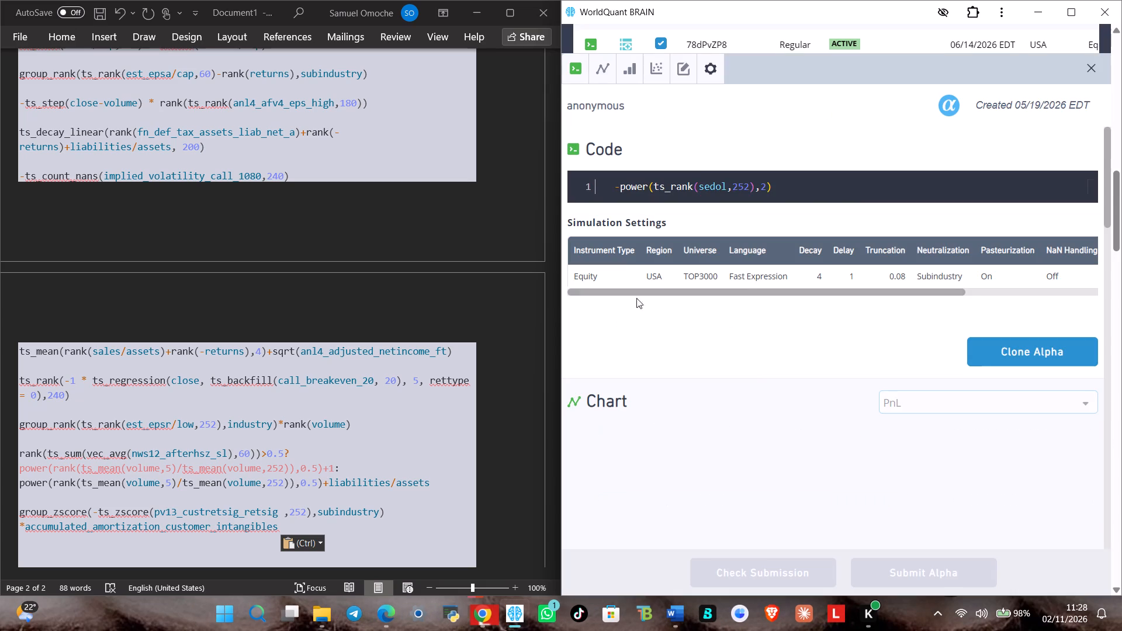
{"action": "left_click", "coordinate": [855, 196]}
{"action": "left_click_drag", "start_coordinate": [815, 182], "coordinate": [814, 182]}
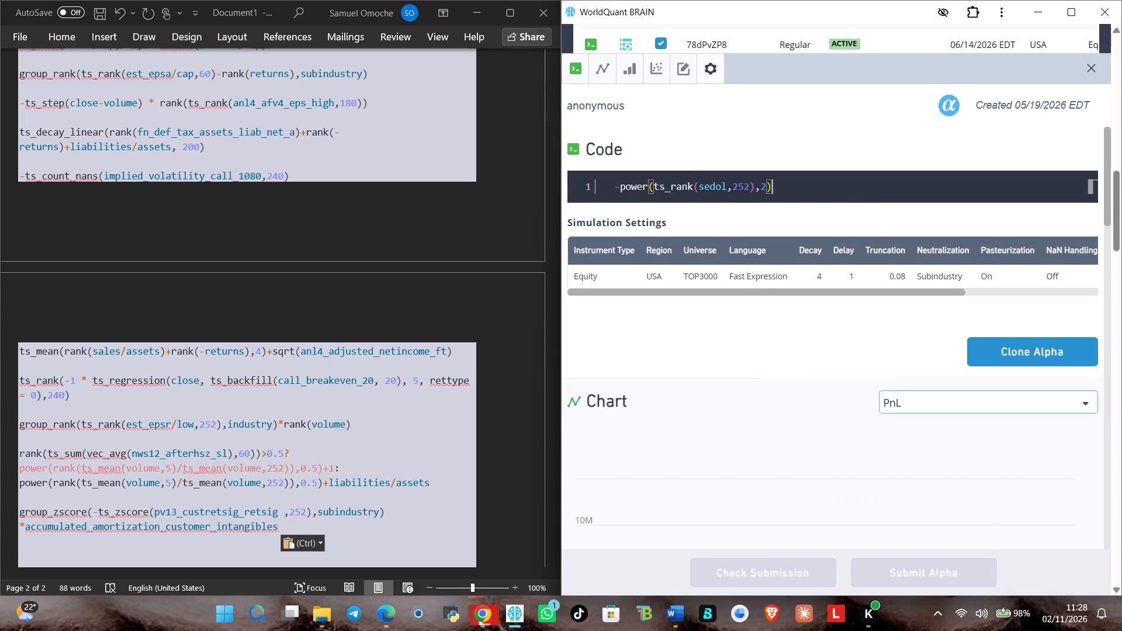
{"action": "left_click_drag", "start_coordinate": [814, 182], "coordinate": [611, 186]}
{"action": "left_click", "coordinate": [615, 187]}
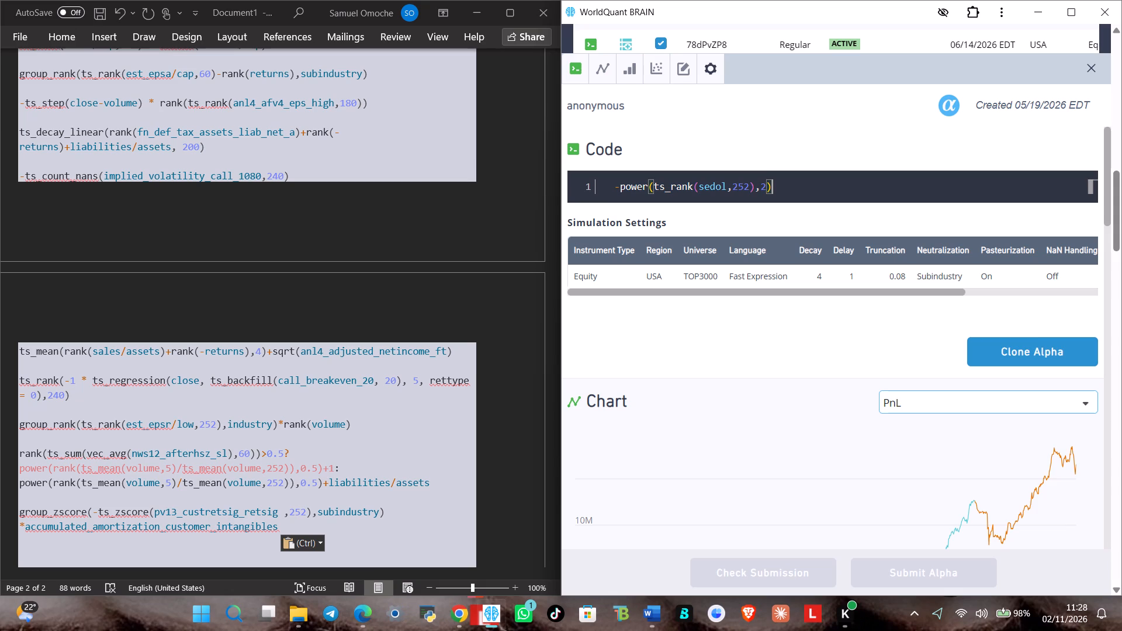
{"action": "key", "text": "ctrl+a"}
{"action": "key", "text": "ctrl+c"}
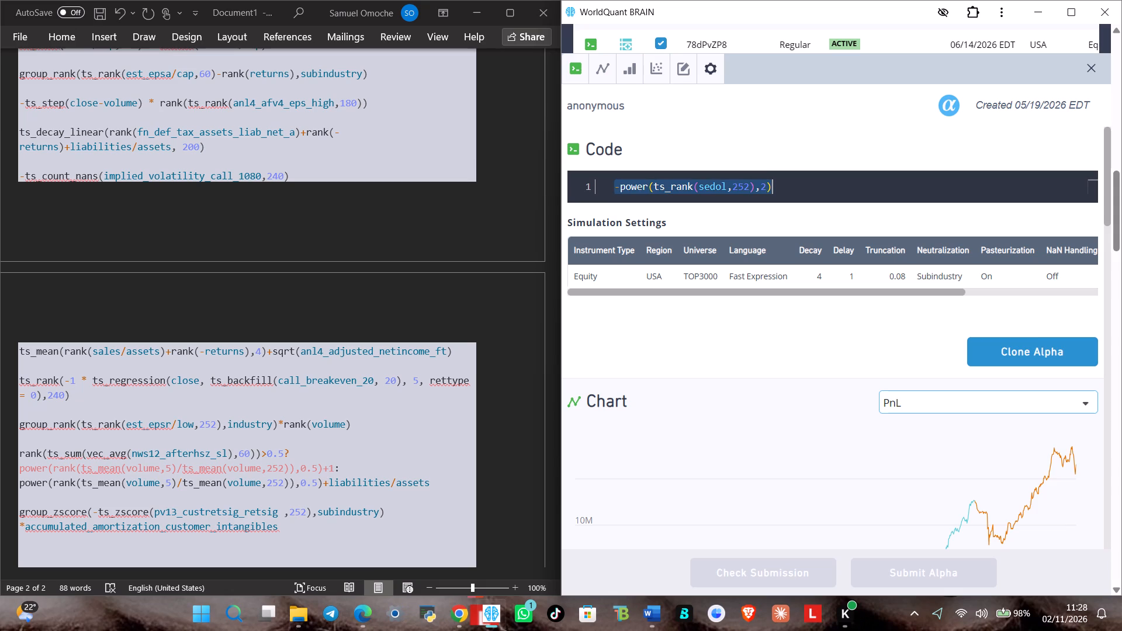
{"action": "left_click", "coordinate": [213, 554]}
{"action": "key", "text": "Return"}
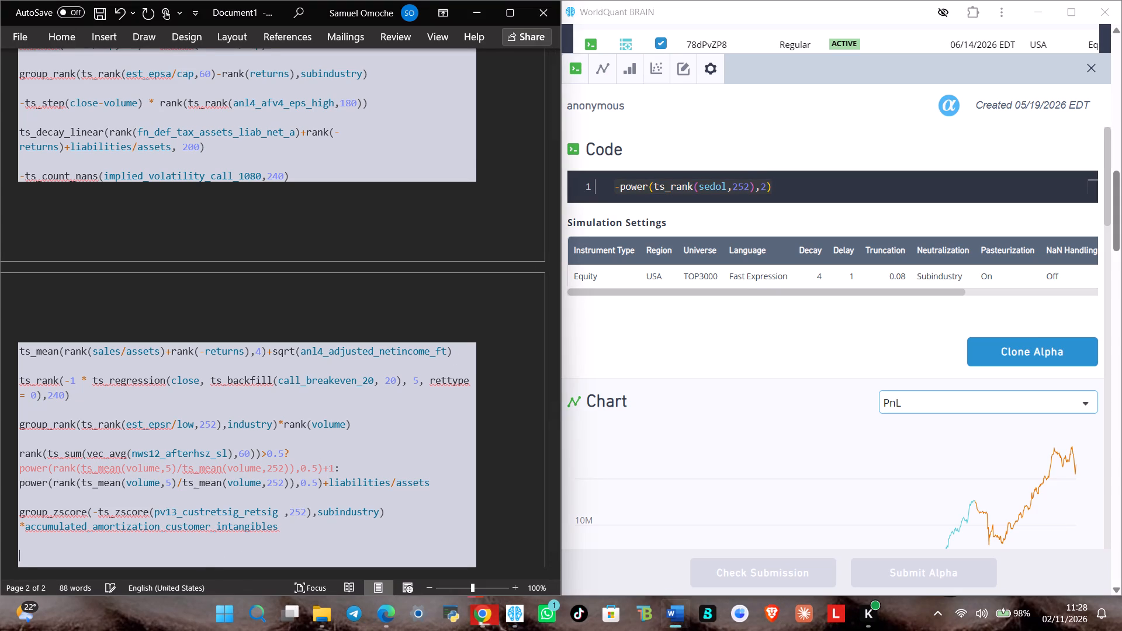
{"action": "key", "text": "ctrl+v"}
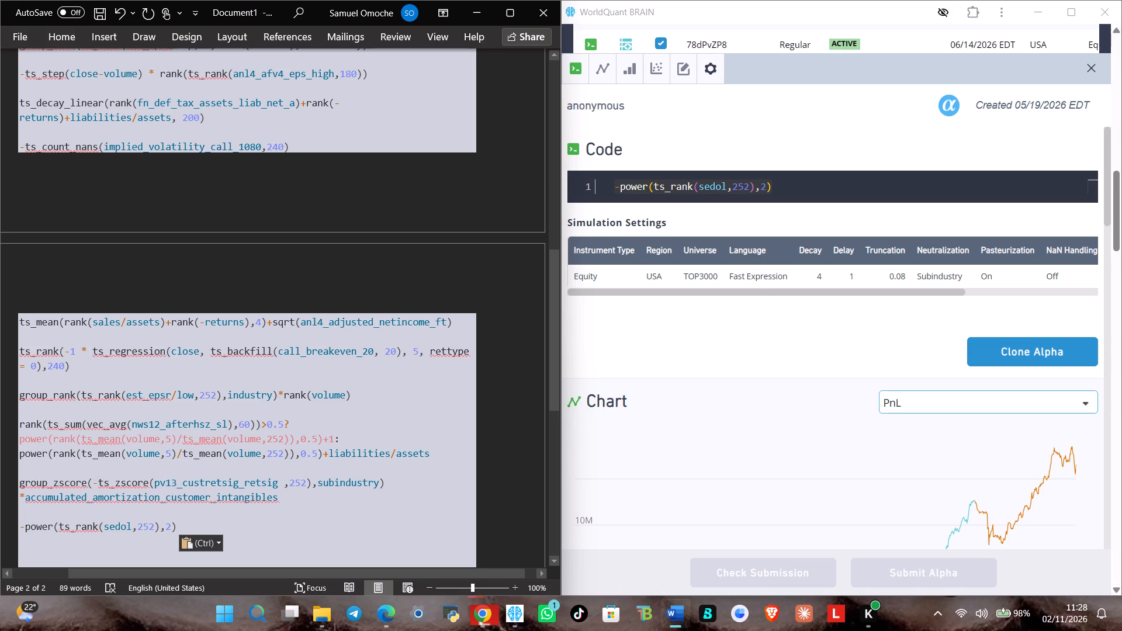
{"action": "key", "text": "Return"}
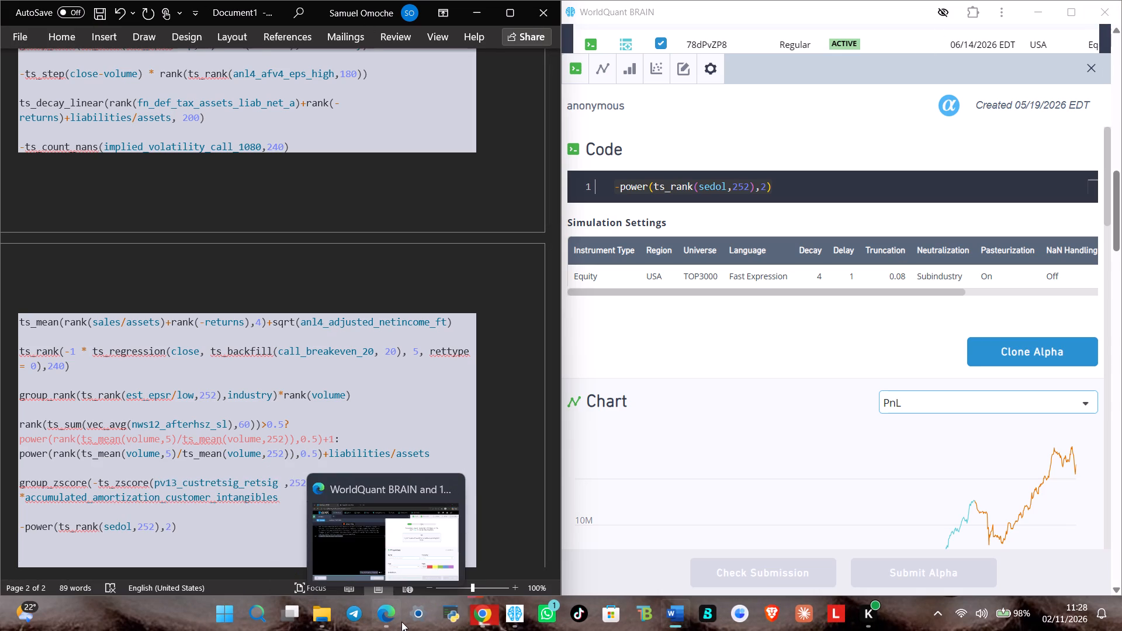
Switch to YouTube in Chrome, filter the recommended videos by DJ, and play The Re-up [Mix 8] With Mista A2.
{"action": "left_click", "coordinate": [483, 626]}
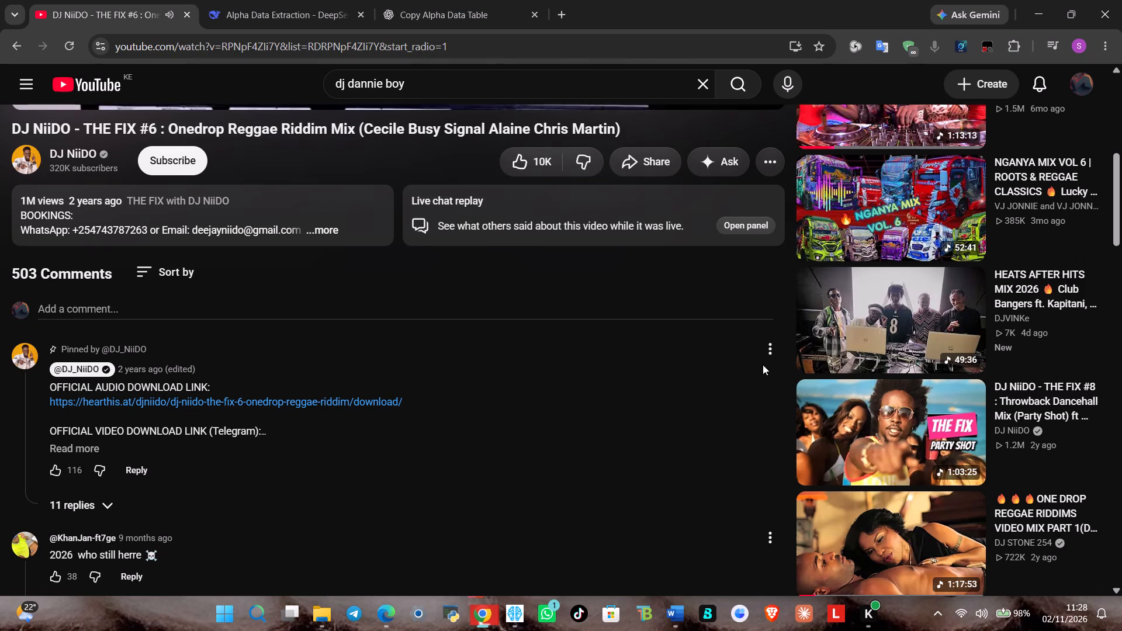
{"action": "scroll", "coordinate": [844, 332], "scroll_direction": "up", "scroll_amount": 1}
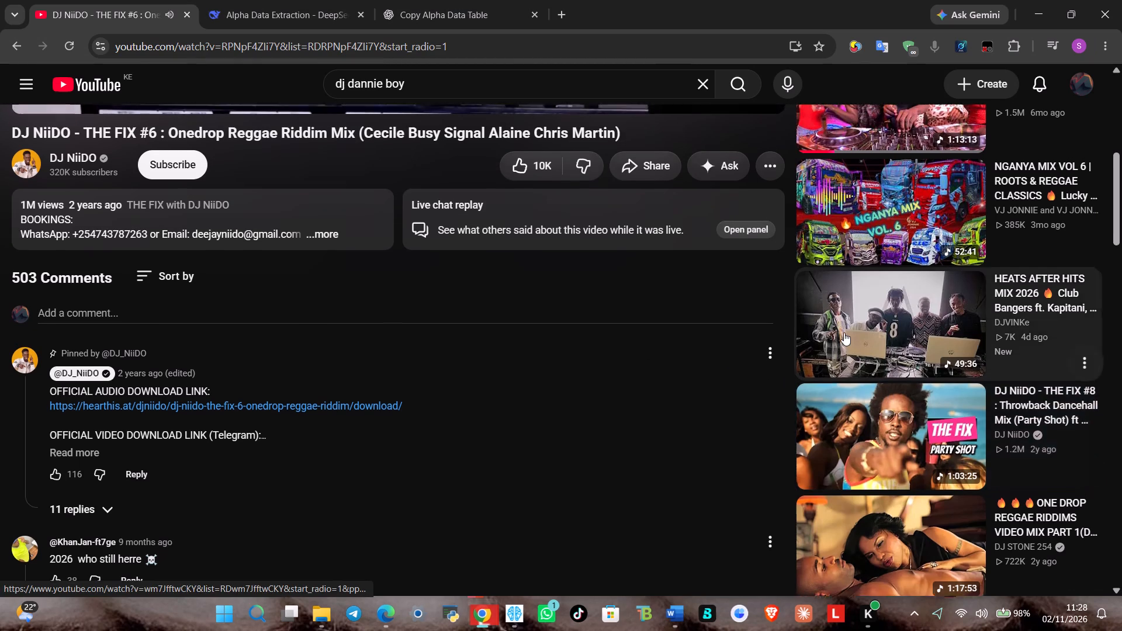
{"action": "scroll", "coordinate": [847, 332], "scroll_direction": "up", "scroll_amount": 8}
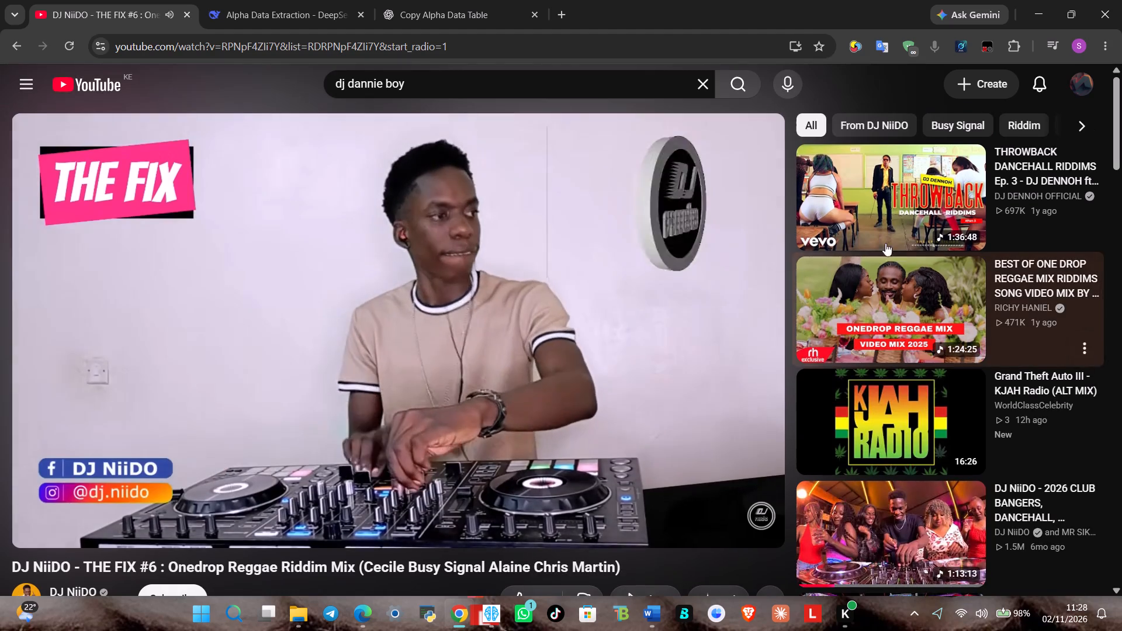
{"action": "left_click", "coordinate": [1075, 122]}
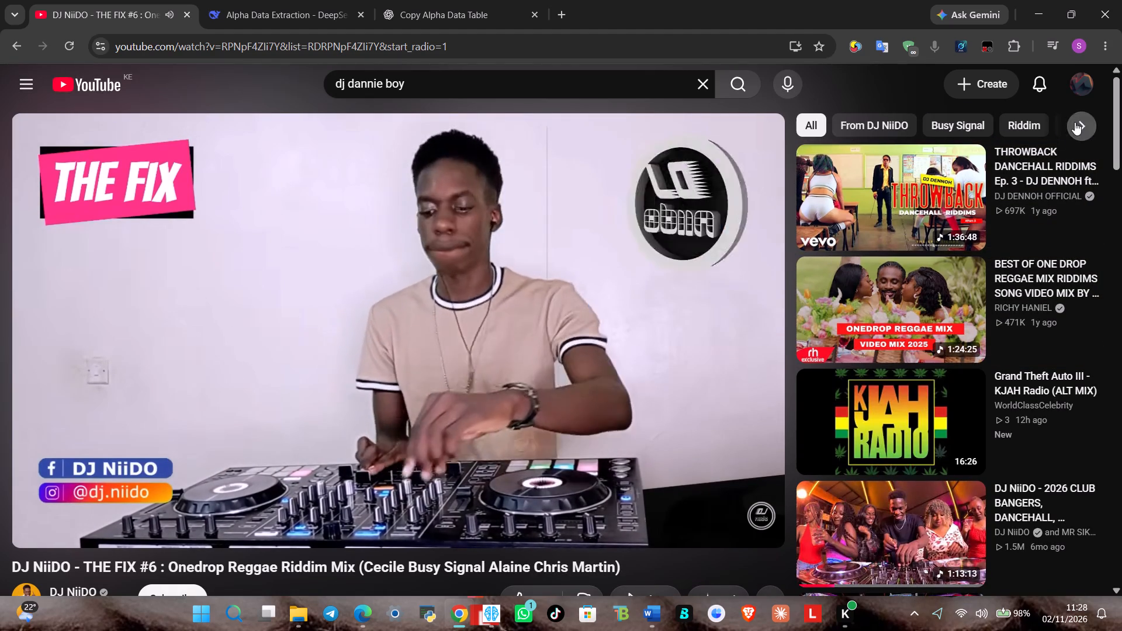
{"action": "left_click", "coordinate": [960, 123]}
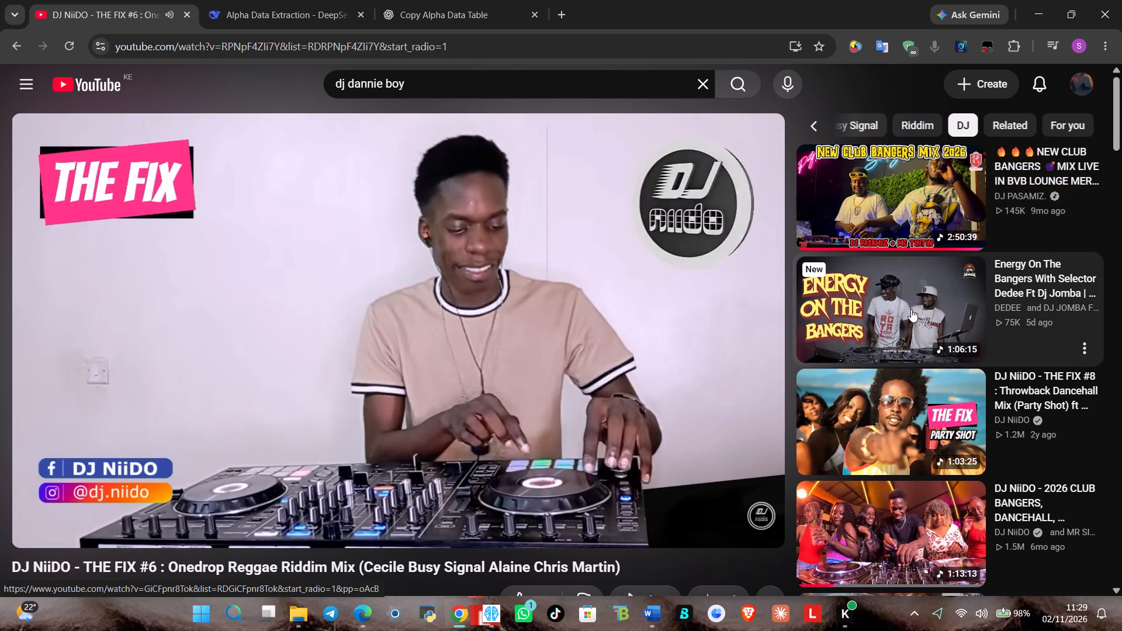
{"action": "scroll", "coordinate": [895, 317], "scroll_direction": "down", "scroll_amount": 5}
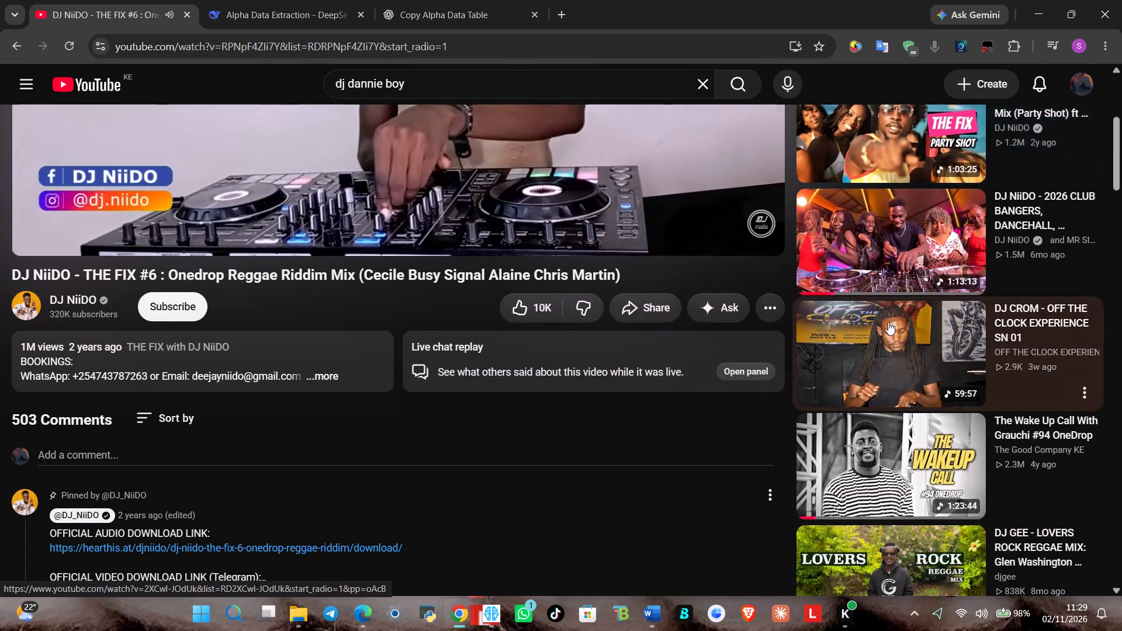
{"action": "scroll", "coordinate": [888, 322], "scroll_direction": "down", "scroll_amount": 4}
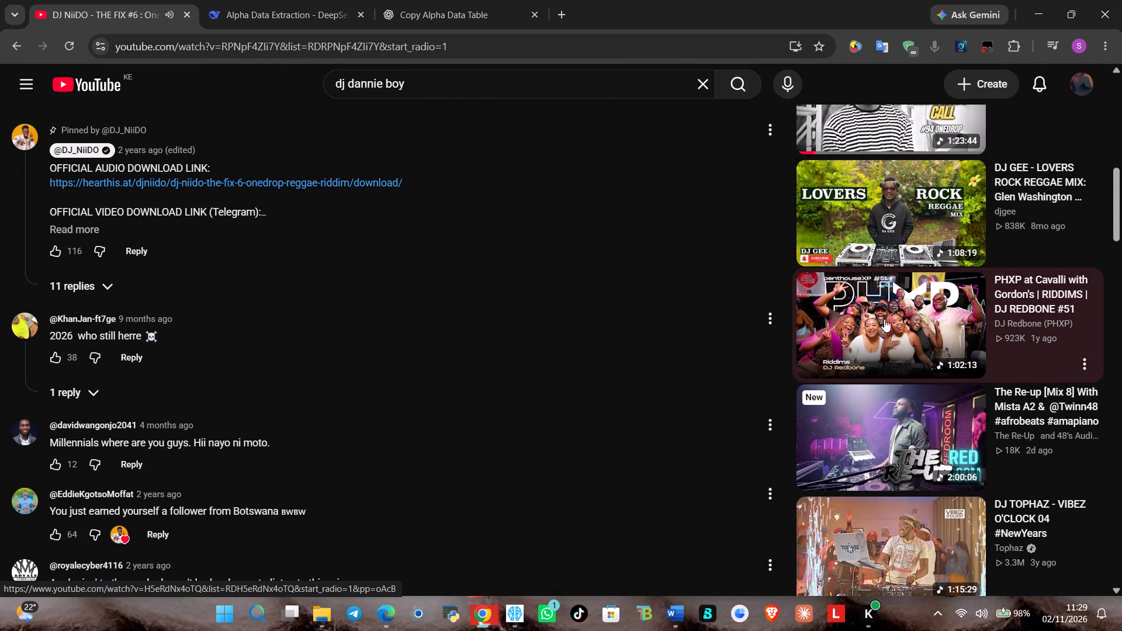
{"action": "scroll", "coordinate": [884, 319], "scroll_direction": "down", "scroll_amount": 3}
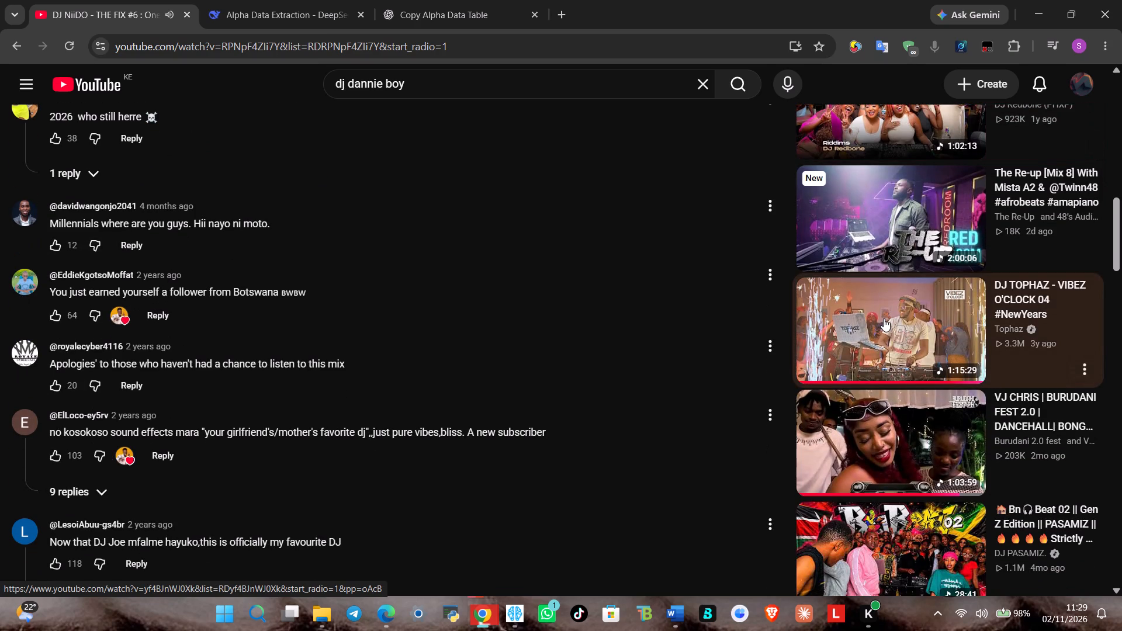
{"action": "left_click", "coordinate": [854, 214]}
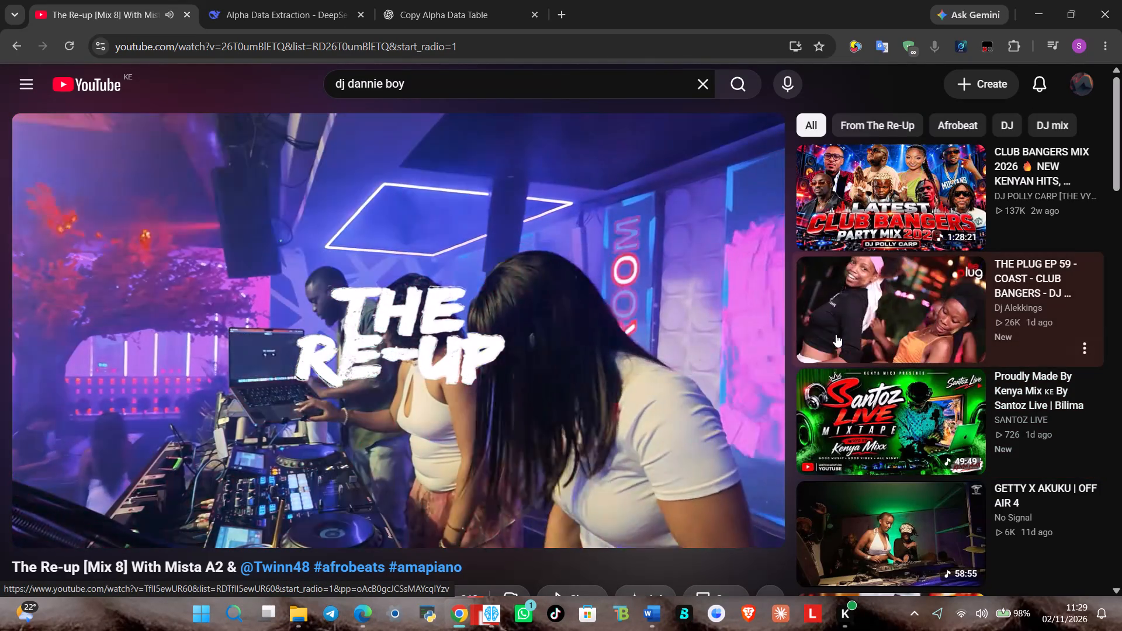
Play the recommended video THE PLUG EP 59 - COAST - CLUB BANGERS.
{"action": "left_click", "coordinate": [836, 334]}
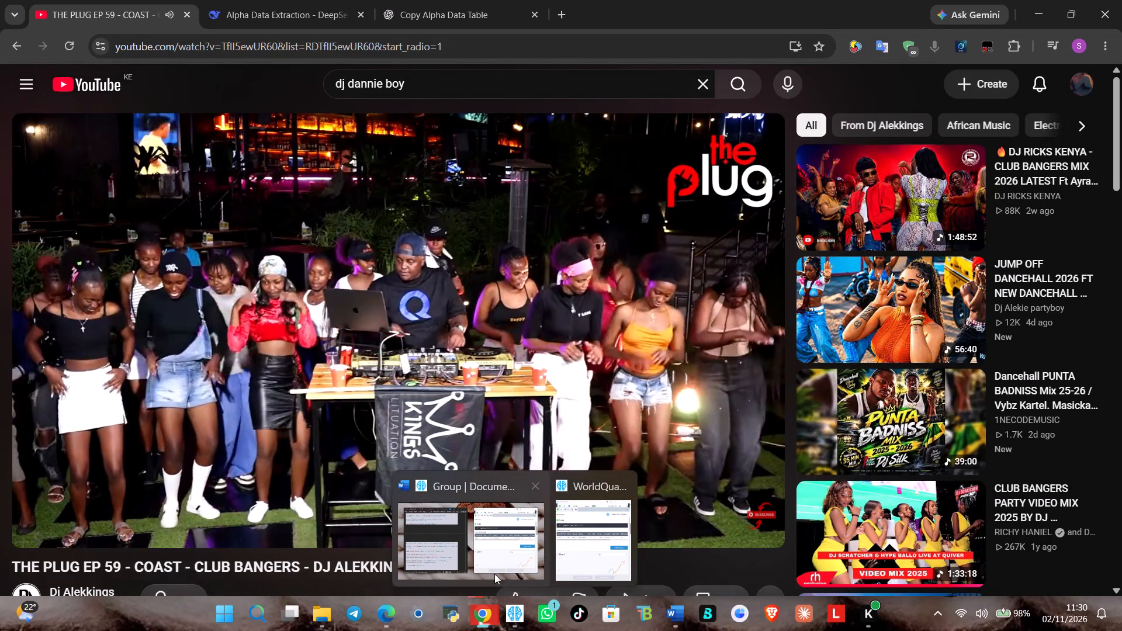
Return to the paired Word and WorldQuant BRAIN windows, close the open alpha's details, and mark alpha 2rv2AmWJ as selected.
{"action": "left_click", "coordinate": [416, 504]}
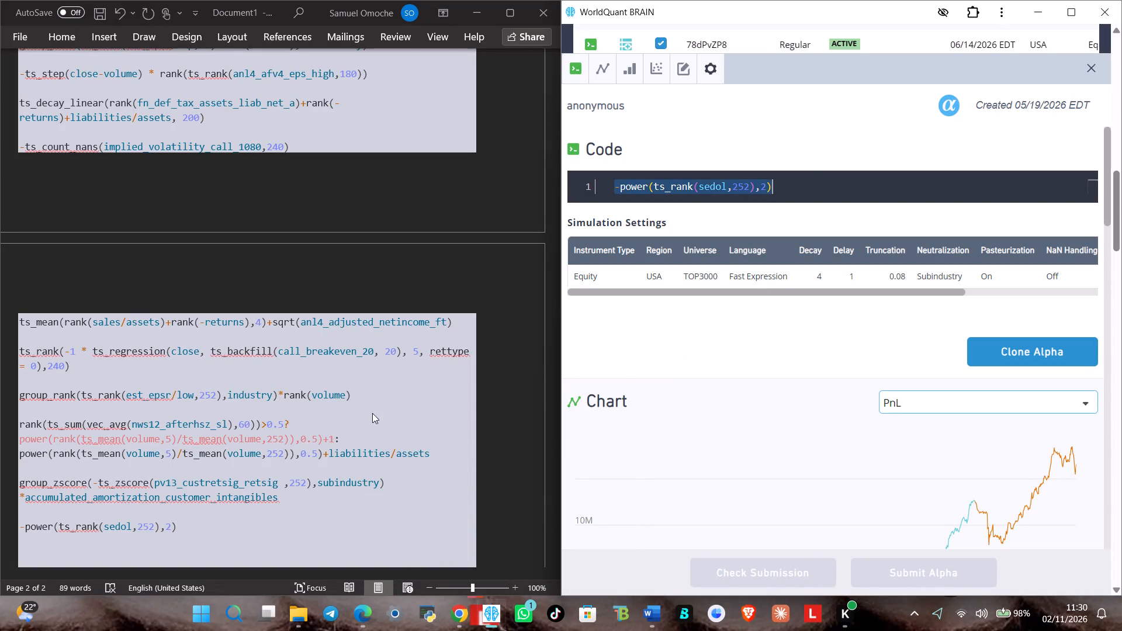
{"action": "left_click", "coordinate": [1088, 64]}
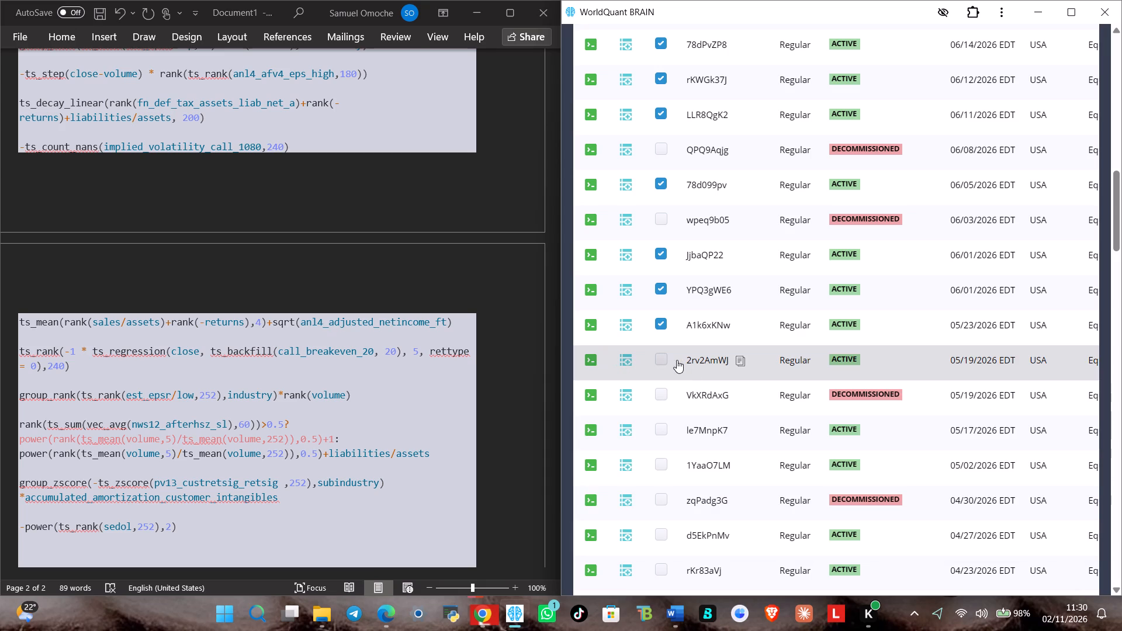
{"action": "left_click", "coordinate": [664, 360]}
Copy active alpha le7MnpK7's full code into the Word document below the sedol expression, add a line break after it, and mark that alpha as selected.
{"action": "scroll", "coordinate": [802, 419], "scroll_direction": "down", "scroll_amount": 1}
{"action": "left_click", "coordinate": [804, 359]}
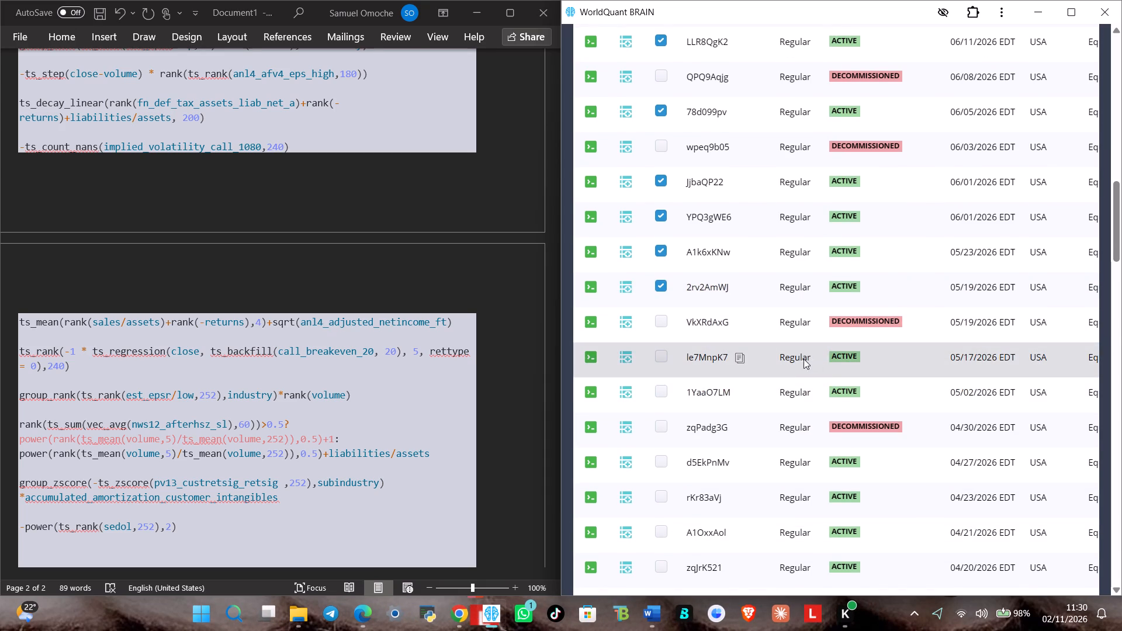
{"action": "left_click", "coordinate": [948, 178]}
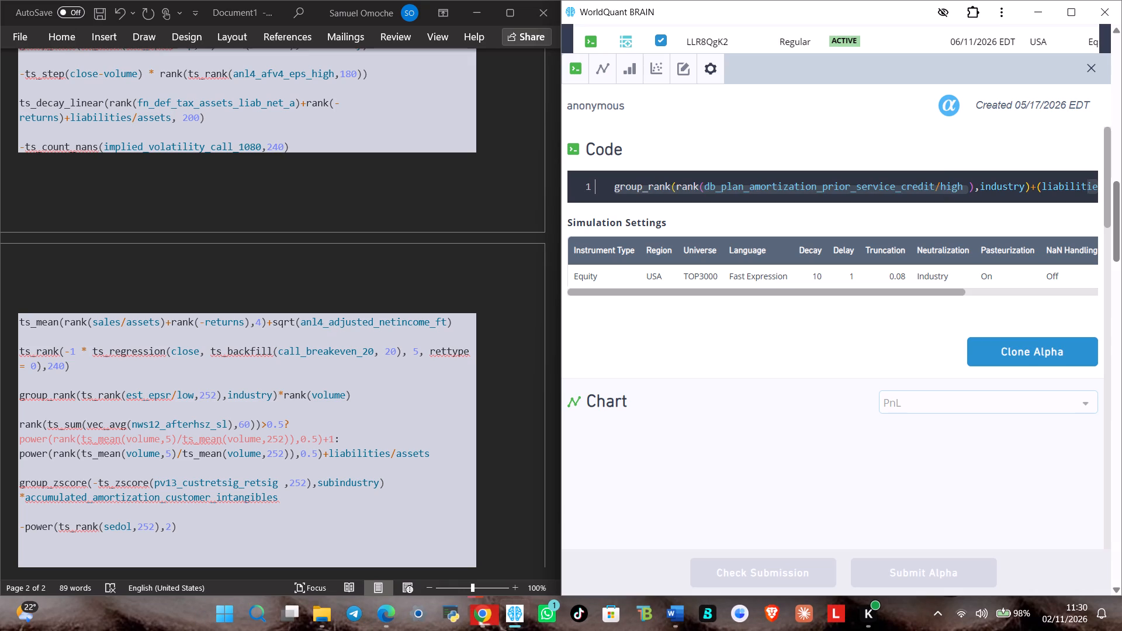
{"action": "left_click", "coordinate": [992, 184]}
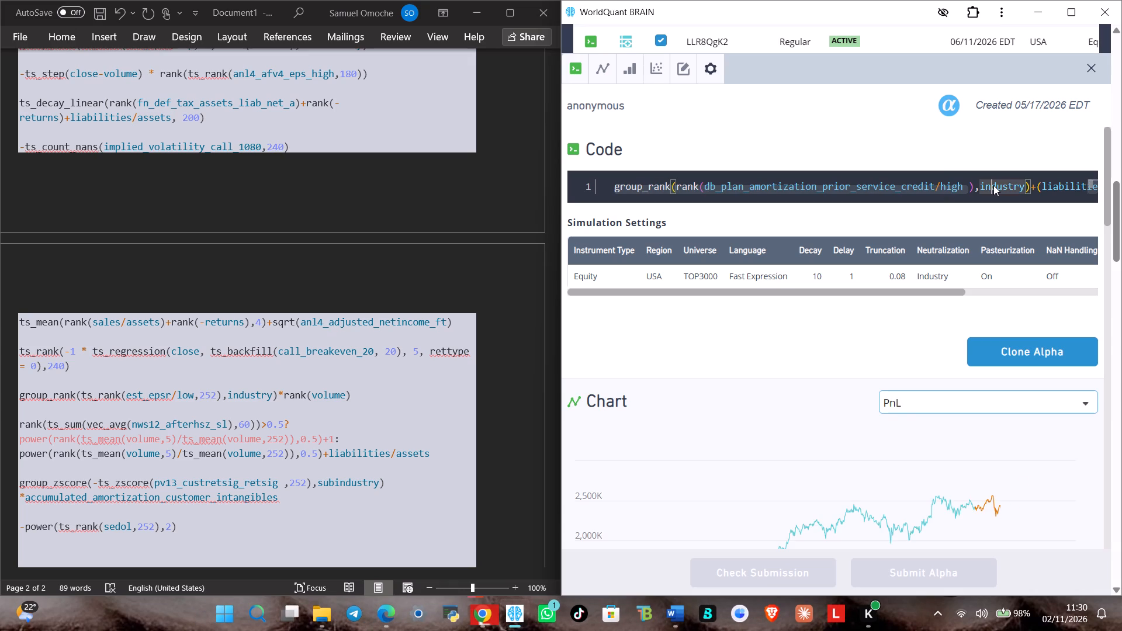
{"action": "key", "text": "ctrl+a"}
{"action": "key", "text": "ctrl+c"}
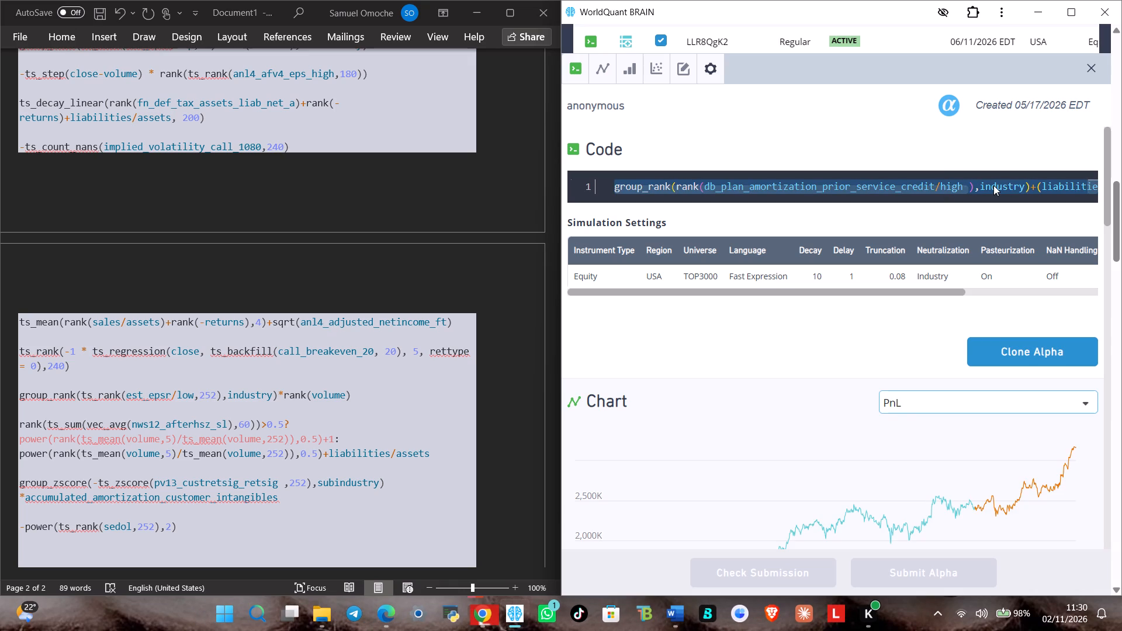
{"action": "left_click", "coordinate": [181, 556]}
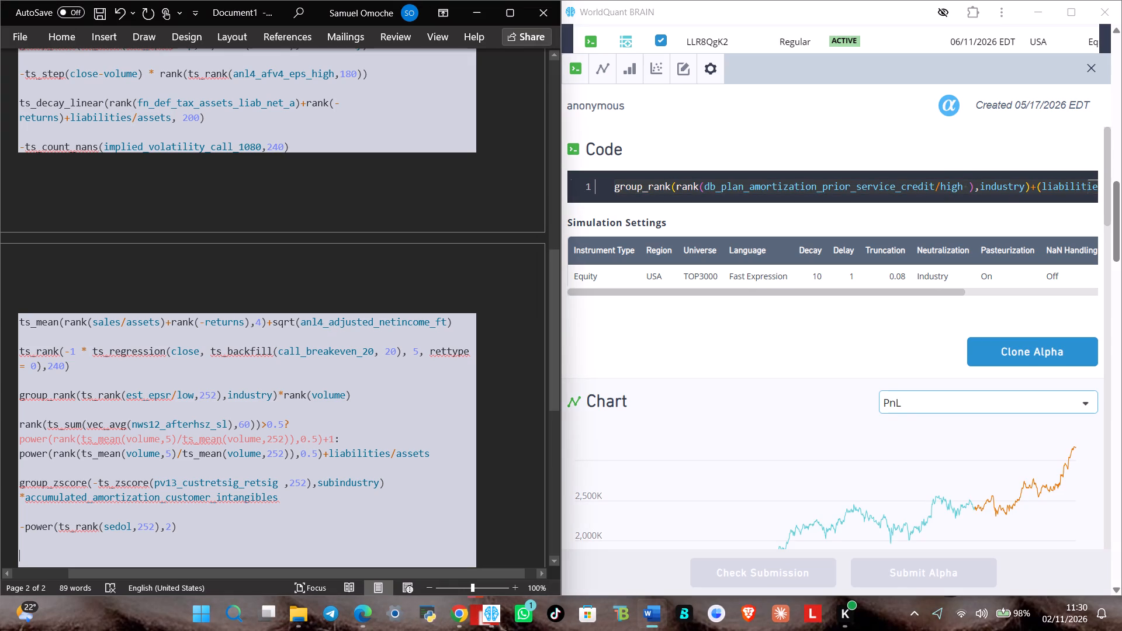
{"action": "key", "text": "ctrl+v"}
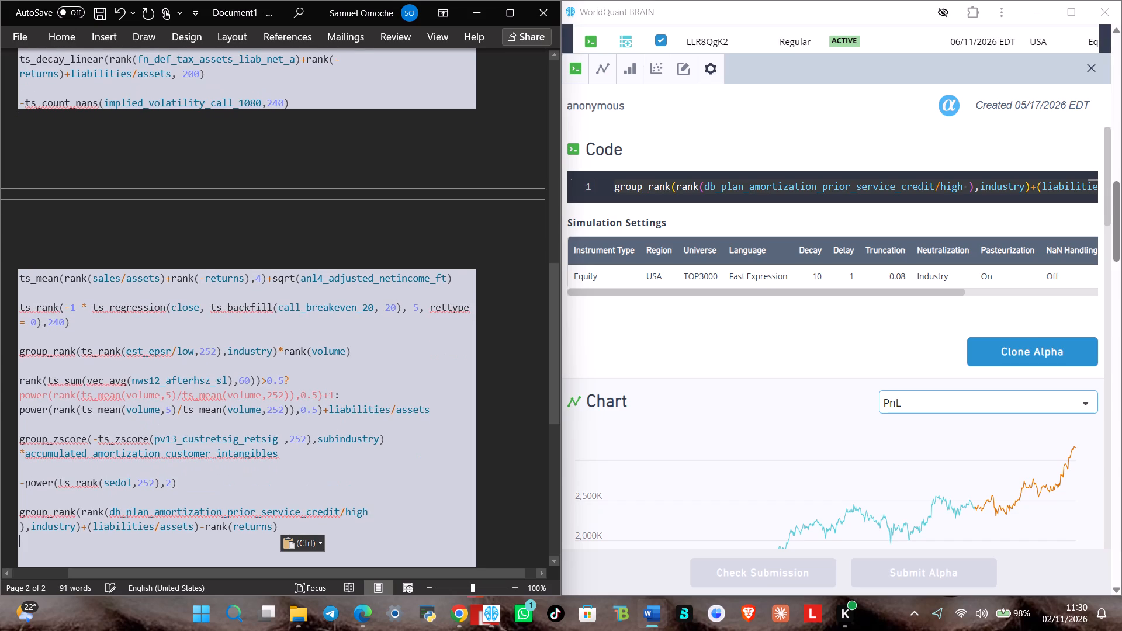
{"action": "left_click", "coordinate": [209, 537]}
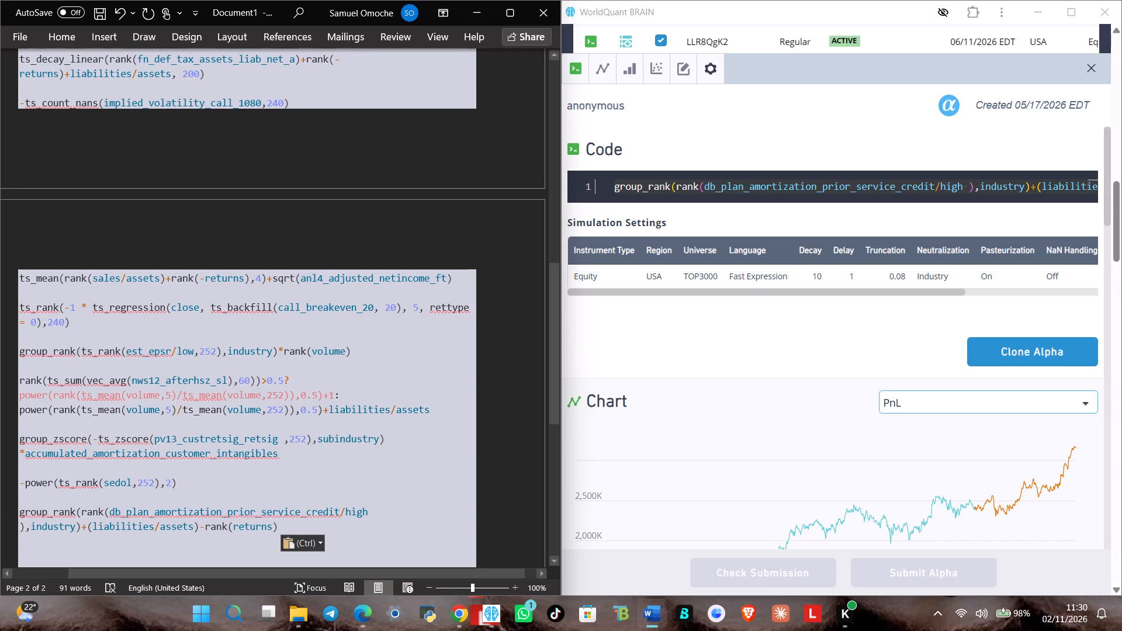
{"action": "key", "text": "Return"}
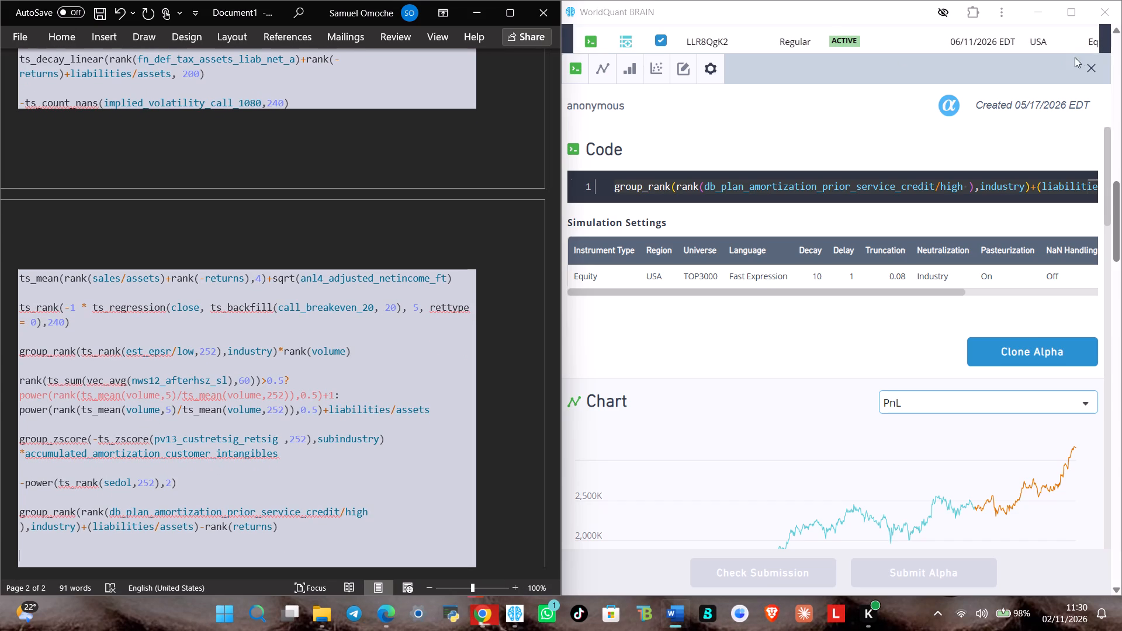
{"action": "left_click", "coordinate": [1092, 65]}
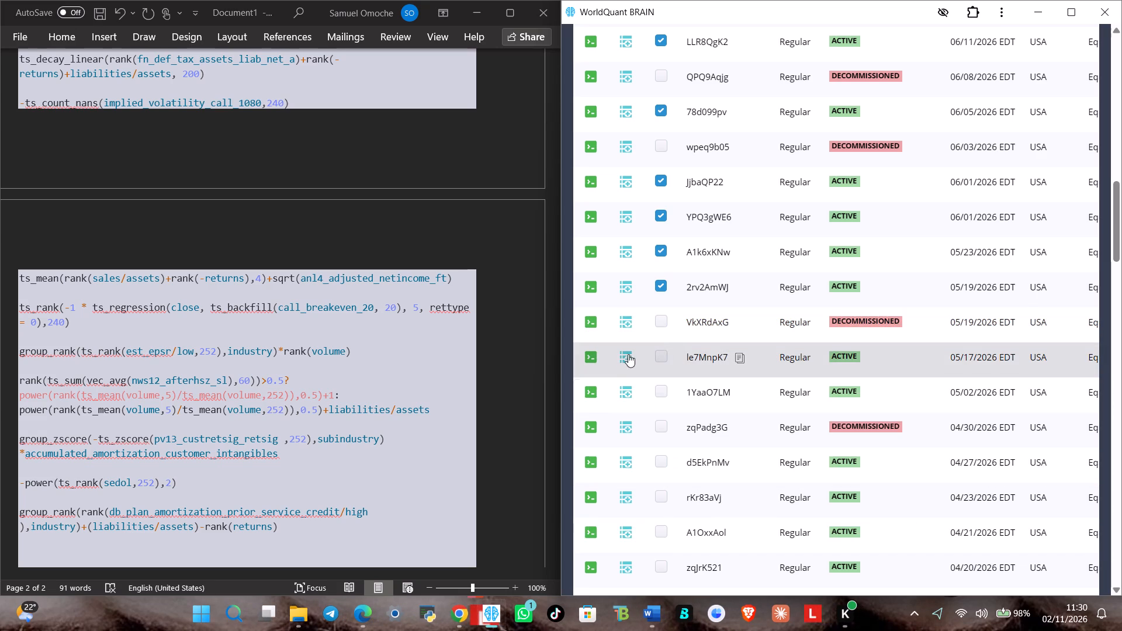
{"action": "left_click", "coordinate": [663, 353]}
Copy active alpha 1YaaO7LM's full code into the Word document below the db_plan_amortization_prior_service_credit expression, and mark that alpha as selected.
{"action": "left_click", "coordinate": [775, 386]}
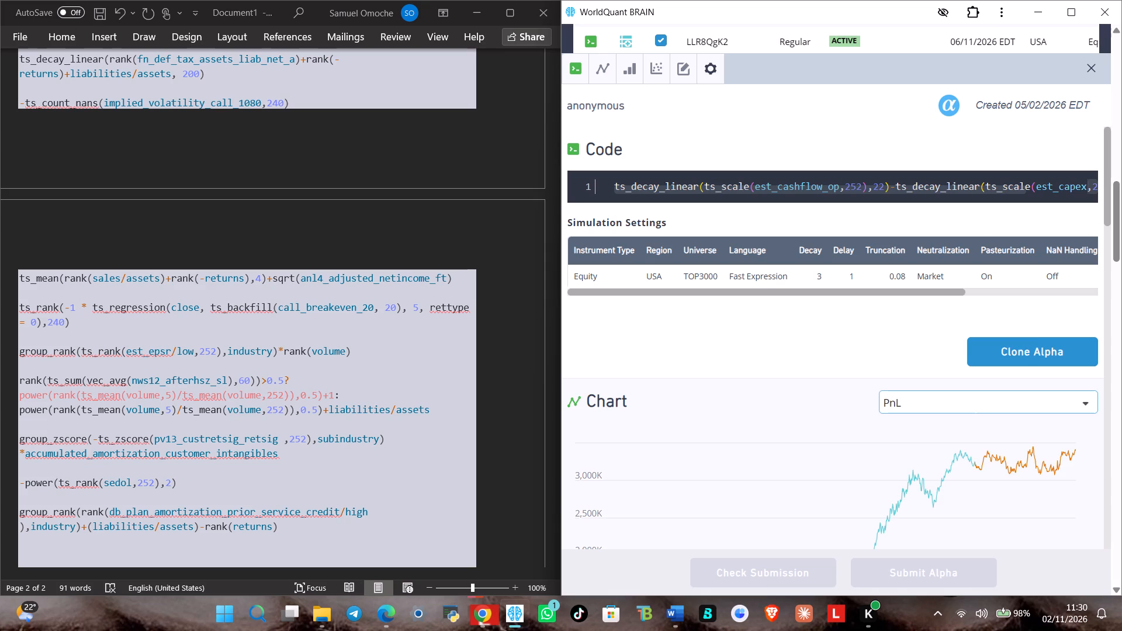
{"action": "left_click", "coordinate": [1054, 182]}
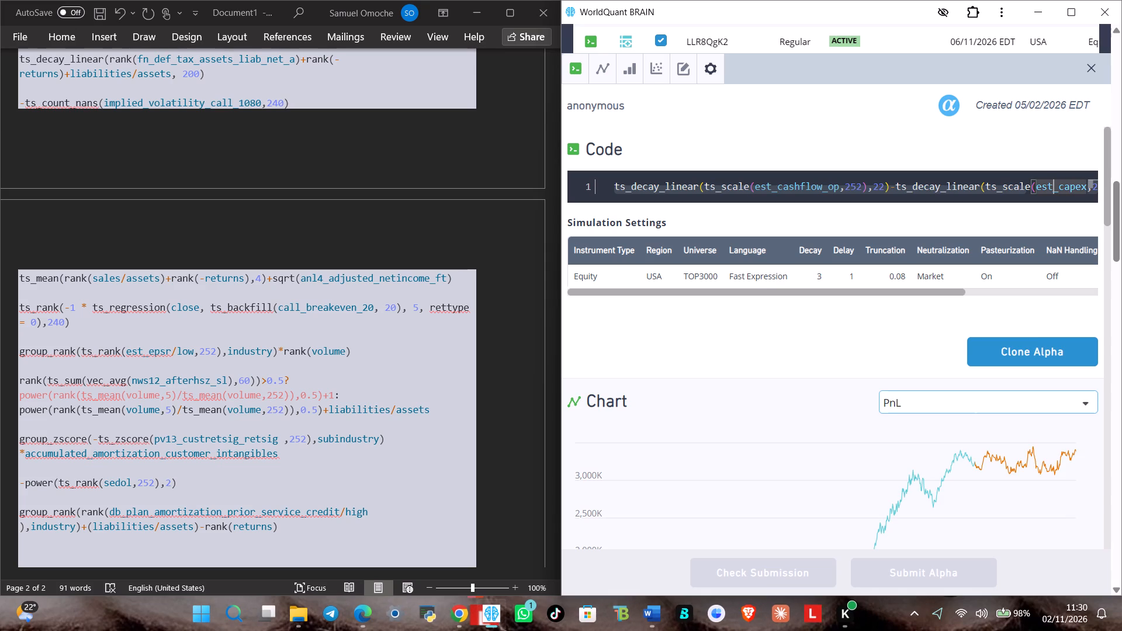
{"action": "key", "text": "ctrl+a"}
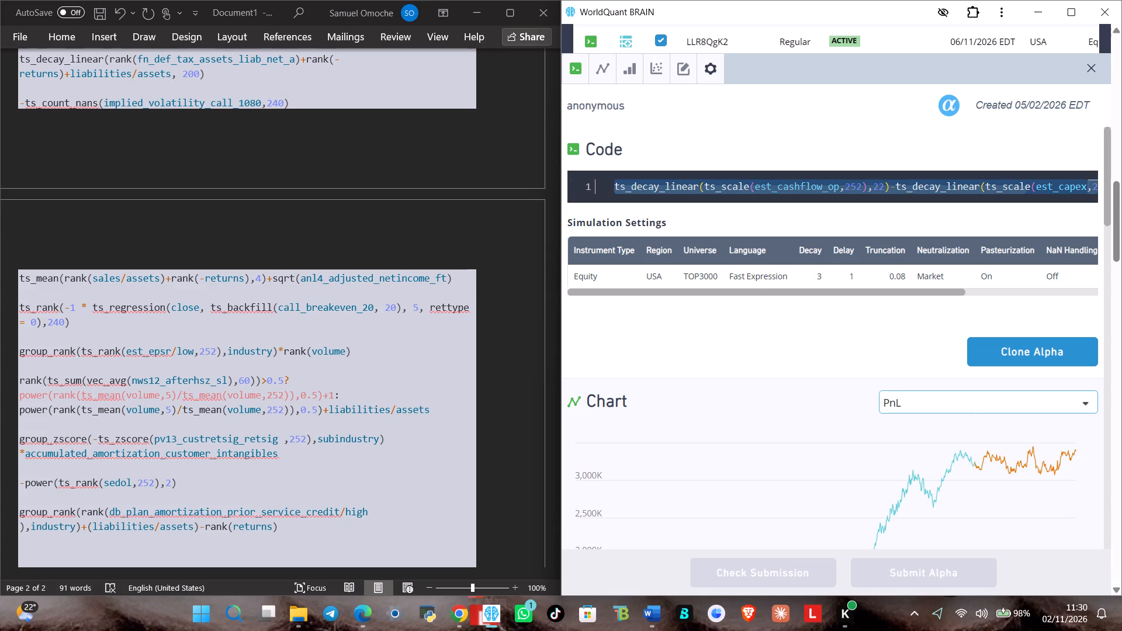
{"action": "key", "text": "ctrl+c"}
{"action": "left_click", "coordinate": [181, 552]}
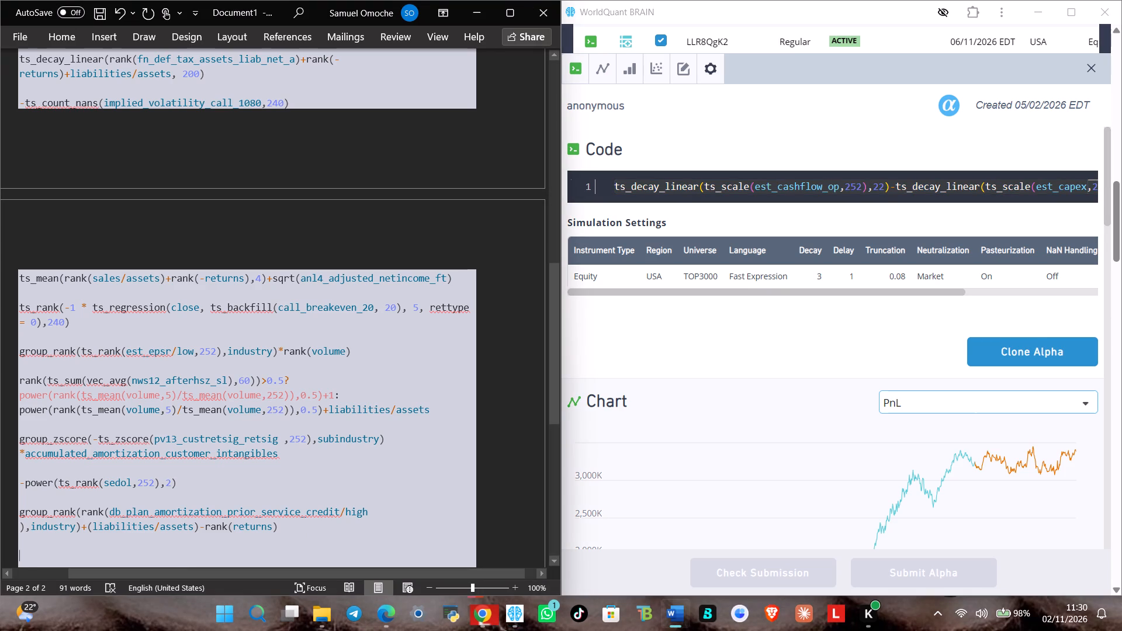
{"action": "key", "text": "ctrl+v"}
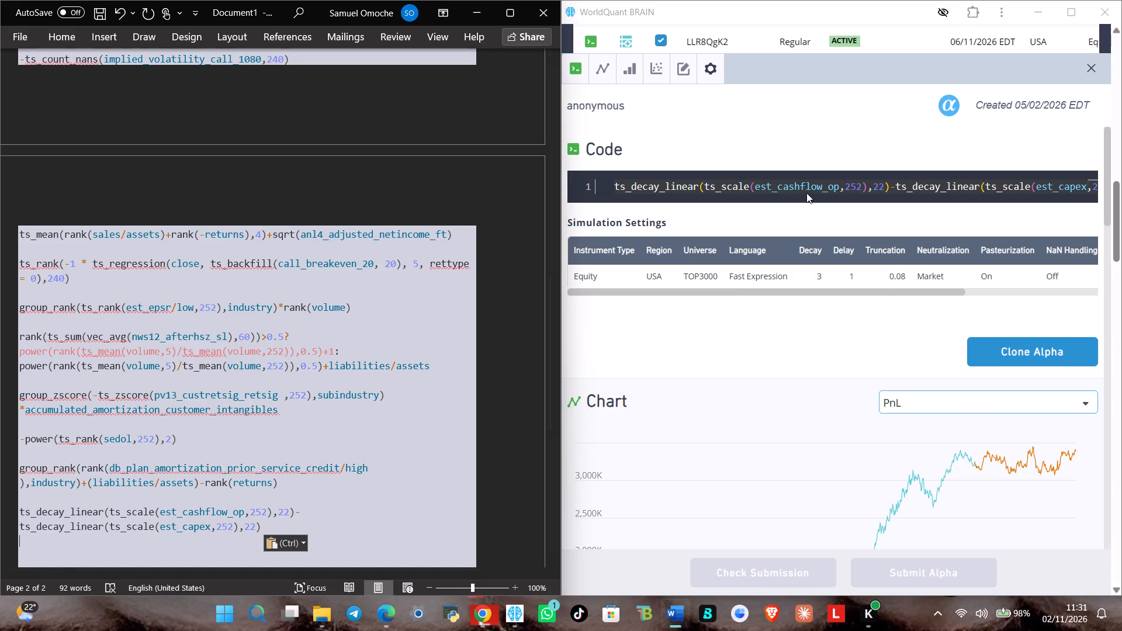
{"action": "left_click", "coordinate": [1086, 67]}
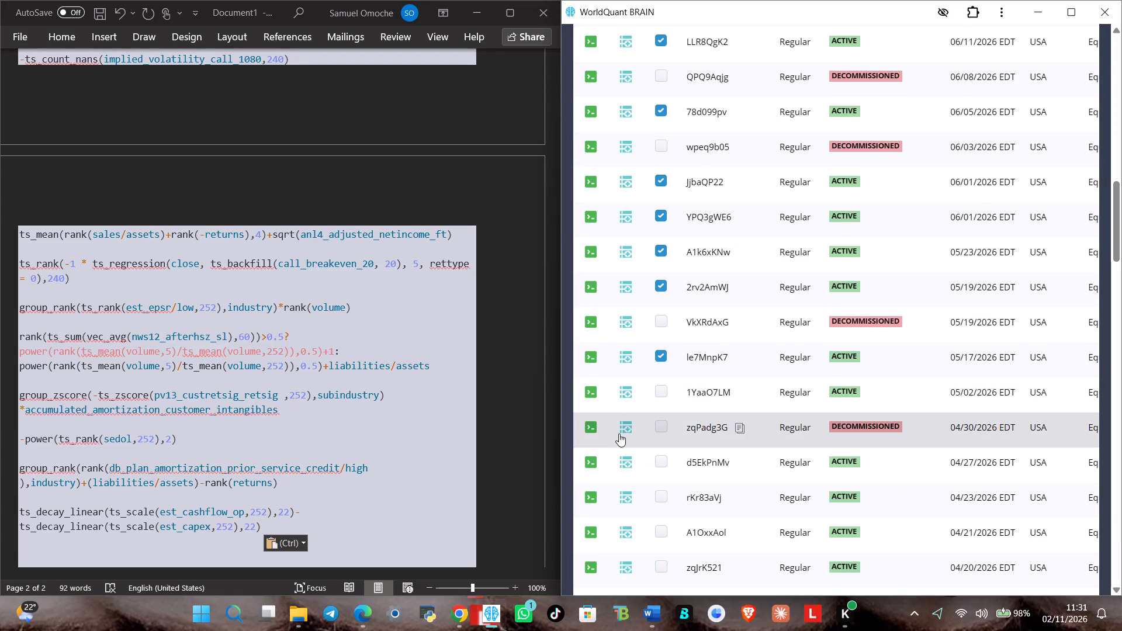
{"action": "left_click", "coordinate": [687, 397]}
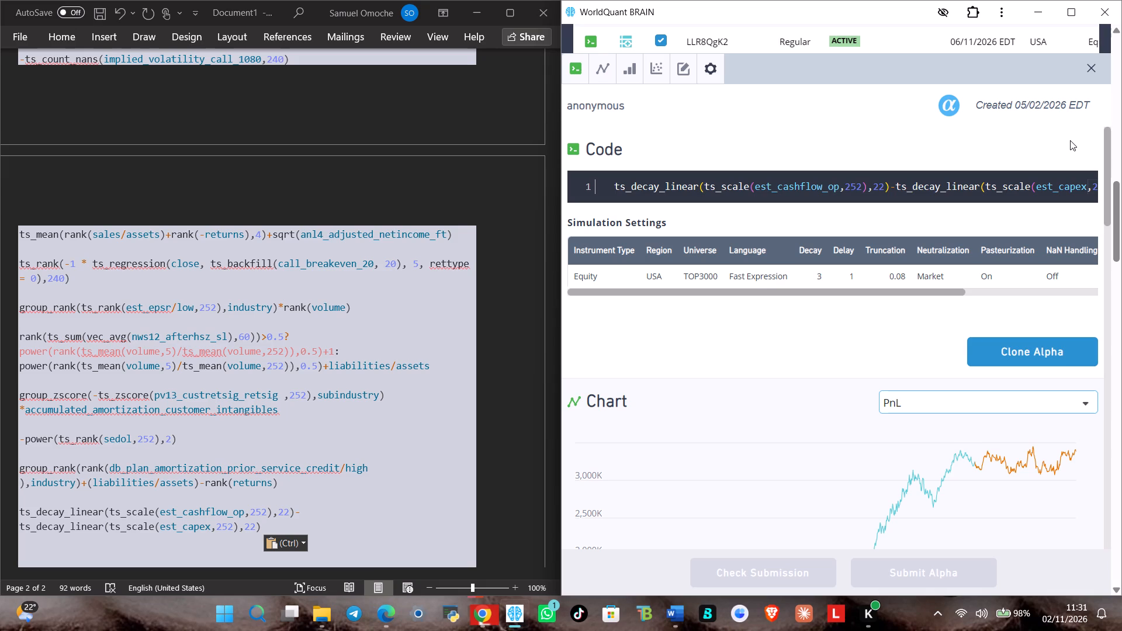
{"action": "left_click", "coordinate": [1091, 66]}
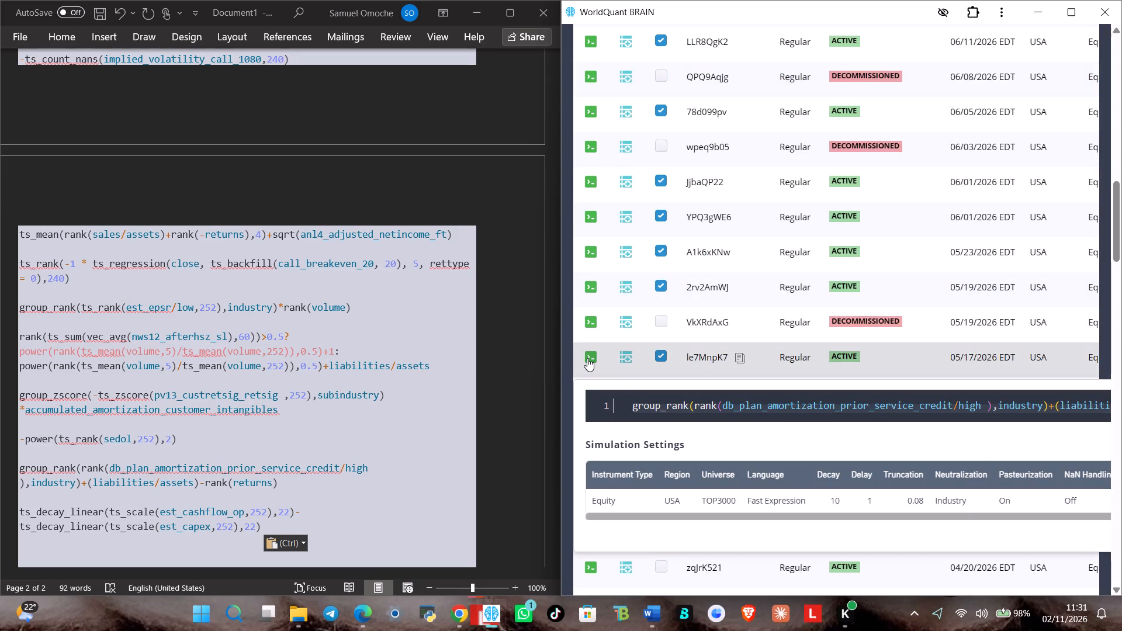
{"action": "left_click", "coordinate": [664, 390]}
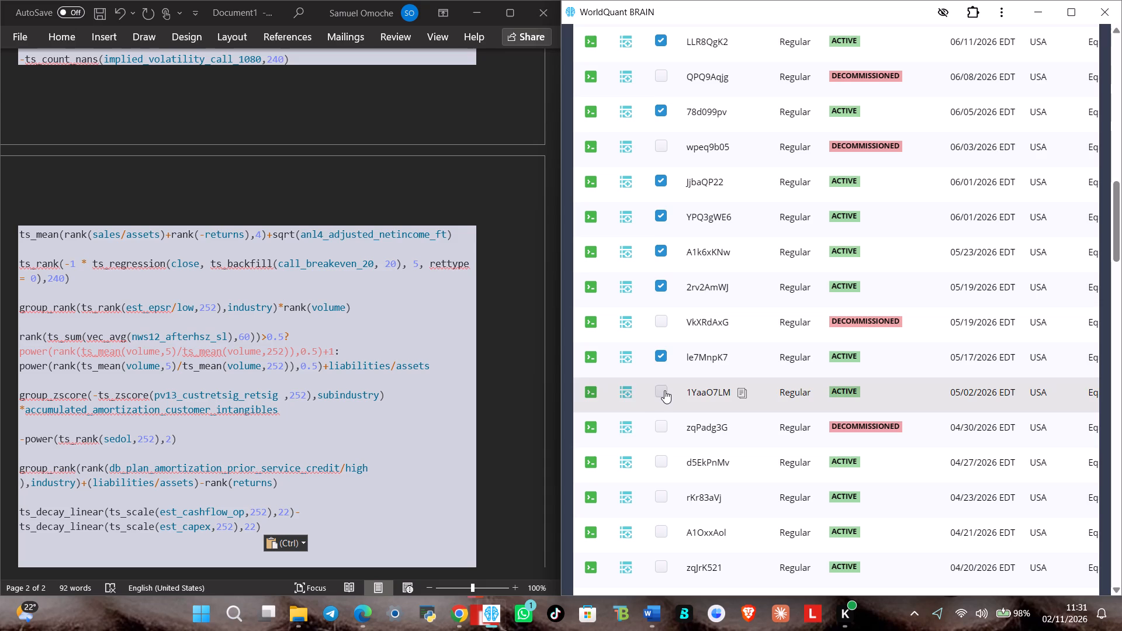
Copy active alpha d5EkPnMv's full code into the Word document below the est_capex expression, separated by a blank line, and mark that alpha as selected.
{"action": "scroll", "coordinate": [762, 426], "scroll_direction": "down", "scroll_amount": 1}
{"action": "left_click", "coordinate": [871, 386]}
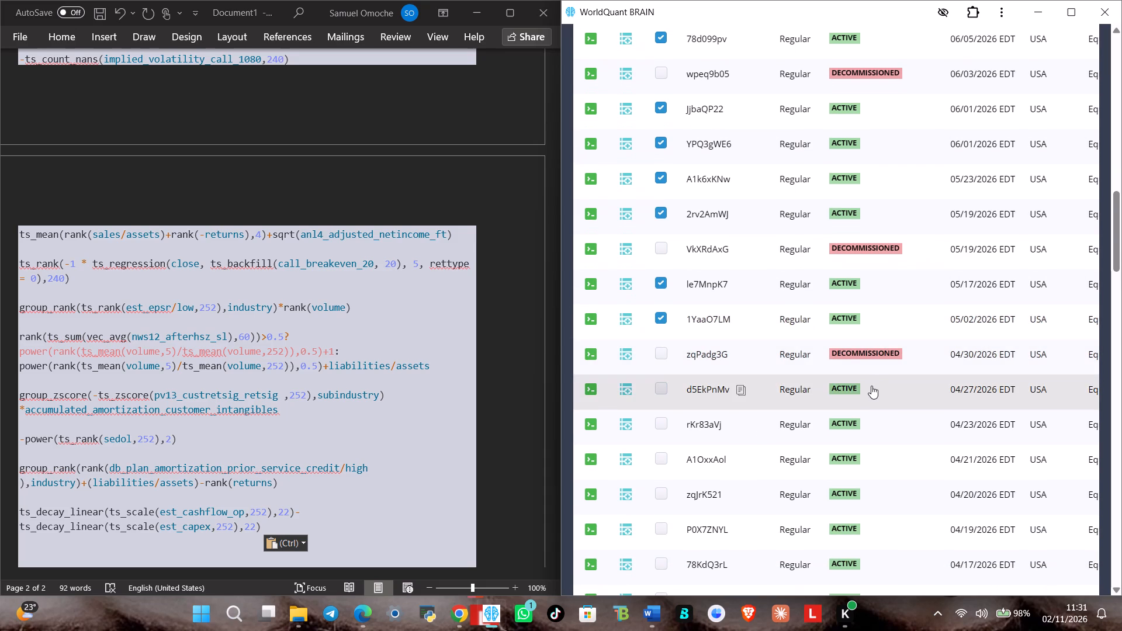
{"action": "left_click", "coordinate": [1055, 168]}
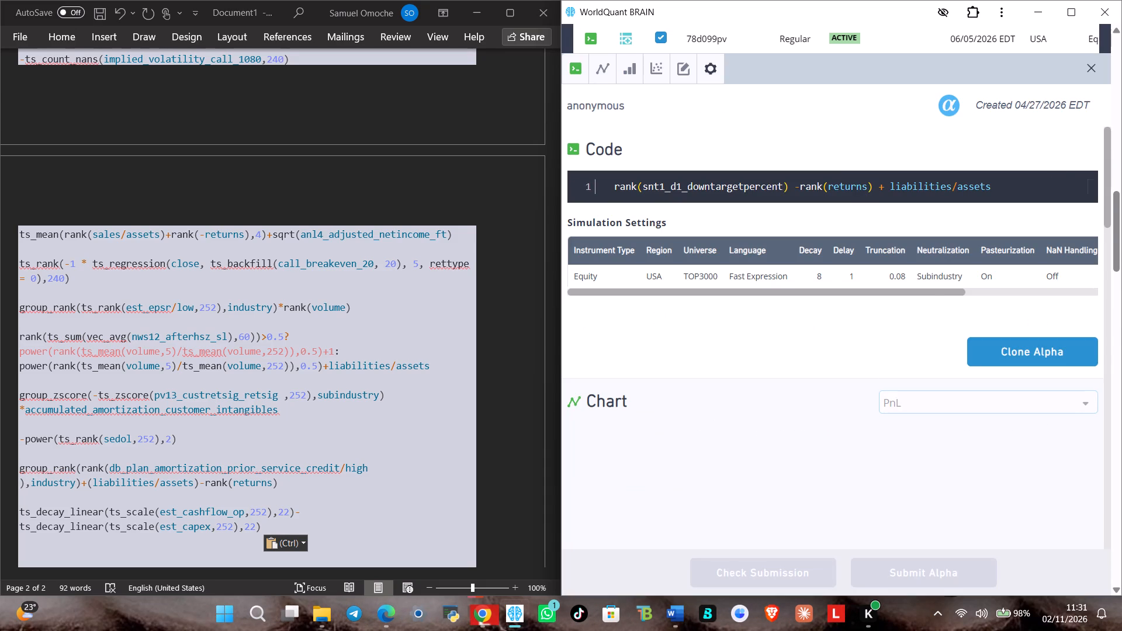
{"action": "left_click", "coordinate": [1047, 185]}
{"action": "key", "text": "ctrl+a"}
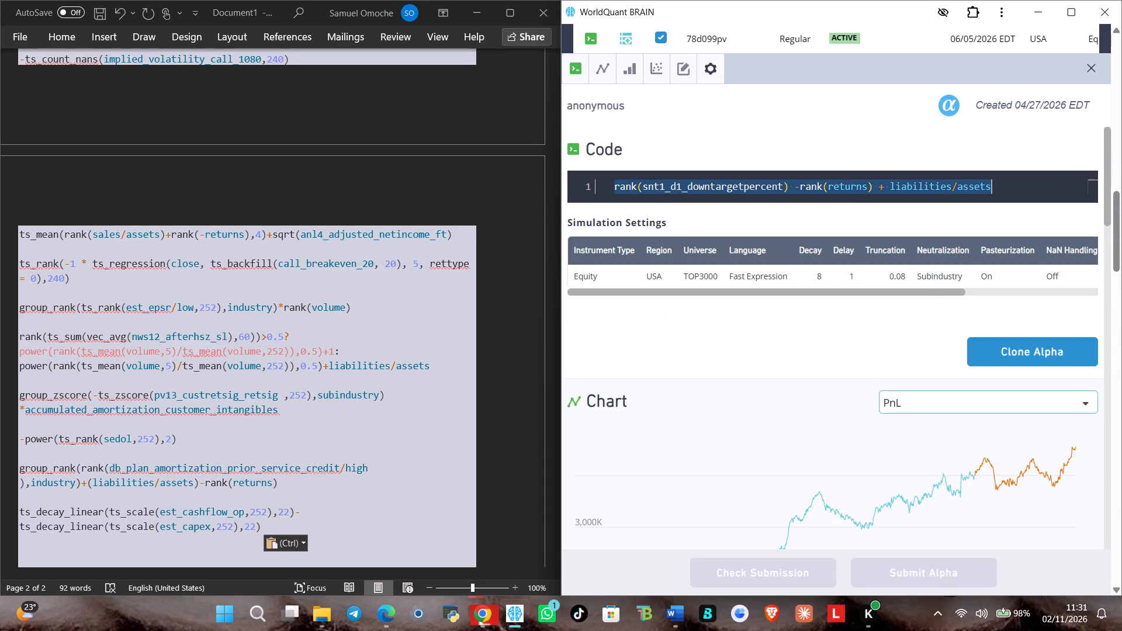
{"action": "key", "text": "ctrl+c"}
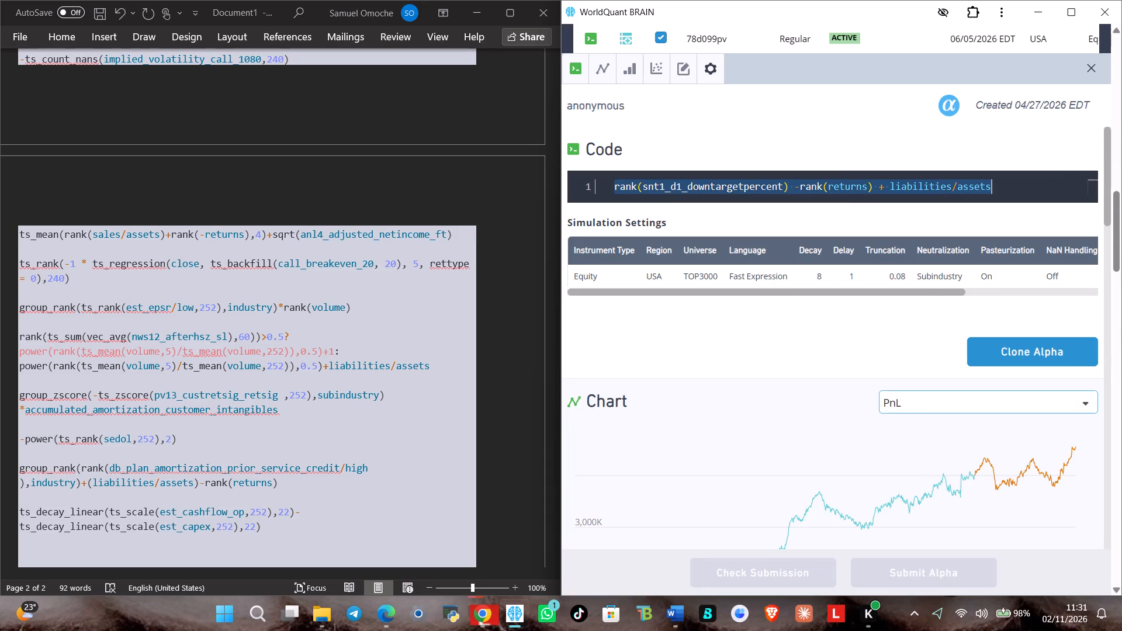
{"action": "left_click", "coordinate": [324, 522]}
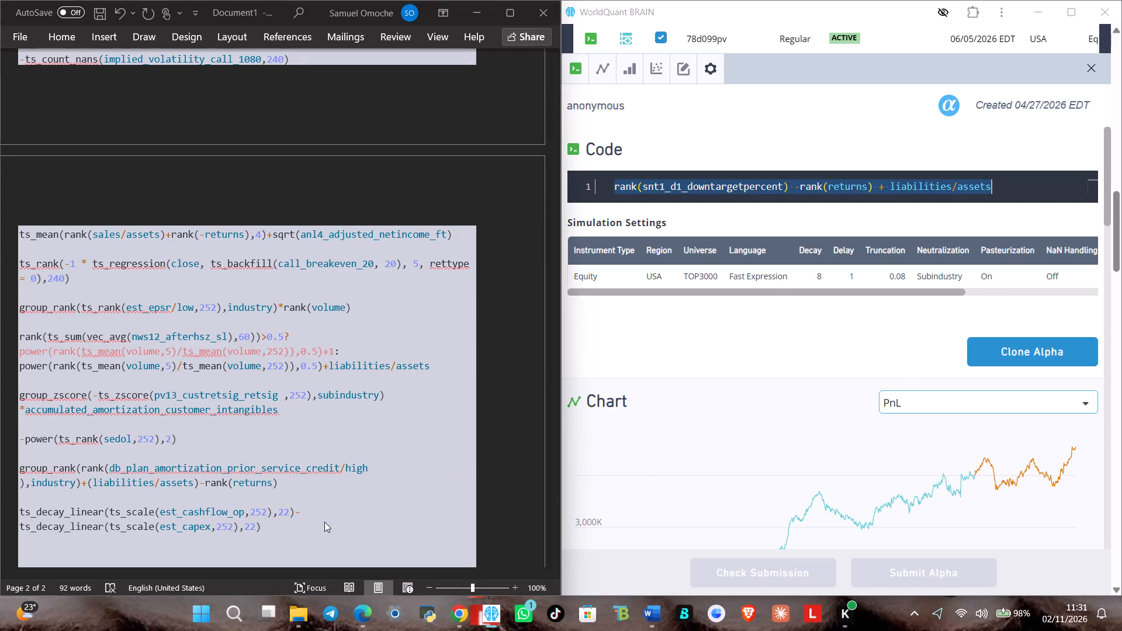
{"action": "left_click", "coordinate": [307, 531]}
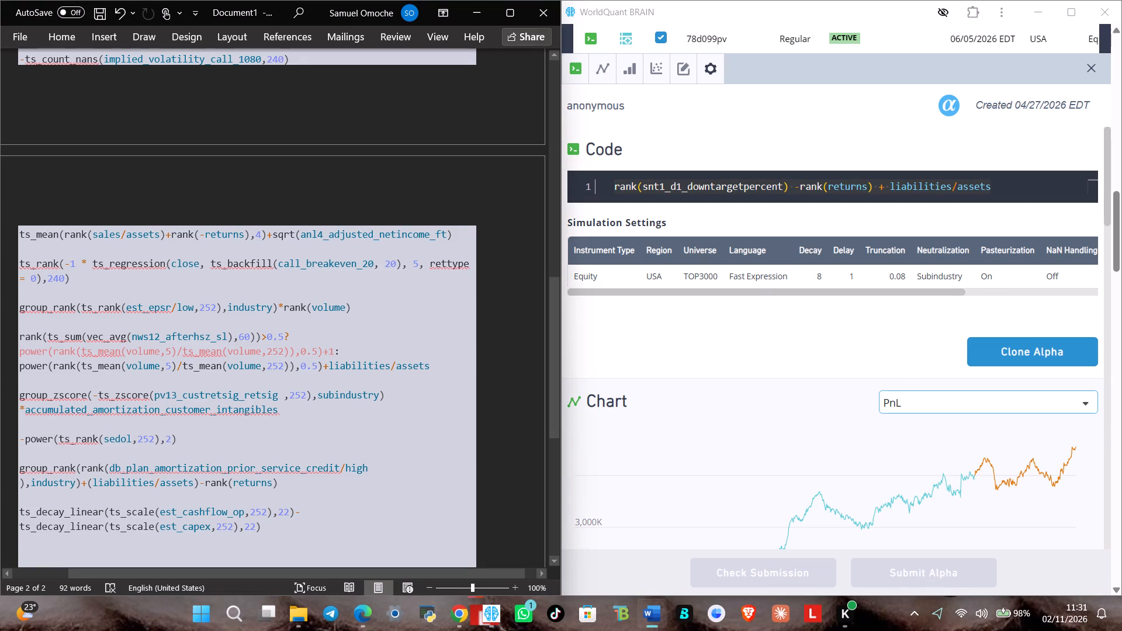
{"action": "key", "text": "Return"}
{"action": "key", "text": "Return"}
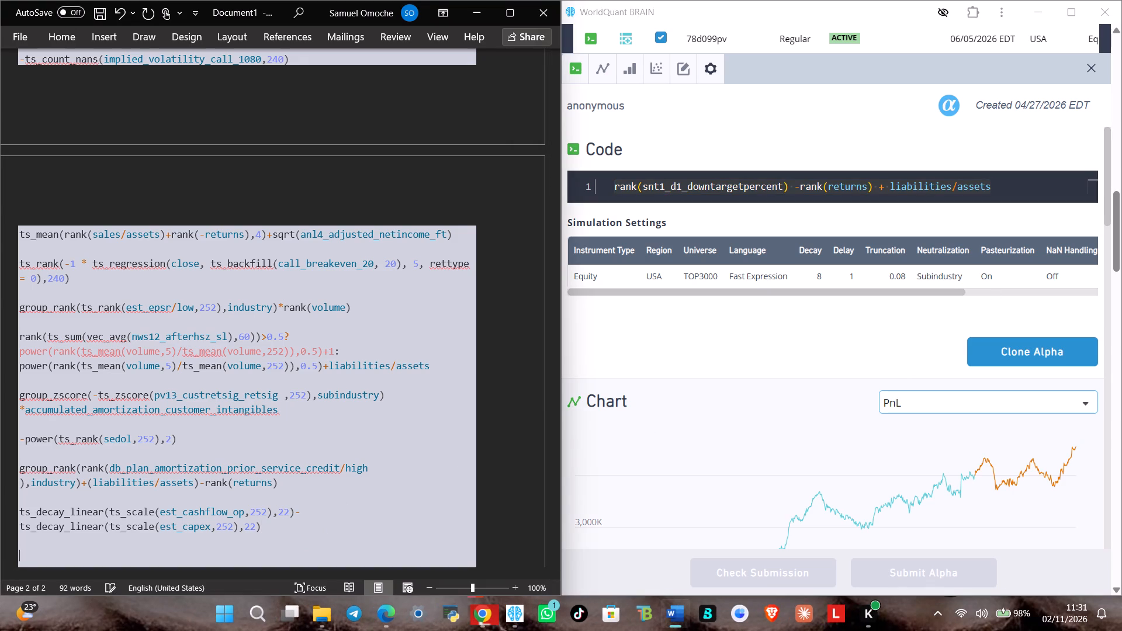
{"action": "key", "text": "ctrl+v"}
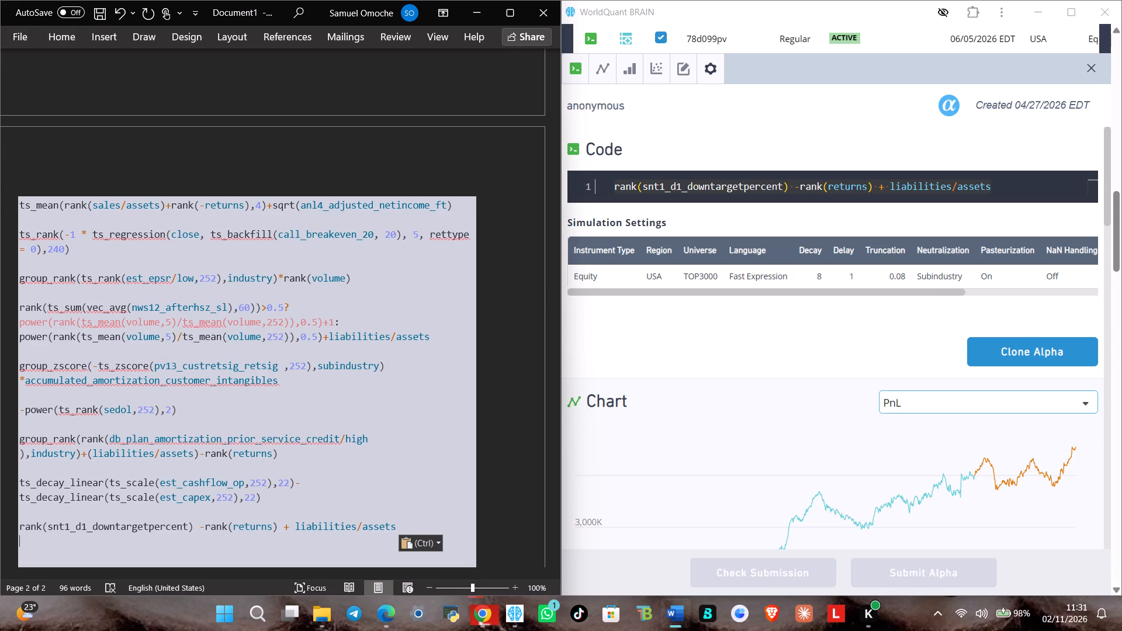
{"action": "left_click", "coordinate": [1095, 67]}
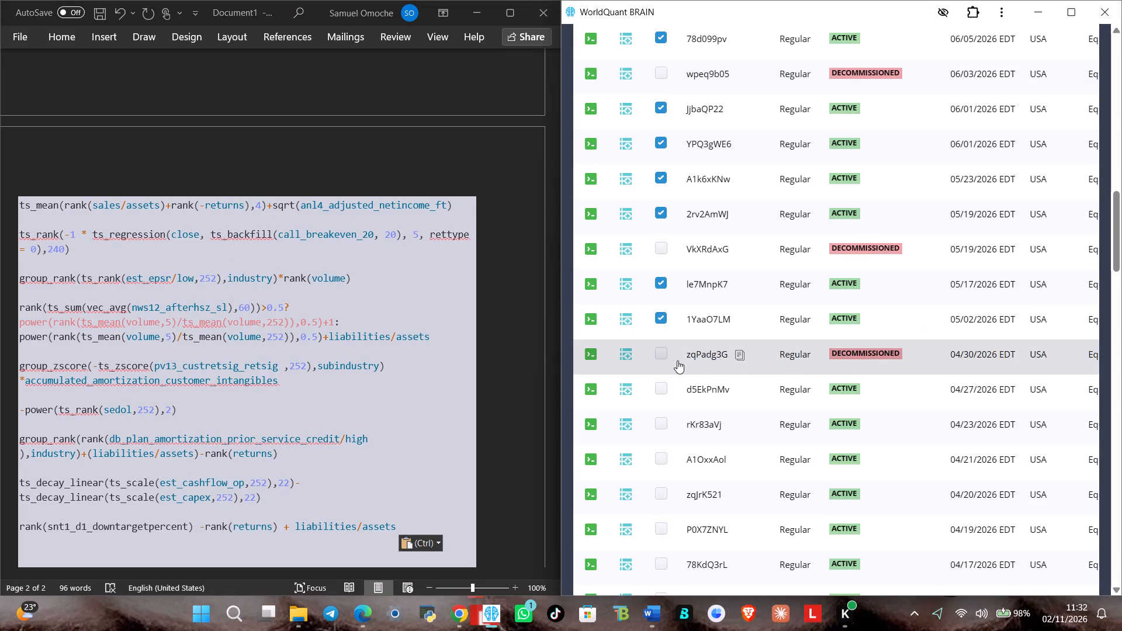
{"action": "left_click", "coordinate": [666, 383]}
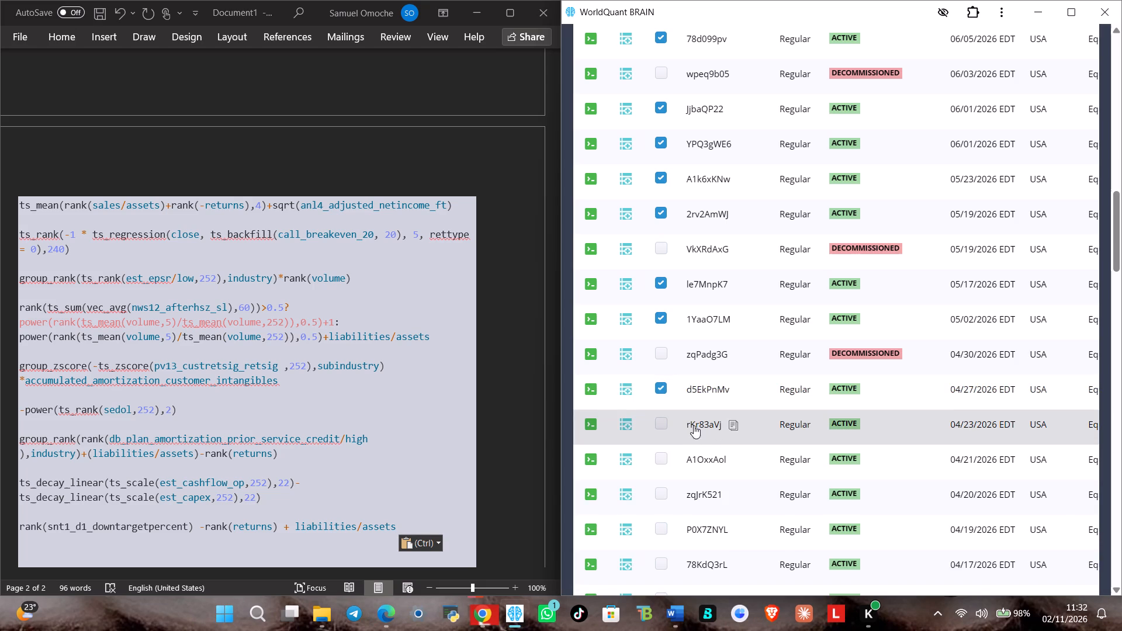
Copy active alpha rKr83aVj's full code into the Word document below the snt1_d1_downtargetpercent expression, separated by a blank line, and mark that alpha as selected.
{"action": "left_click", "coordinate": [816, 441]}
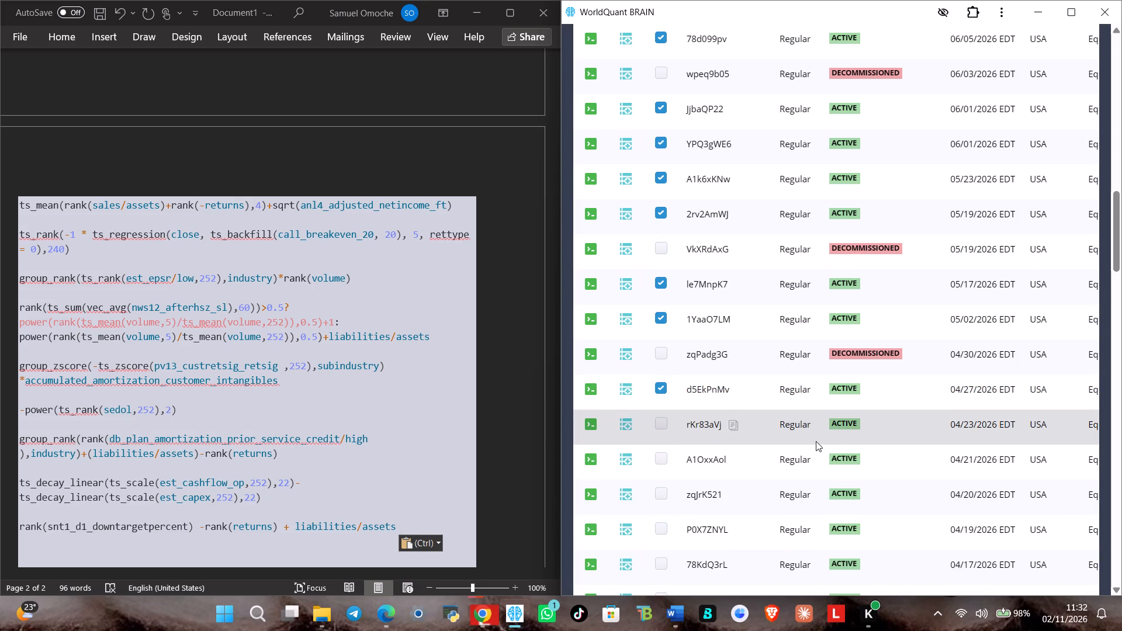
{"action": "left_click", "coordinate": [806, 432]}
{"action": "left_click", "coordinate": [972, 181]}
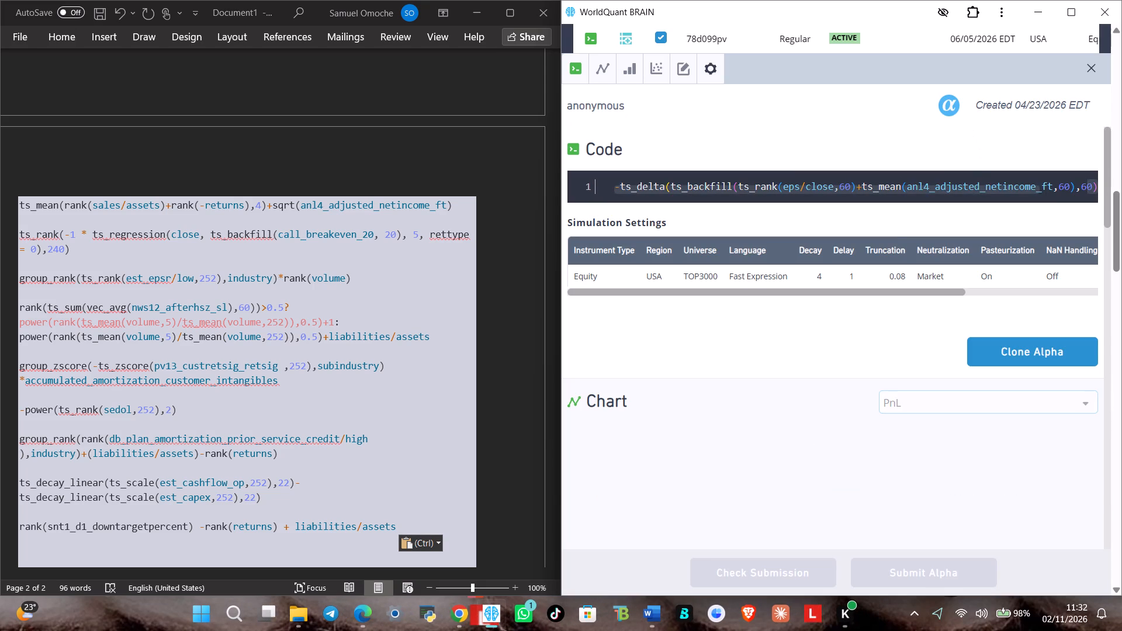
{"action": "key", "text": "ctrl+a"}
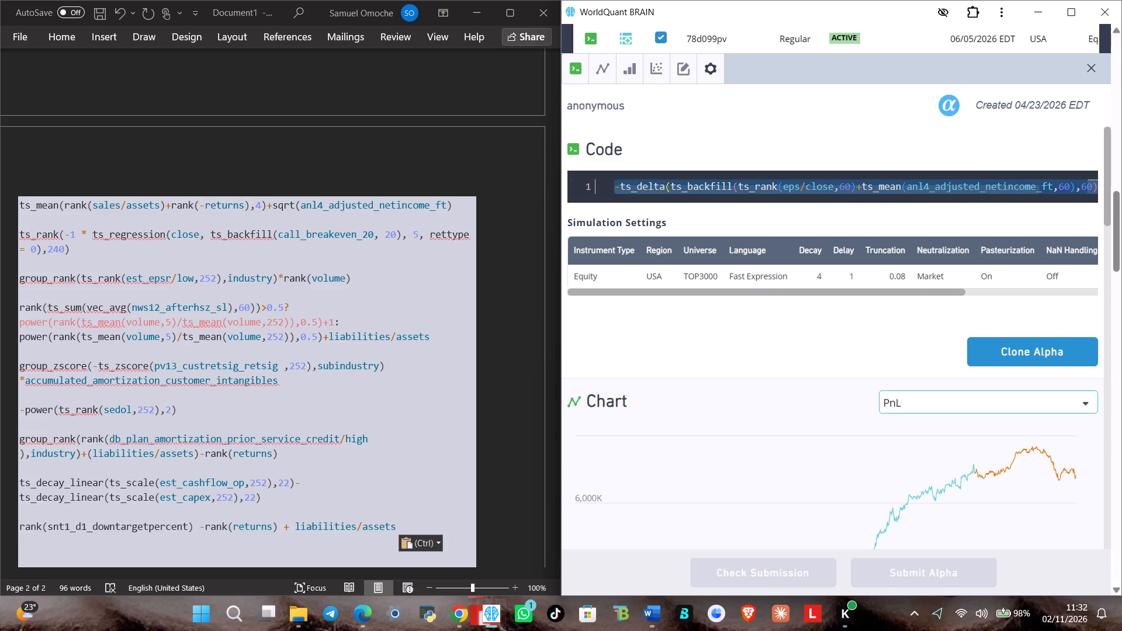
{"action": "key", "text": "ctrl+c"}
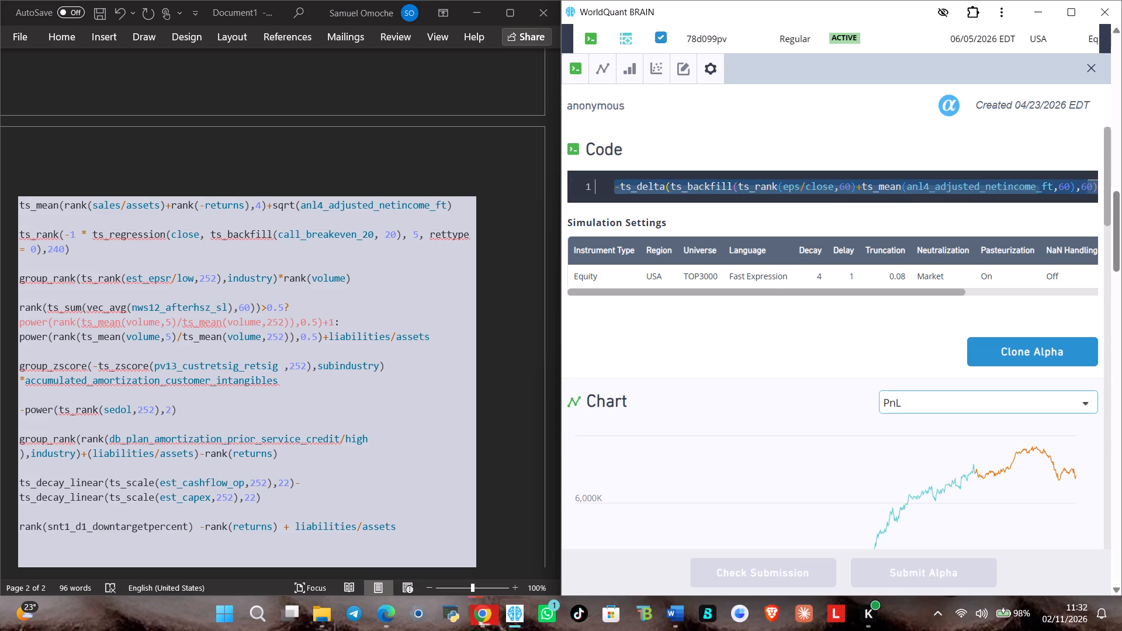
{"action": "left_click", "coordinate": [436, 526]}
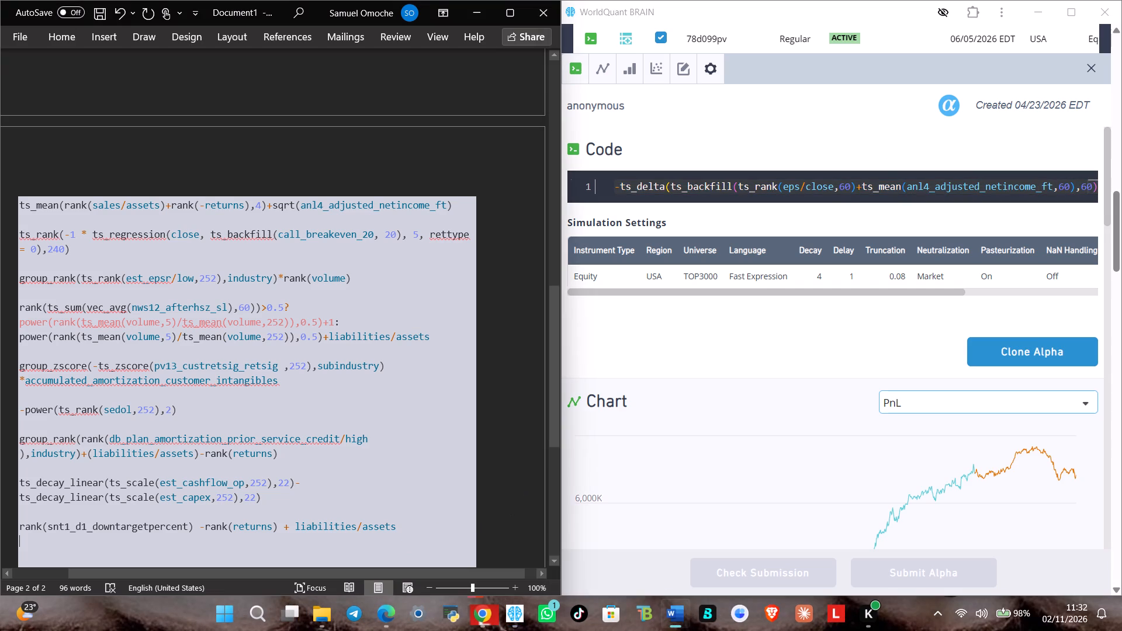
{"action": "left_click", "coordinate": [425, 531]}
{"action": "key", "text": "Return"}
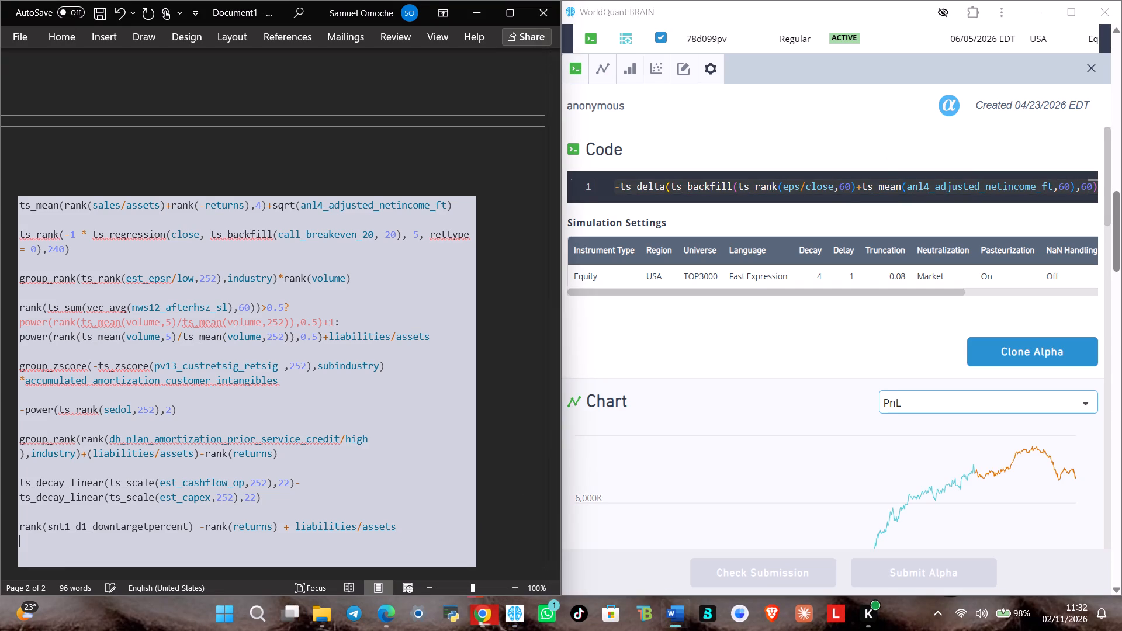
{"action": "key", "text": "Return"}
{"action": "key", "text": "ctrl+v"}
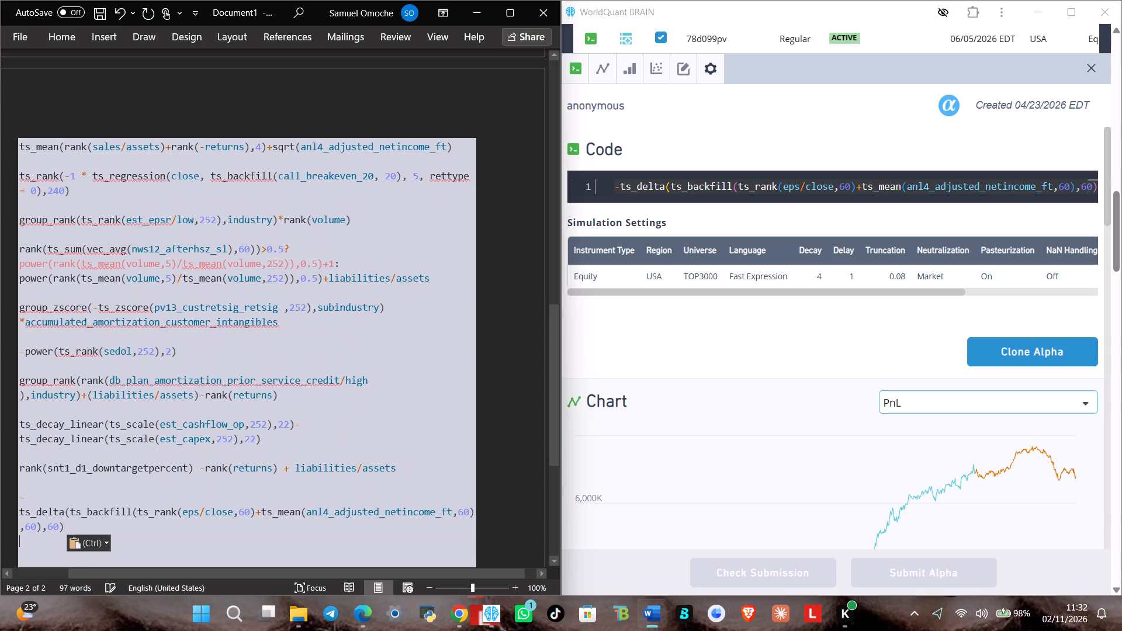
{"action": "left_click", "coordinate": [1093, 68]}
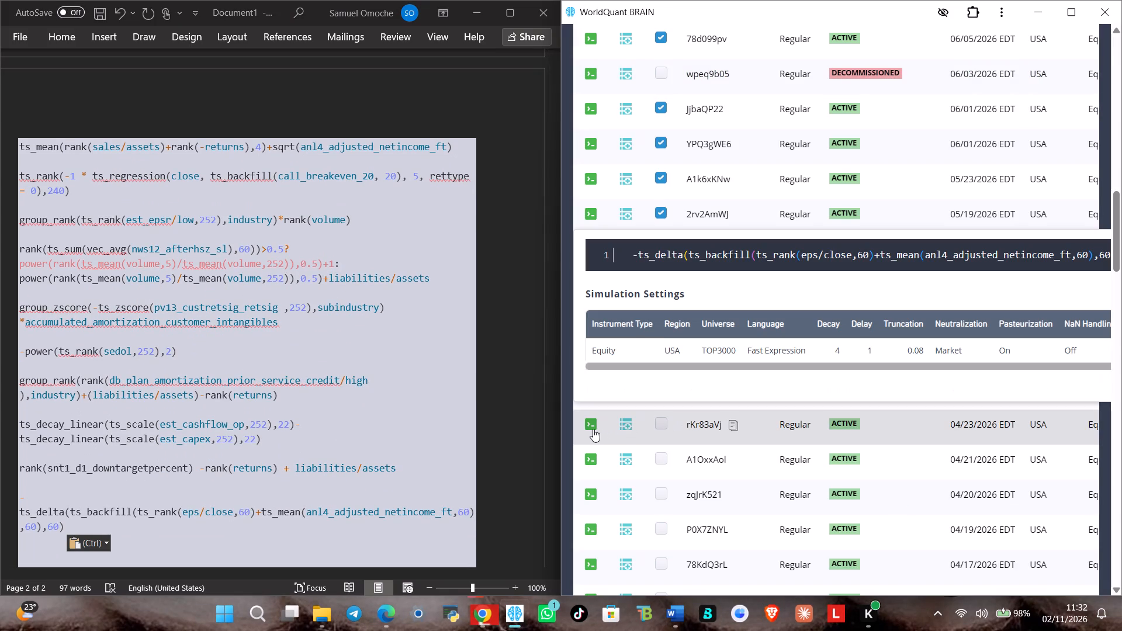
{"action": "left_click", "coordinate": [664, 425]}
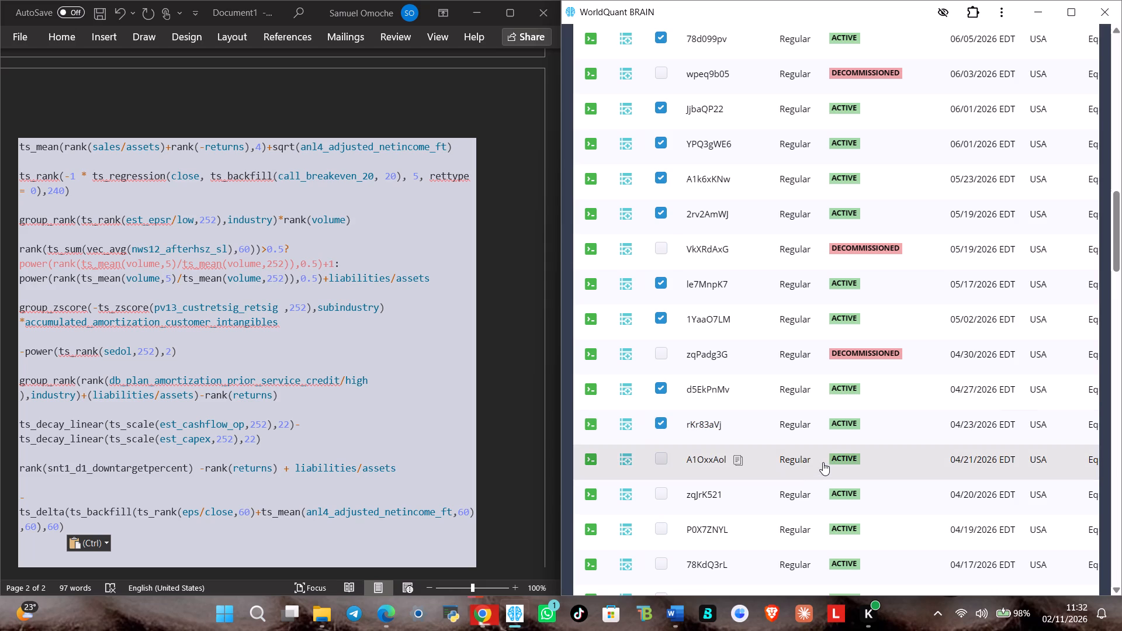
Copy active alpha A1OxxAol's full code into the Word document below the ts_delta(ts_backfill) expression, separated by a blank line, and mark that alpha as selected.
{"action": "left_click", "coordinate": [823, 462]}
{"action": "left_click", "coordinate": [820, 462]}
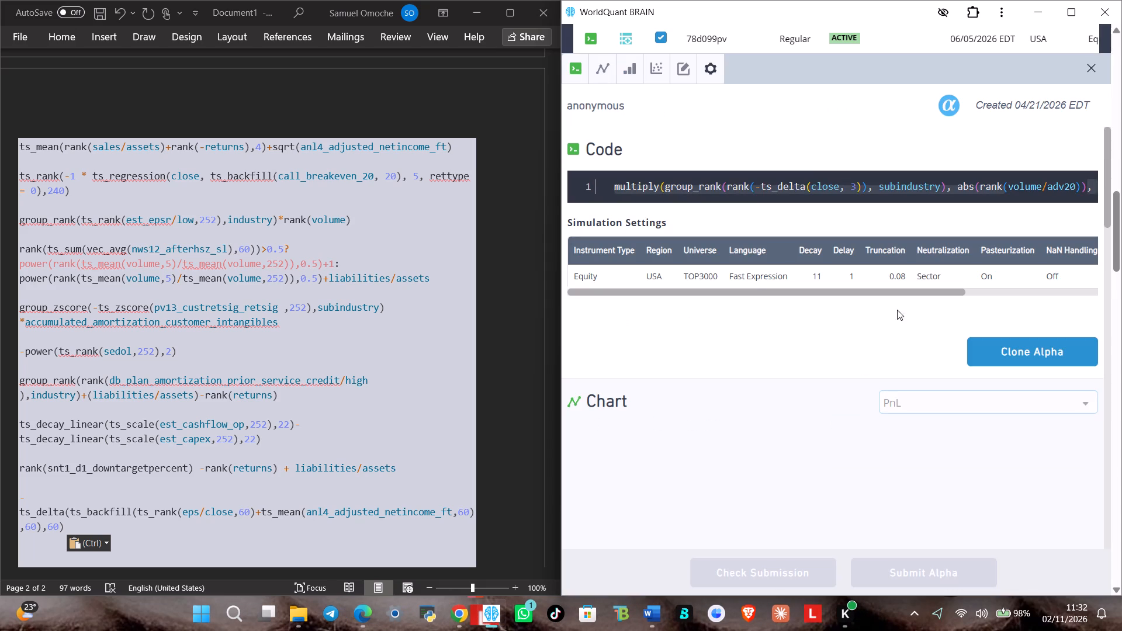
{"action": "left_click", "coordinate": [972, 183]}
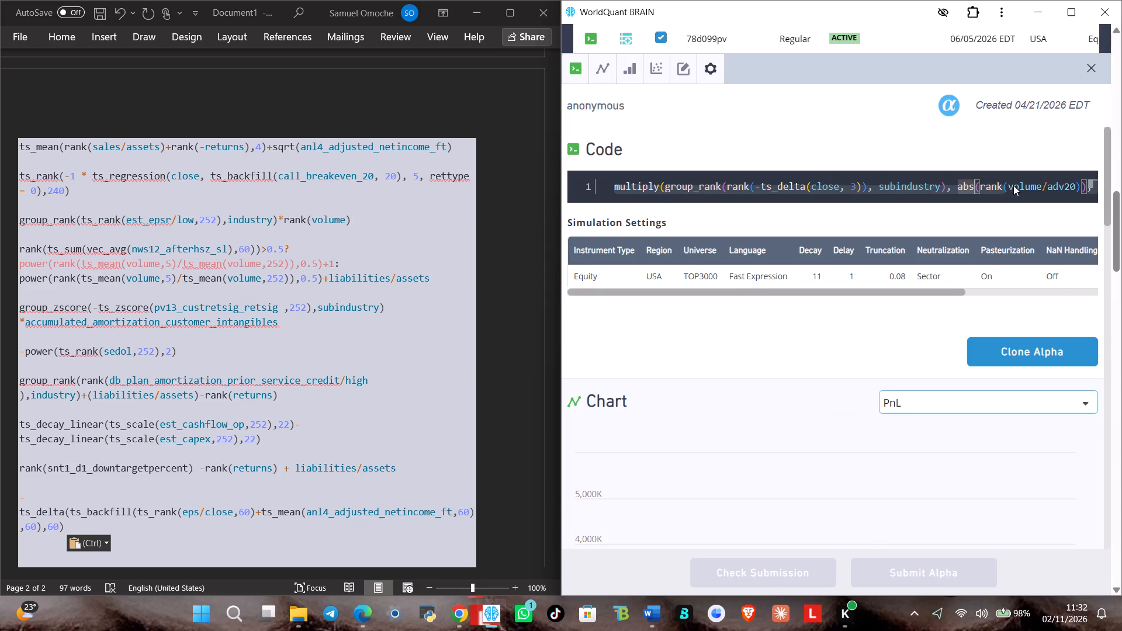
{"action": "key", "text": "ctrl+a"}
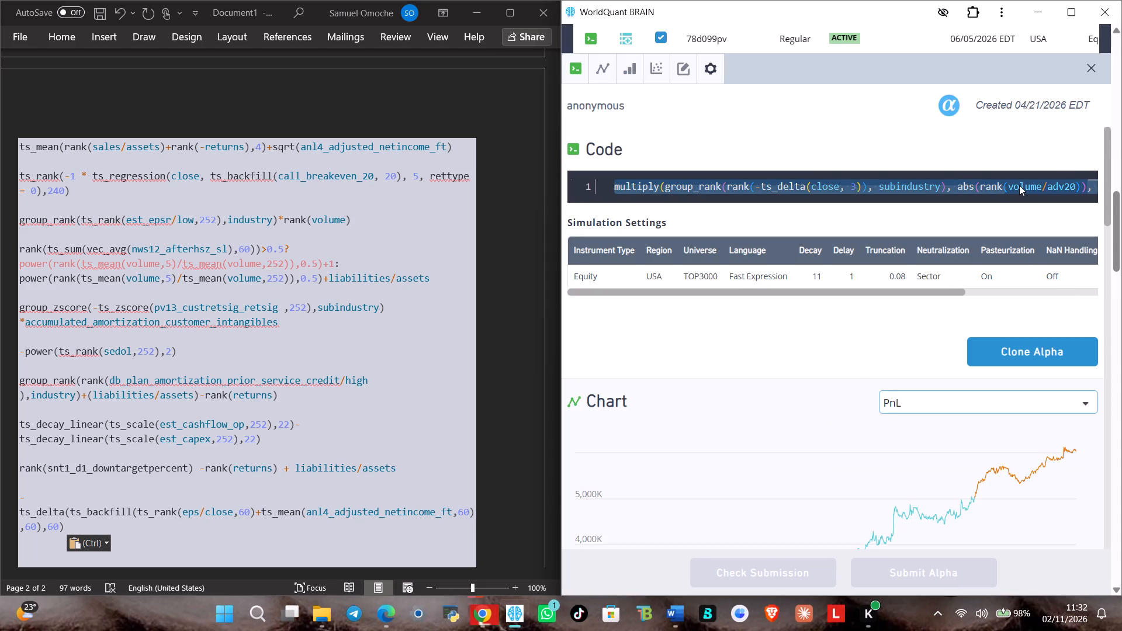
{"action": "key", "text": "ctrl+c"}
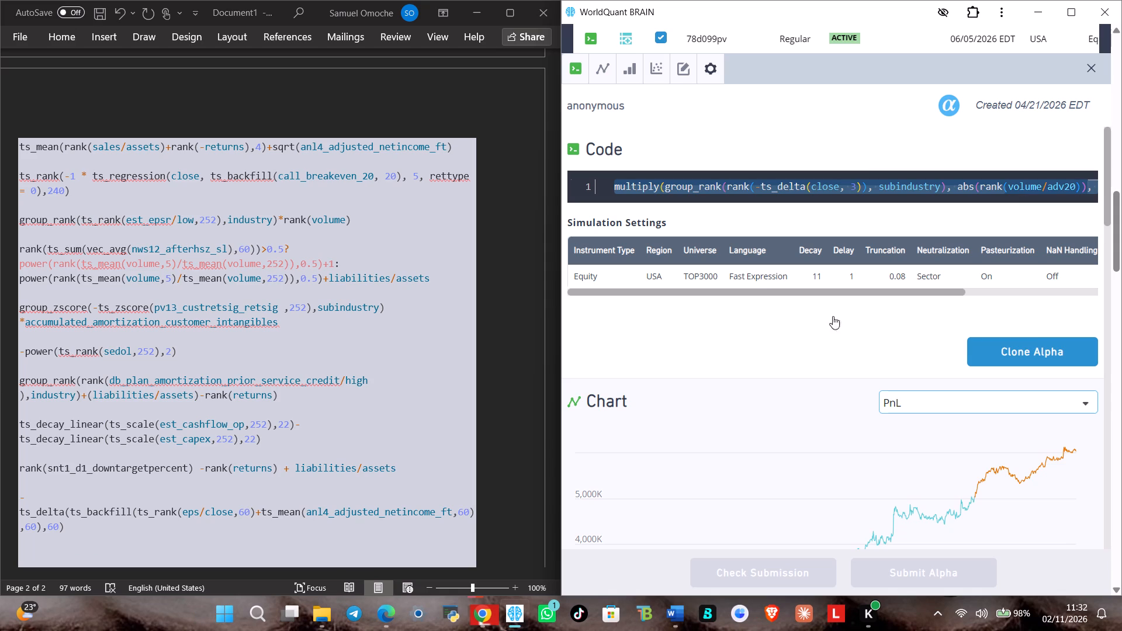
{"action": "left_click", "coordinate": [254, 551]}
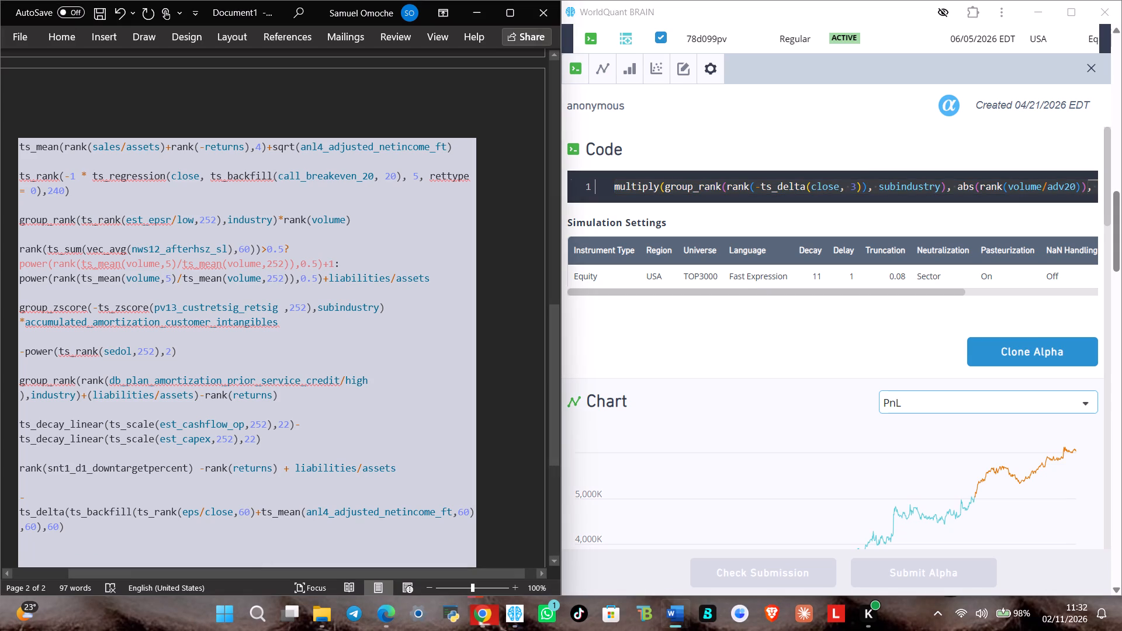
{"action": "key", "text": "Return"}
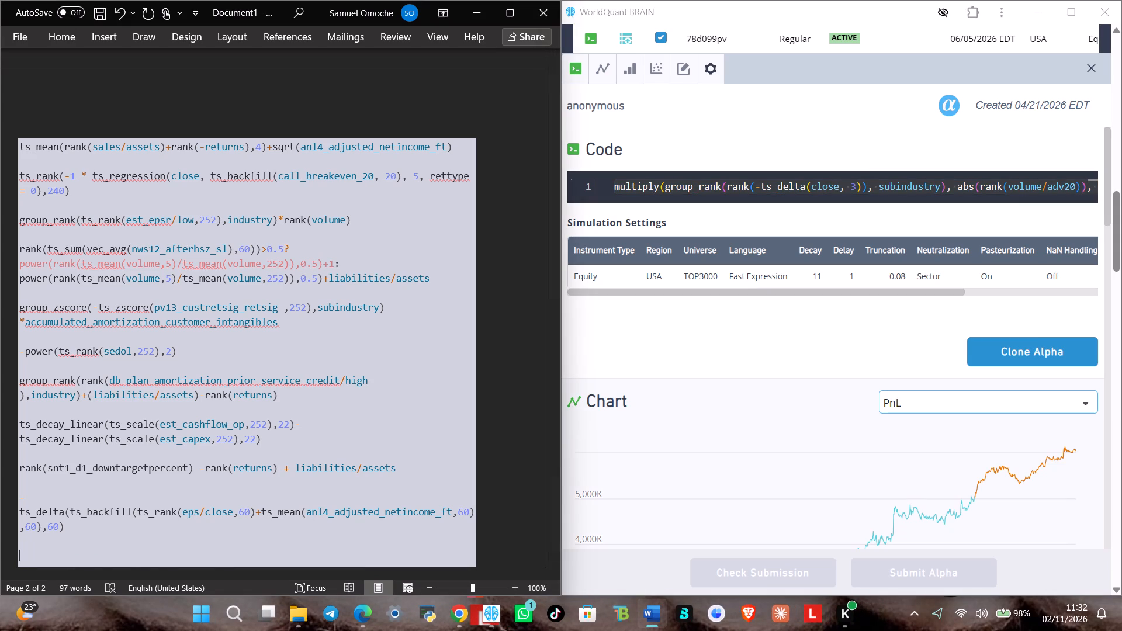
{"action": "key", "text": "ctrl+v"}
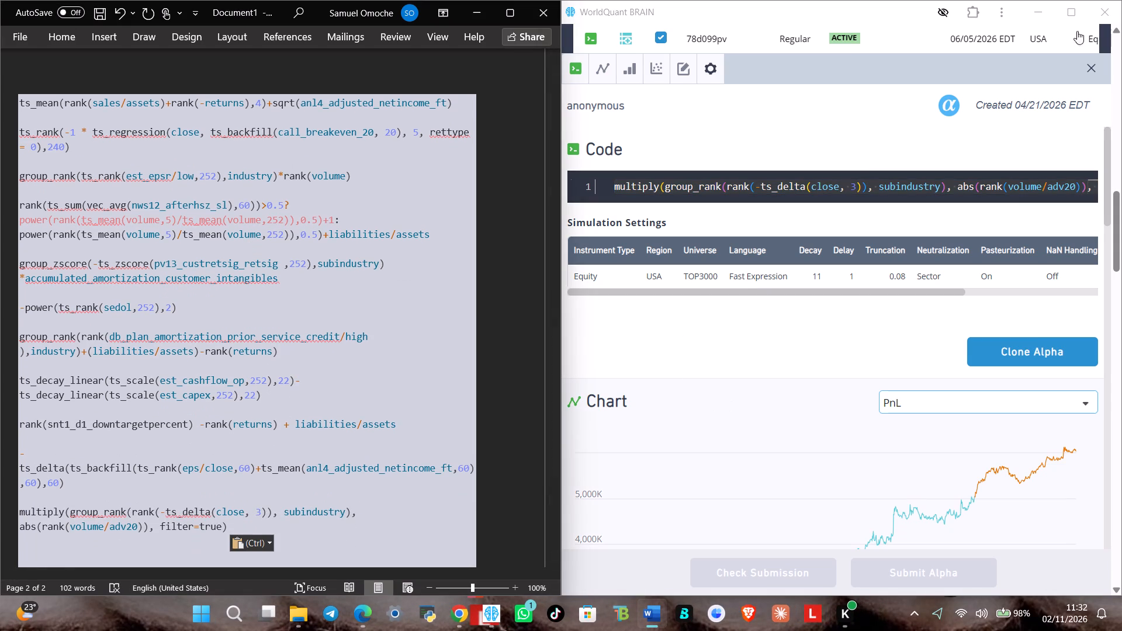
{"action": "left_click", "coordinate": [1093, 64]}
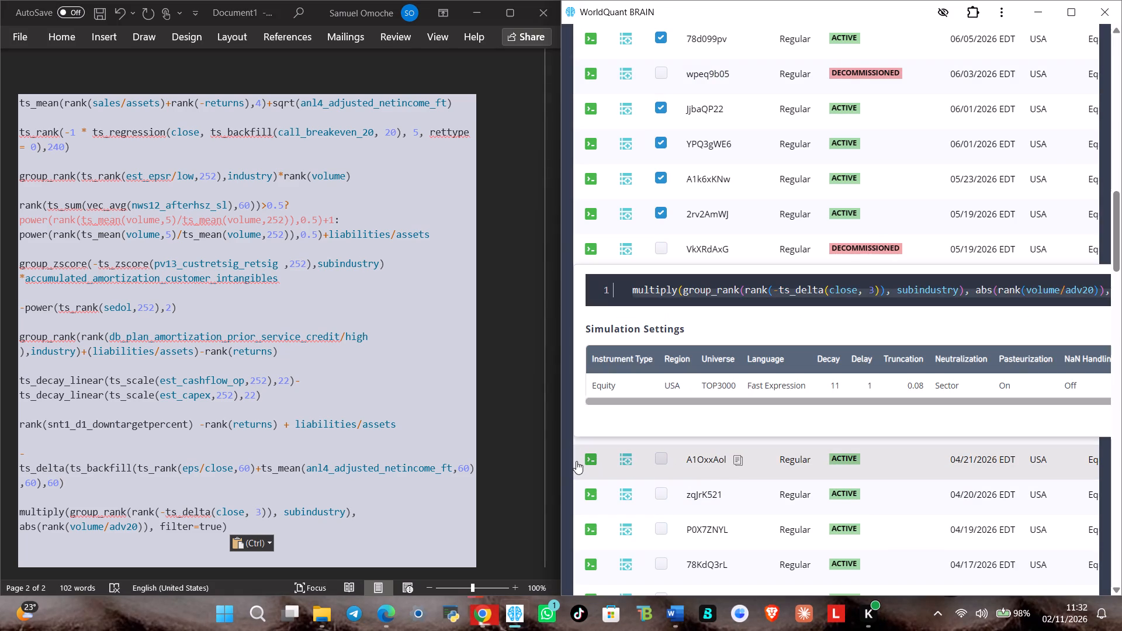
{"action": "left_click", "coordinate": [661, 460]}
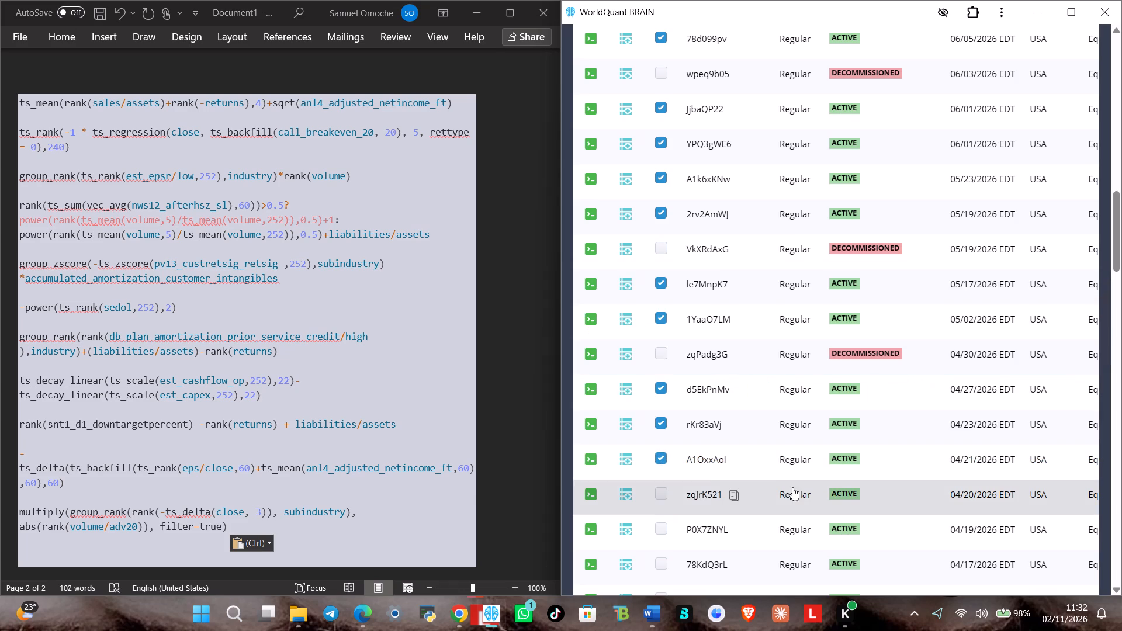
Copy active alpha zqJrK521's full code into the Word document below the multiply(group_rank) expression, separated by a blank line, and mark that alpha as selected.
{"action": "left_click", "coordinate": [937, 499]}
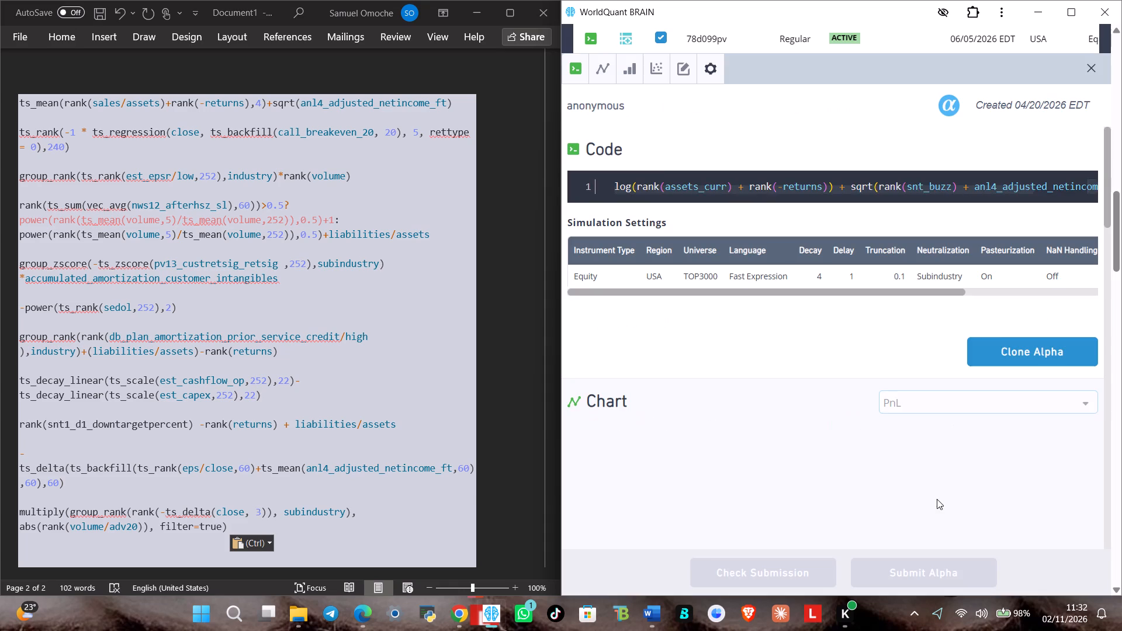
{"action": "left_click", "coordinate": [984, 186]}
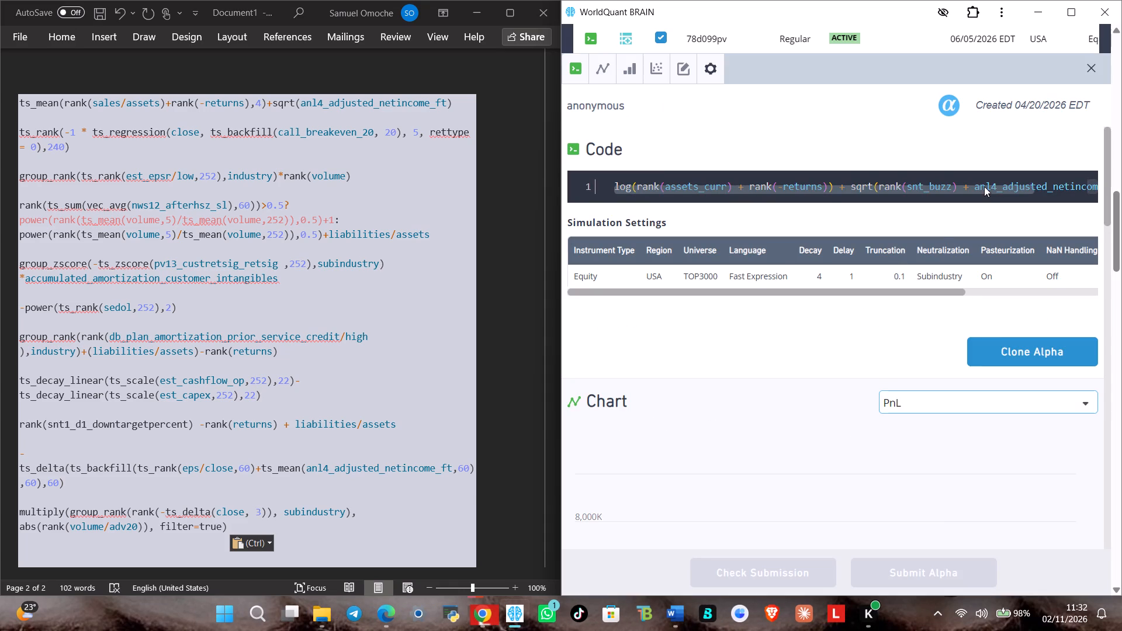
{"action": "left_click", "coordinate": [1079, 189]}
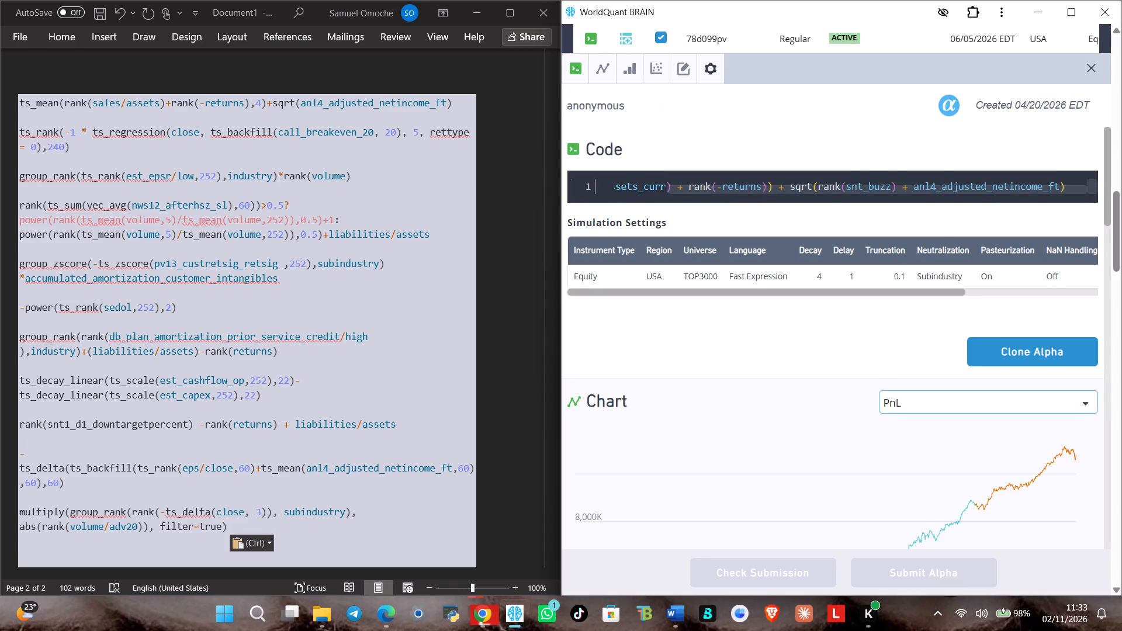
{"action": "left_click", "coordinate": [1055, 176]}
{"action": "left_click", "coordinate": [968, 177]}
{"action": "left_click", "coordinate": [635, 185]}
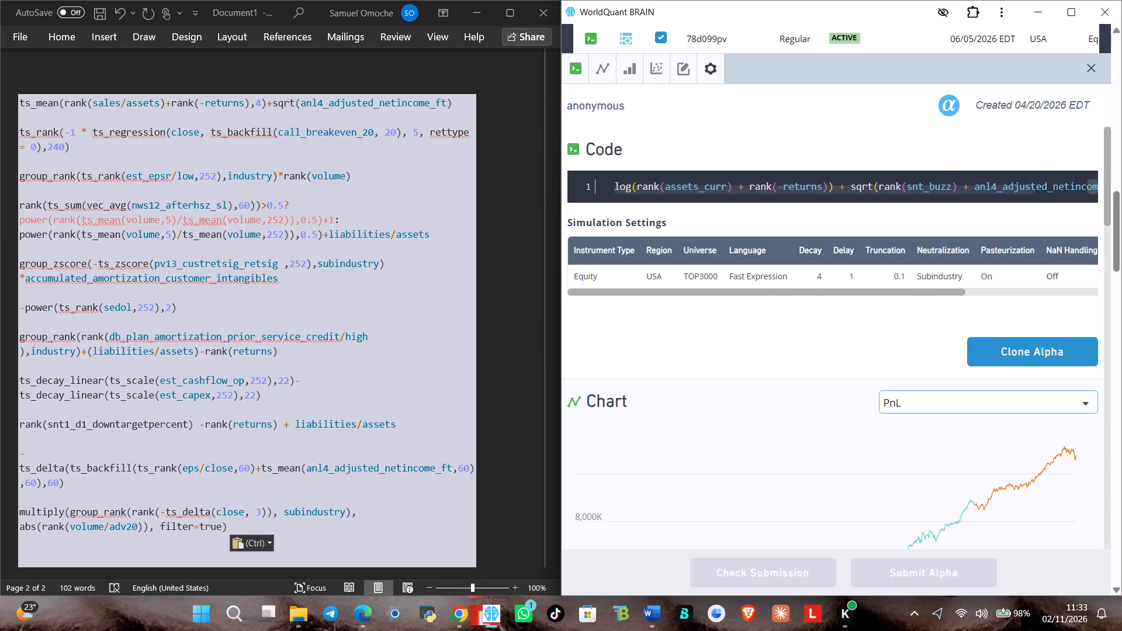
{"action": "left_click", "coordinate": [1078, 184]}
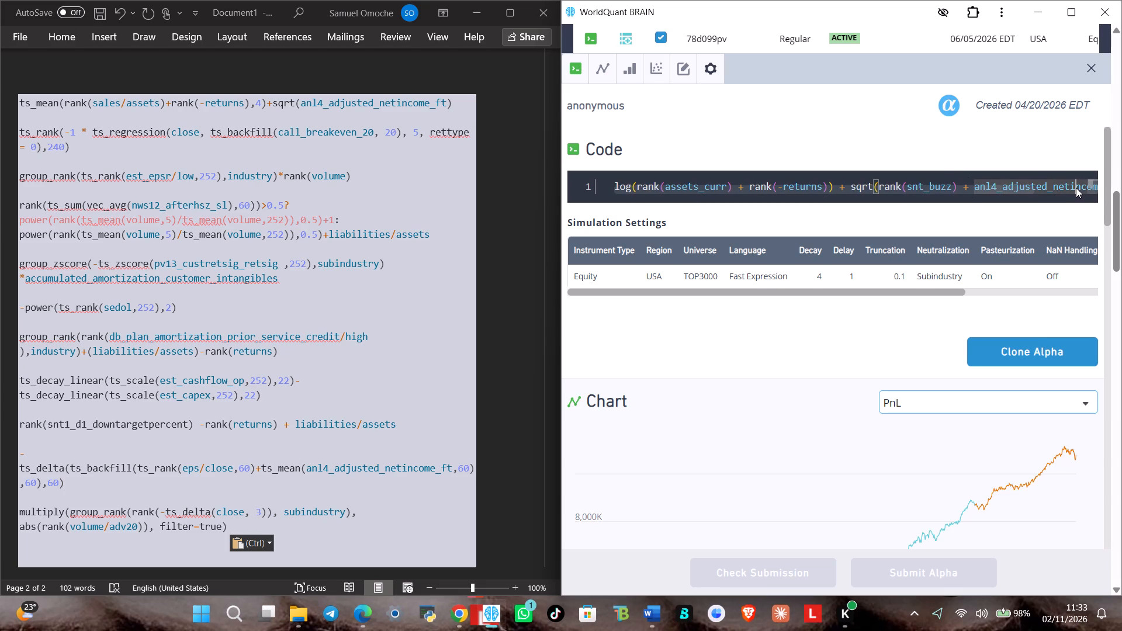
{"action": "key", "text": "ctrl+a"}
{"action": "key", "text": "ctrl+c"}
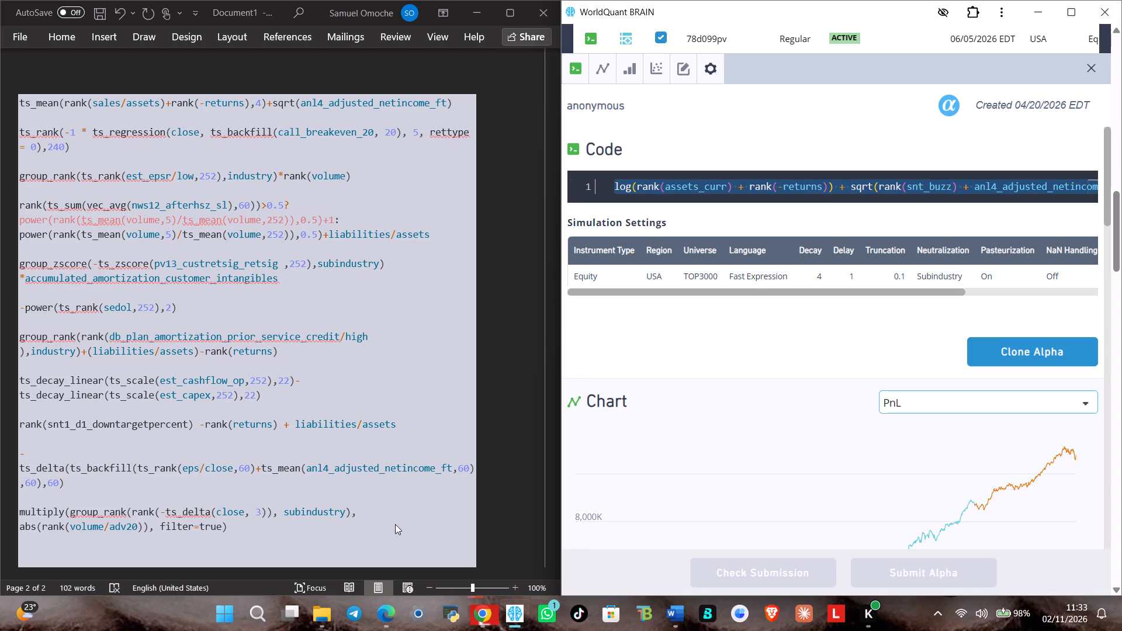
{"action": "left_click", "coordinate": [357, 532]}
{"action": "left_click", "coordinate": [356, 519]}
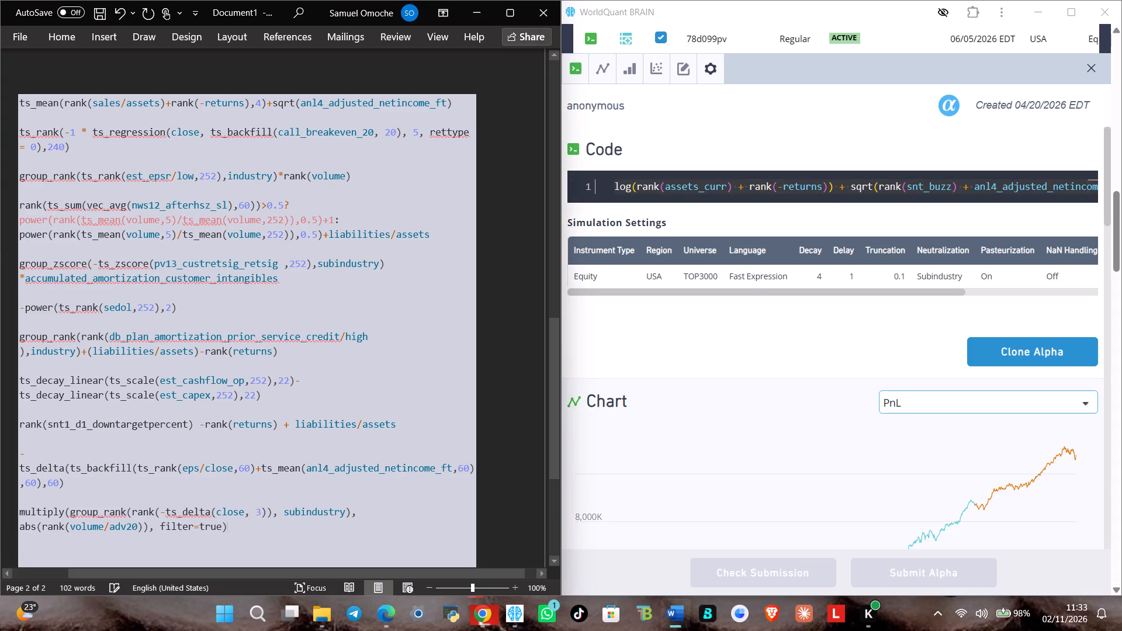
{"action": "key", "text": "Return"}
{"action": "key", "text": "Return"}
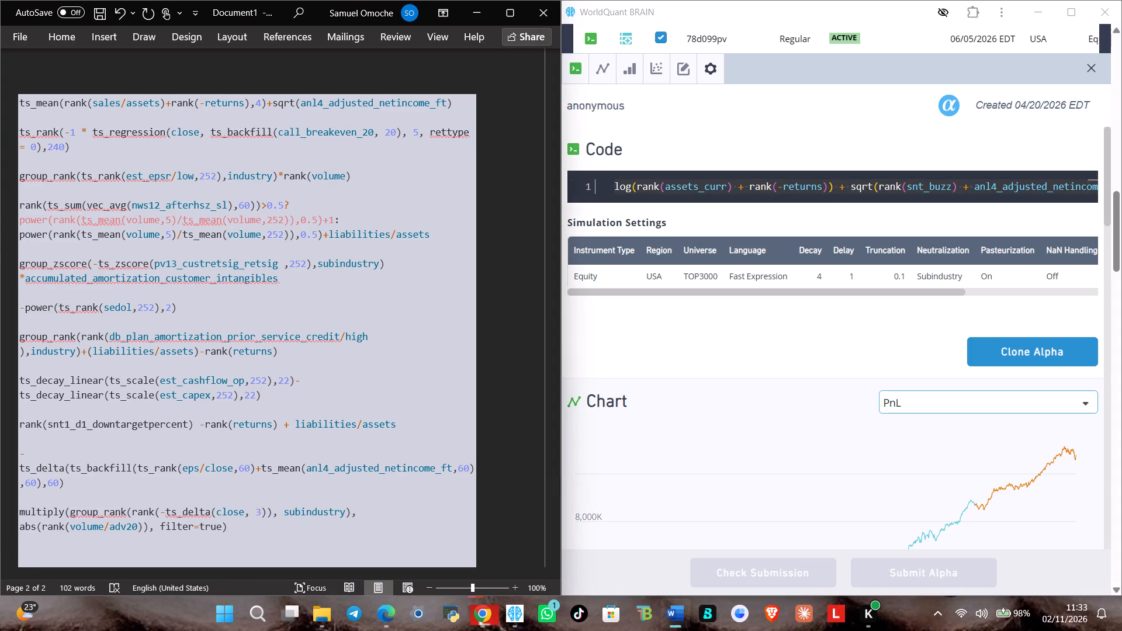
{"action": "key", "text": "ctrl+v"}
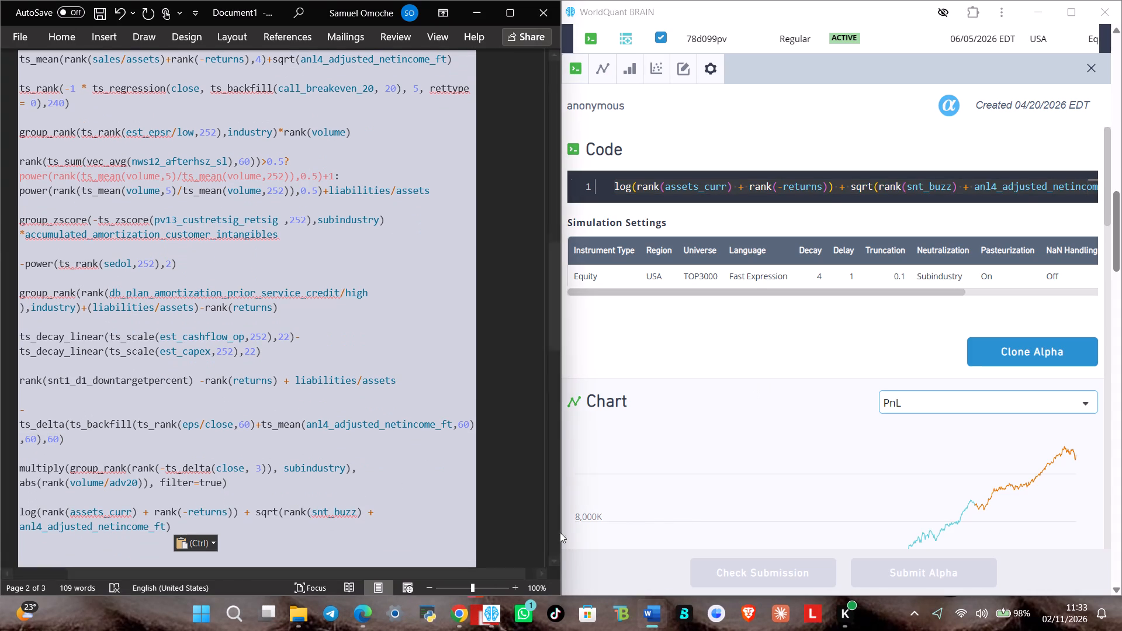
{"action": "left_click", "coordinate": [1089, 70]}
{"action": "scroll", "coordinate": [702, 478], "scroll_direction": "down", "scroll_amount": 1}
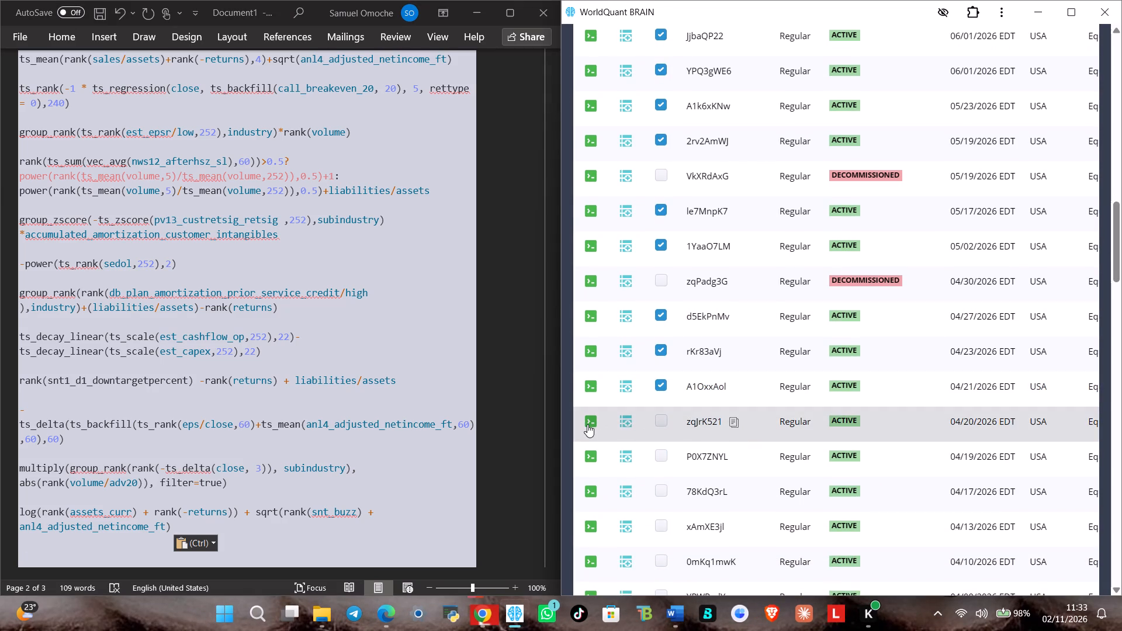
{"action": "left_click", "coordinate": [657, 421]}
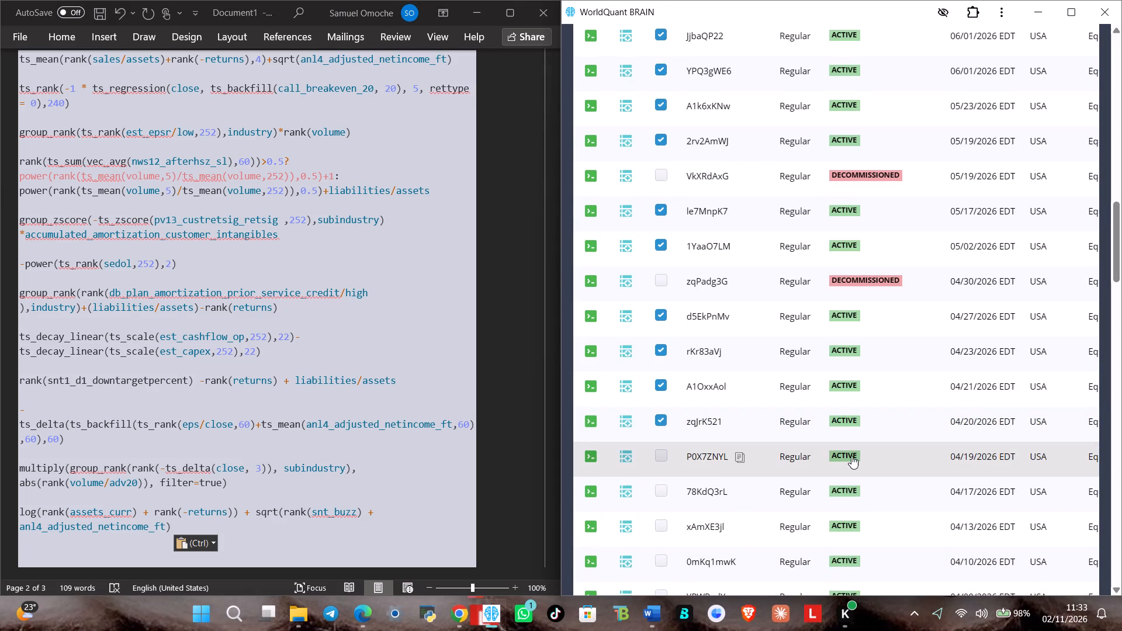
Copy active alpha P0X7ZNYL's full code into the Word document below the log(rank(assets_curr)) expression, separated by a blank line, and mark that alpha as selected.
{"action": "left_click", "coordinate": [870, 456]}
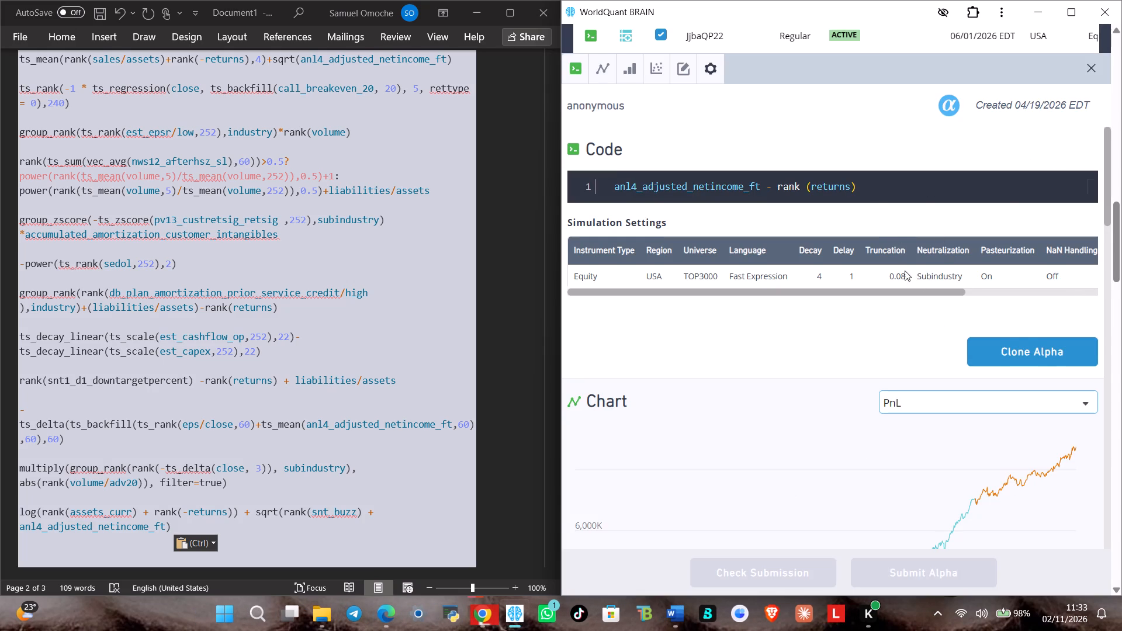
{"action": "scroll", "coordinate": [905, 271], "scroll_direction": "down", "scroll_amount": 6}
{"action": "scroll", "coordinate": [915, 286], "scroll_direction": "up", "scroll_amount": 8}
{"action": "left_click_drag", "start_coordinate": [860, 188], "coordinate": [639, 192]}
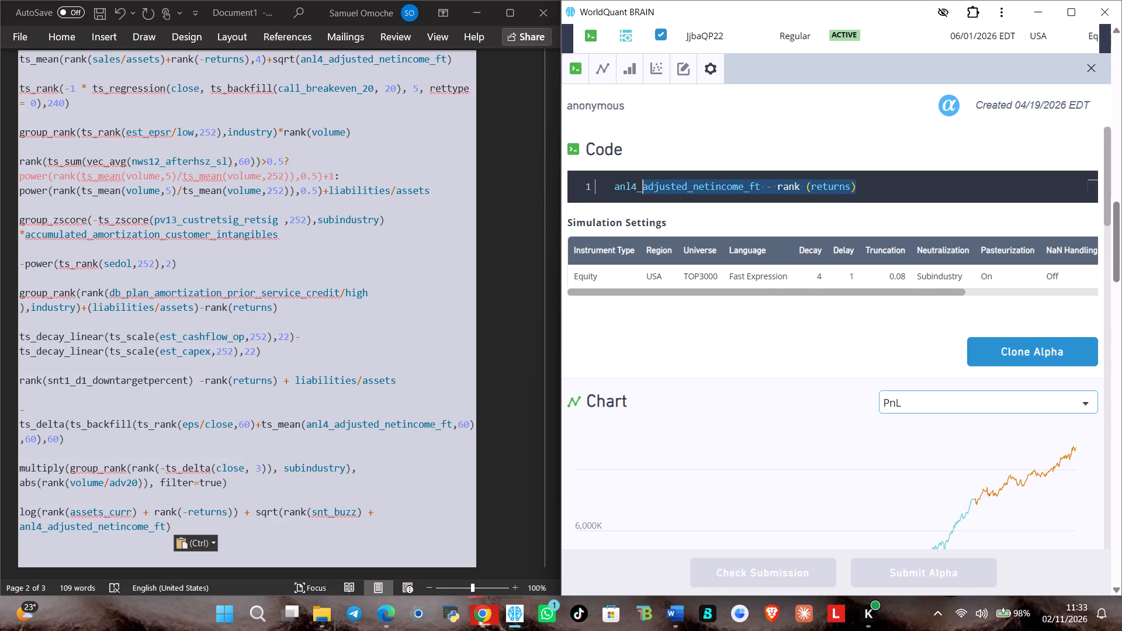
{"action": "left_click_drag", "start_coordinate": [639, 192], "coordinate": [607, 185]}
{"action": "key", "text": "ctrl+c"}
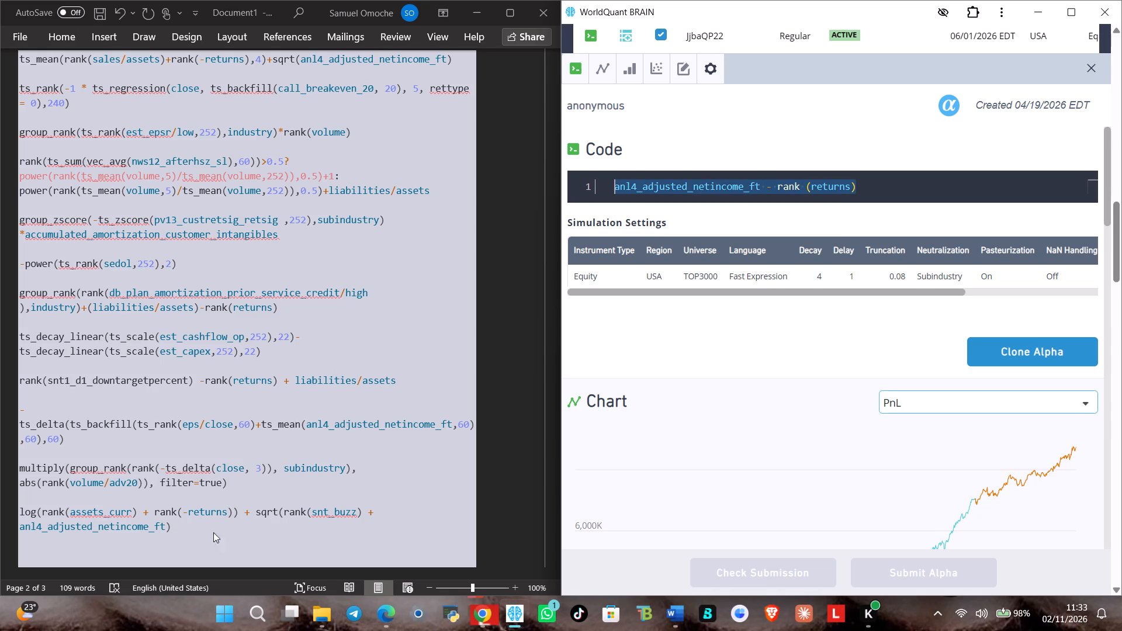
{"action": "left_click", "coordinate": [199, 549]}
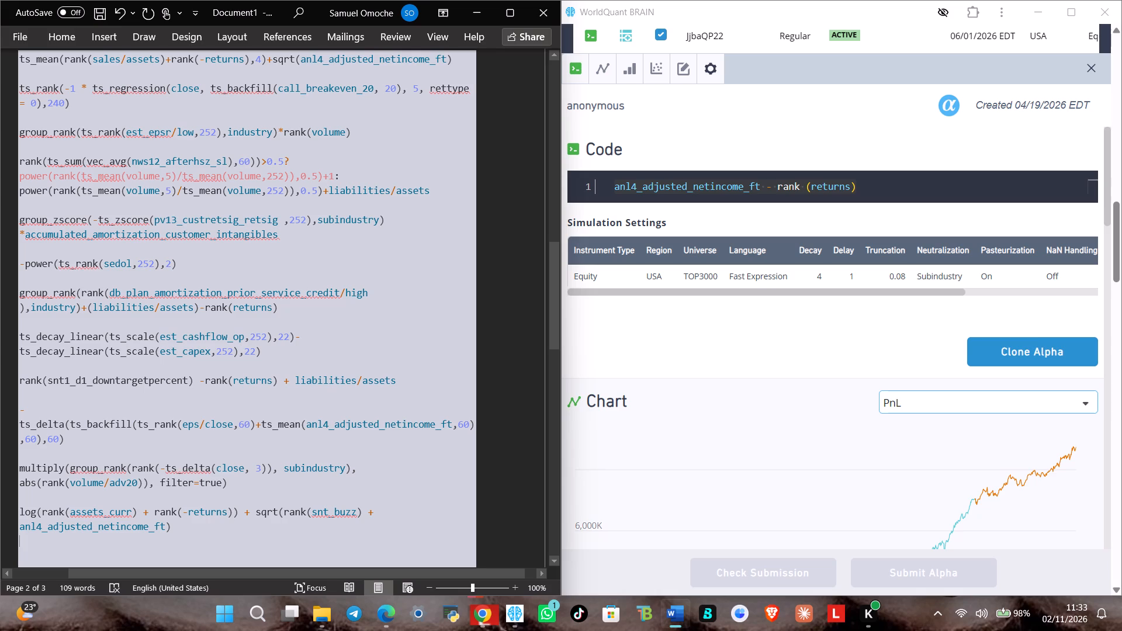
{"action": "key", "text": "Return"}
{"action": "key", "text": "ctrl+v"}
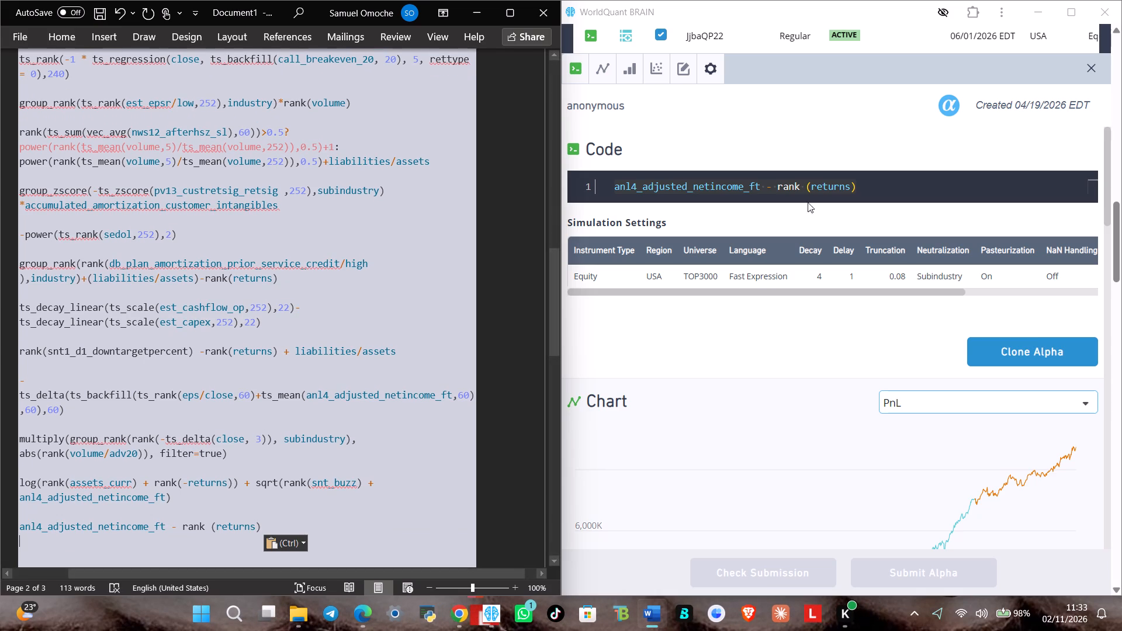
{"action": "left_click", "coordinate": [1091, 65]}
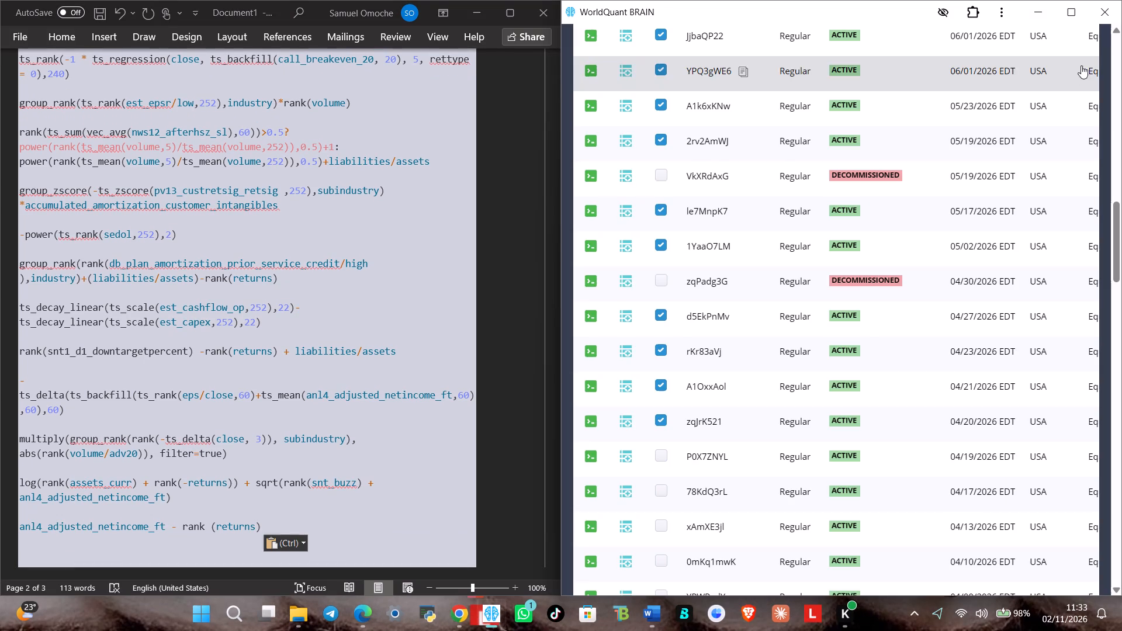
{"action": "left_click", "coordinate": [662, 456]}
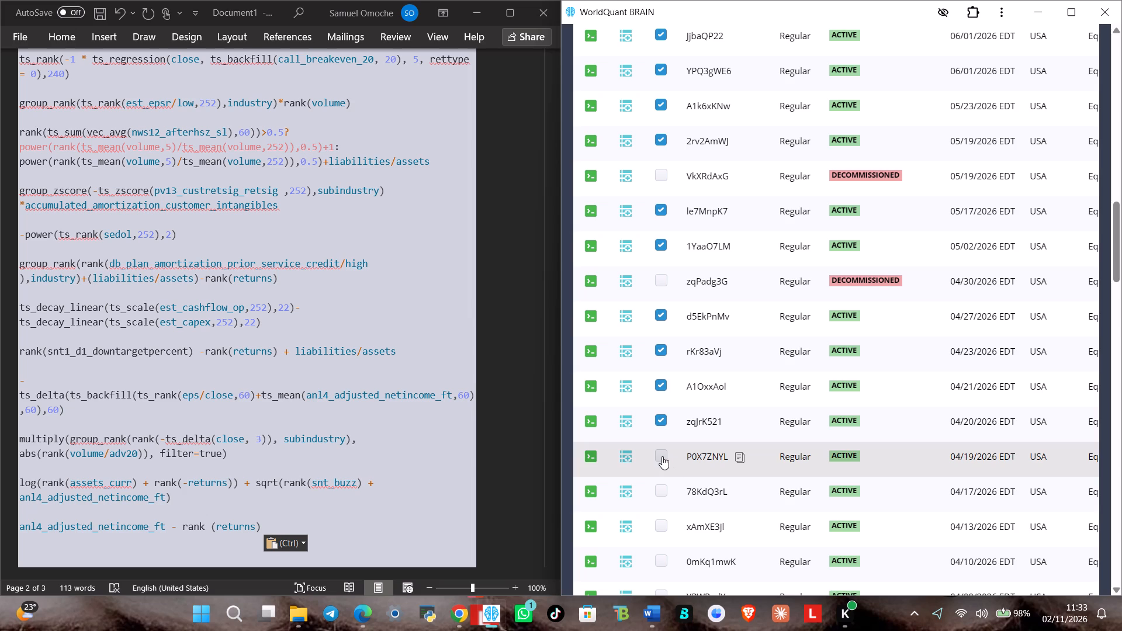
Review the selection marks on the already copied alphas, going back up to the start of the alpha list.
{"action": "scroll", "coordinate": [669, 443], "scroll_direction": "down", "scroll_amount": 1}
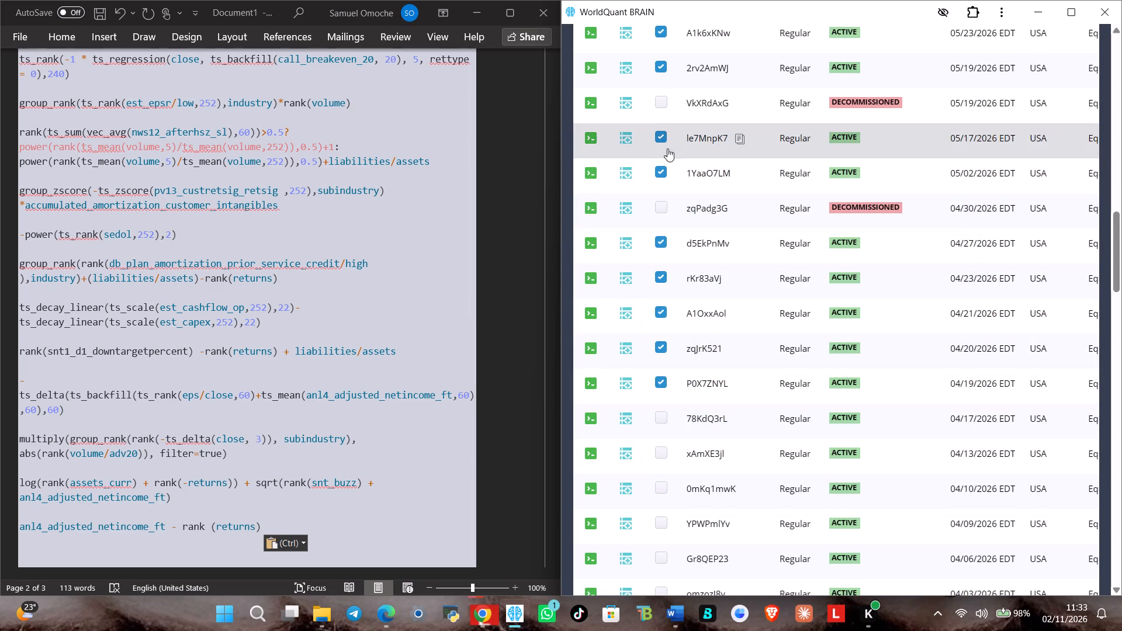
{"action": "scroll", "coordinate": [671, 137], "scroll_direction": "up", "scroll_amount": 1}
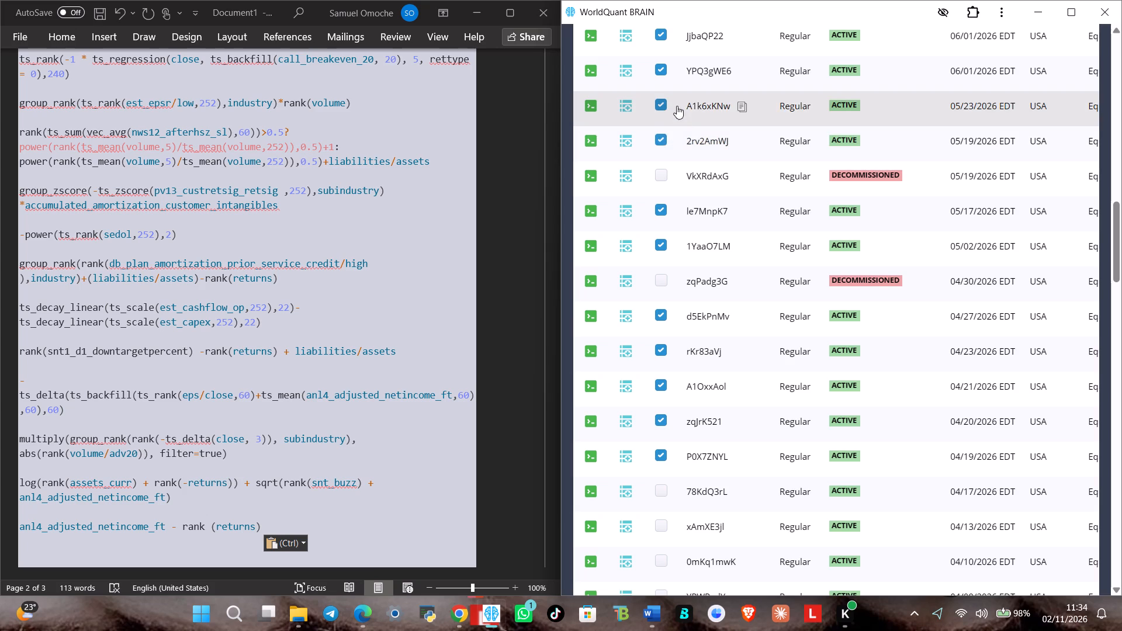
{"action": "scroll", "coordinate": [670, 114], "scroll_direction": "up", "scroll_amount": 3}
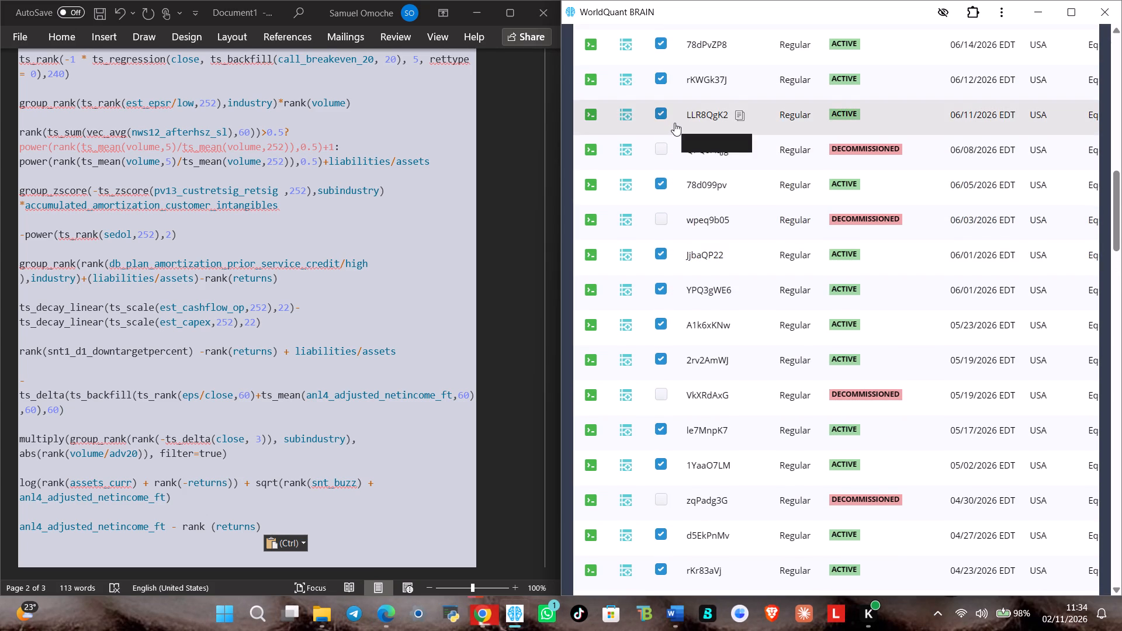
{"action": "scroll", "coordinate": [673, 122], "scroll_direction": "up", "scroll_amount": 1}
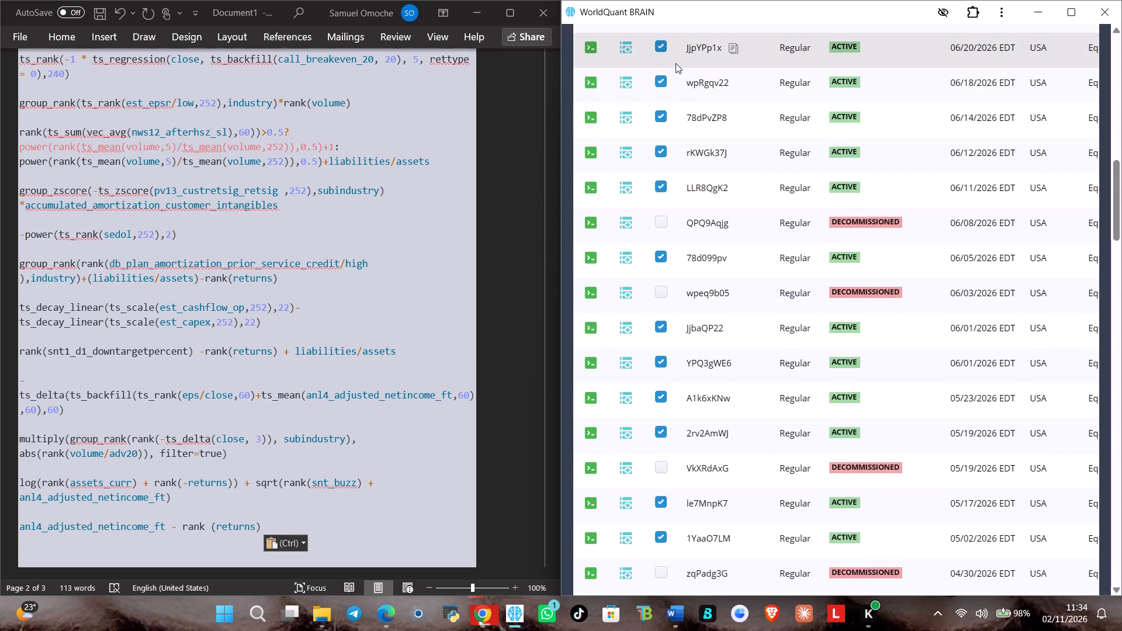
{"action": "scroll", "coordinate": [676, 62], "scroll_direction": "up", "scroll_amount": 3}
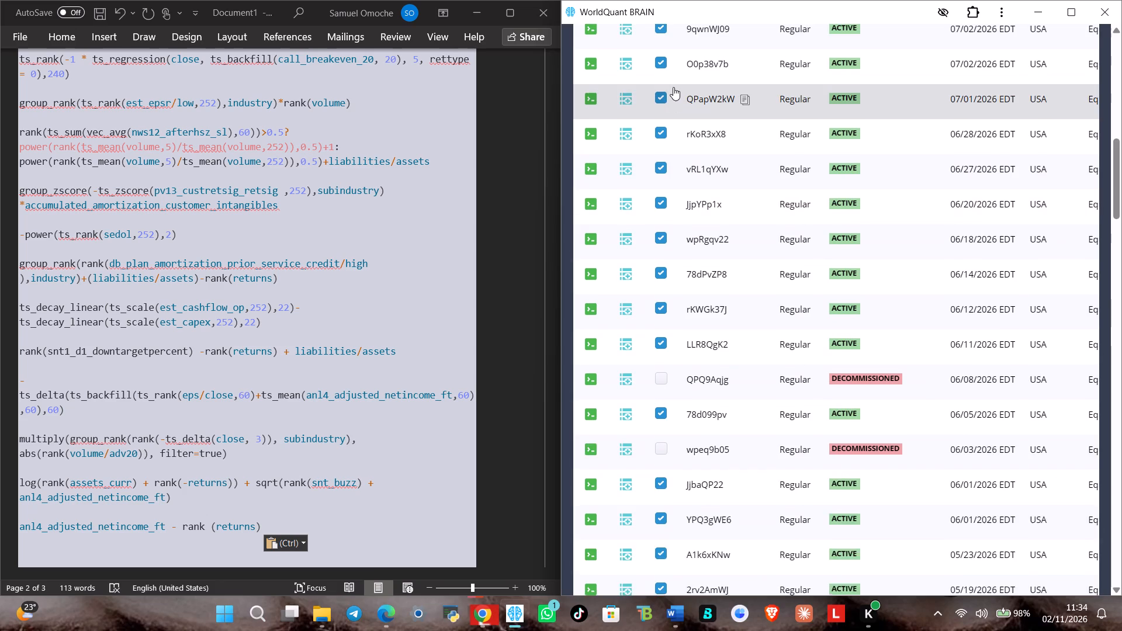
{"action": "scroll", "coordinate": [673, 69], "scroll_direction": "up", "scroll_amount": 1}
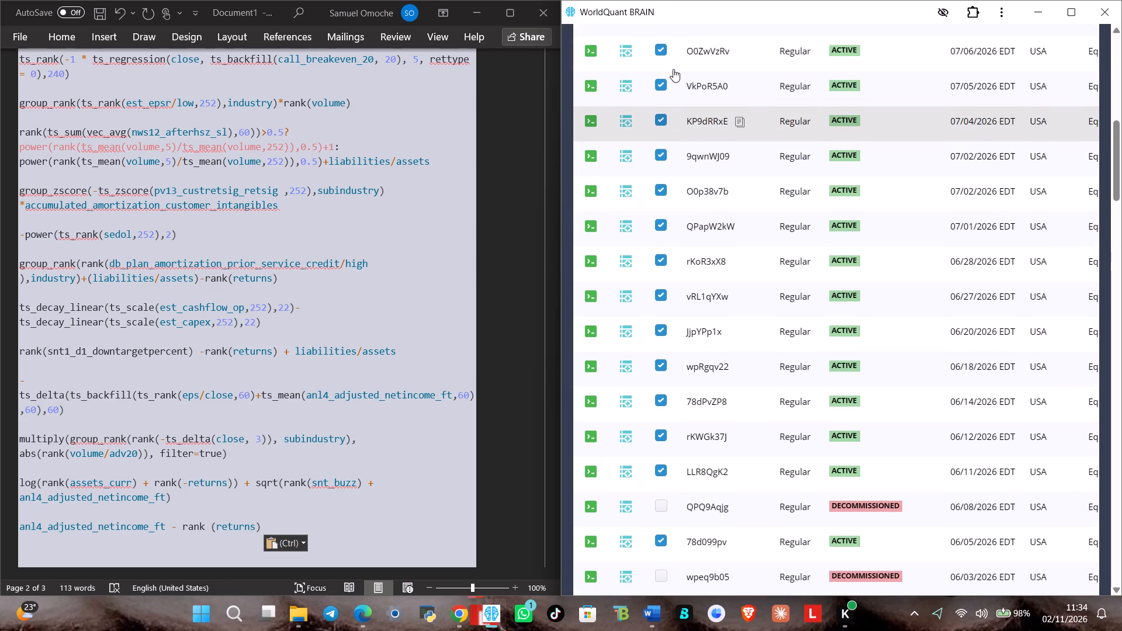
{"action": "scroll", "coordinate": [673, 69], "scroll_direction": "up", "scroll_amount": 2}
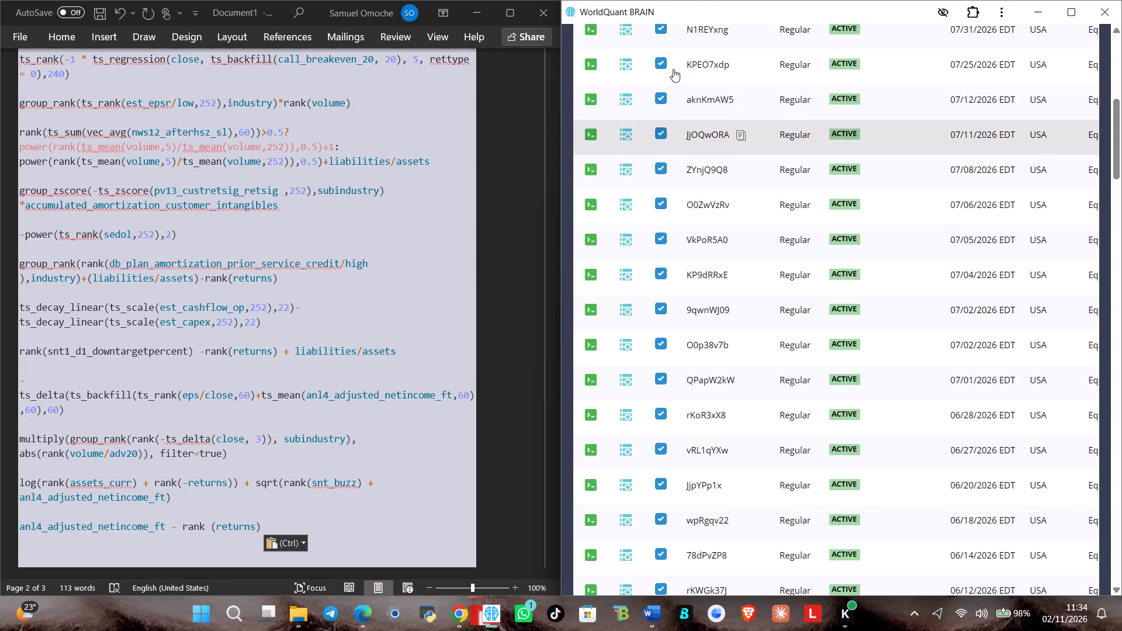
{"action": "scroll", "coordinate": [671, 75], "scroll_direction": "up", "scroll_amount": 1}
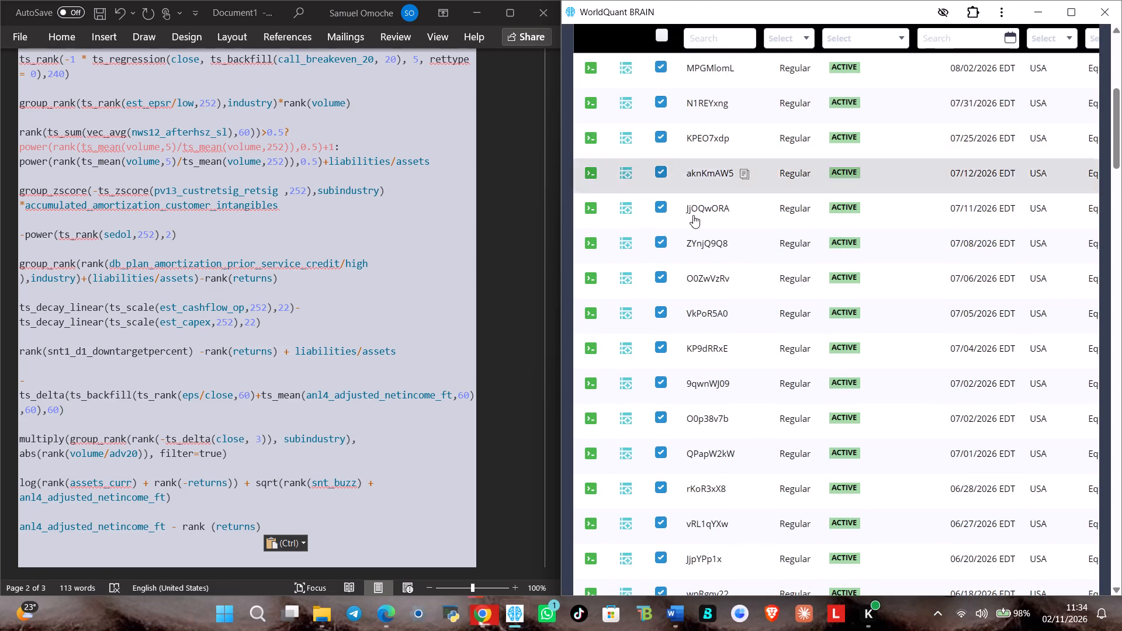
Copy active alpha 78KdQ3rL's full code into the Word document below the anl4_adjusted_netincome_ft - rank (returns) expression, separated by a blank line, and mark that alpha as selected.
{"action": "scroll", "coordinate": [702, 219], "scroll_direction": "down", "scroll_amount": 10}
{"action": "scroll", "coordinate": [721, 315], "scroll_direction": "down", "scroll_amount": 3}
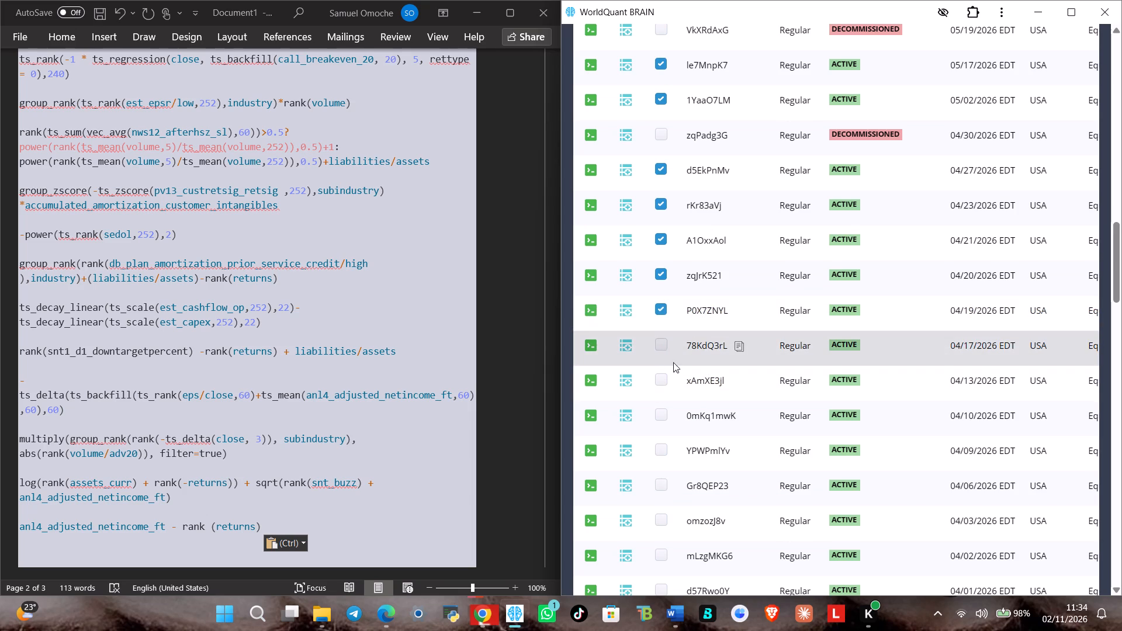
{"action": "left_click", "coordinate": [765, 346]}
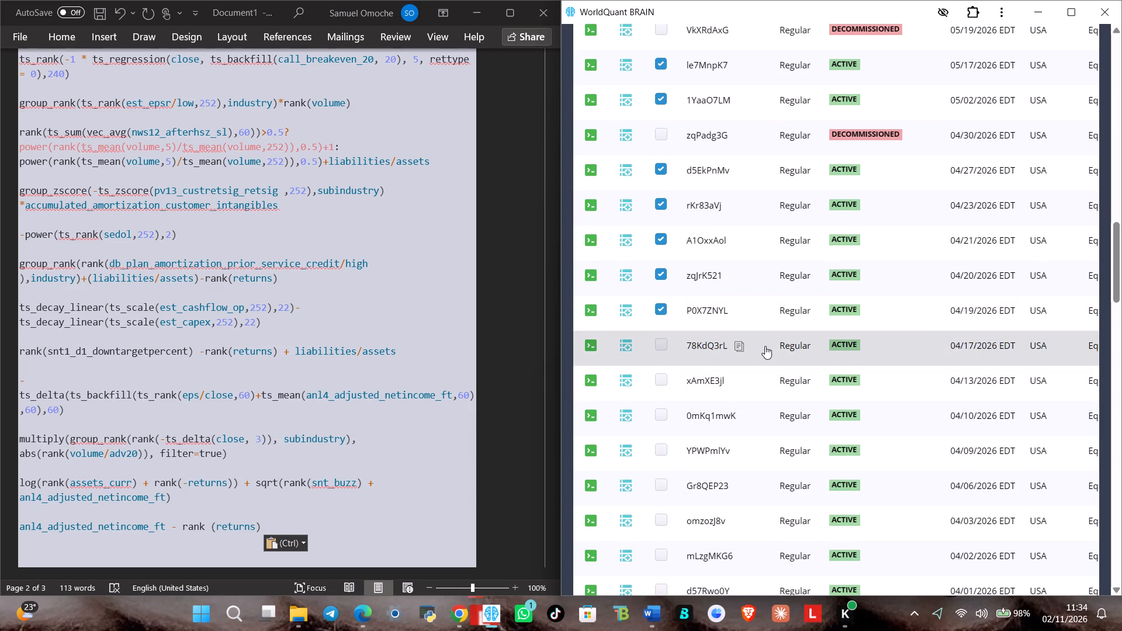
{"action": "left_click", "coordinate": [927, 233]}
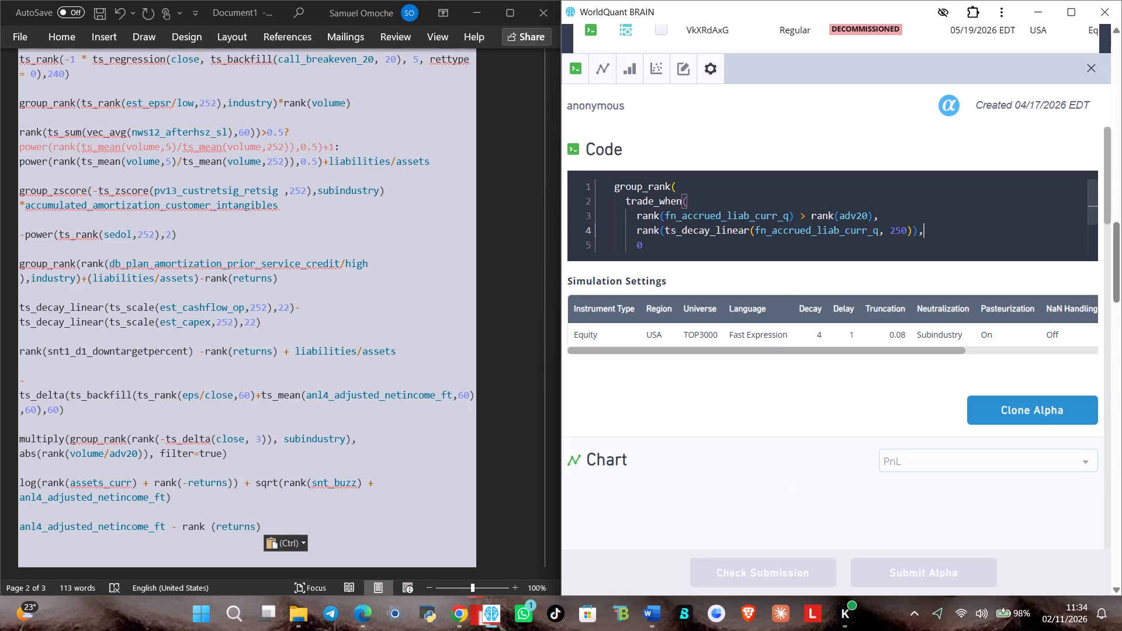
{"action": "key", "text": "ctrl+a"}
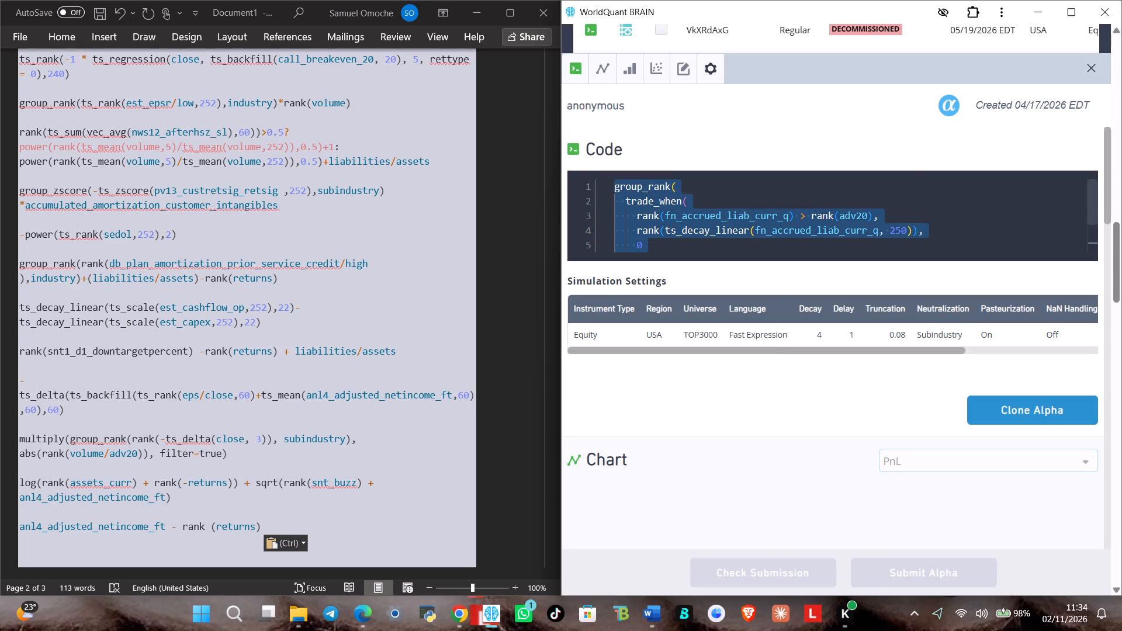
{"action": "key", "text": "ctrl+c"}
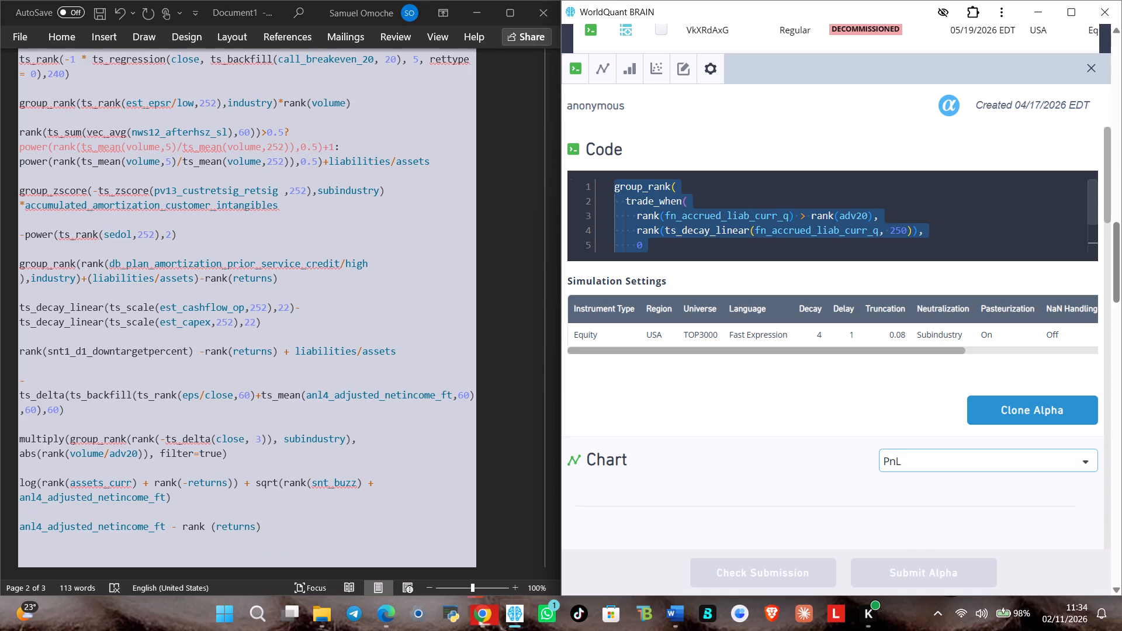
{"action": "left_click", "coordinate": [1090, 60]}
{"action": "left_click", "coordinate": [1088, 67]}
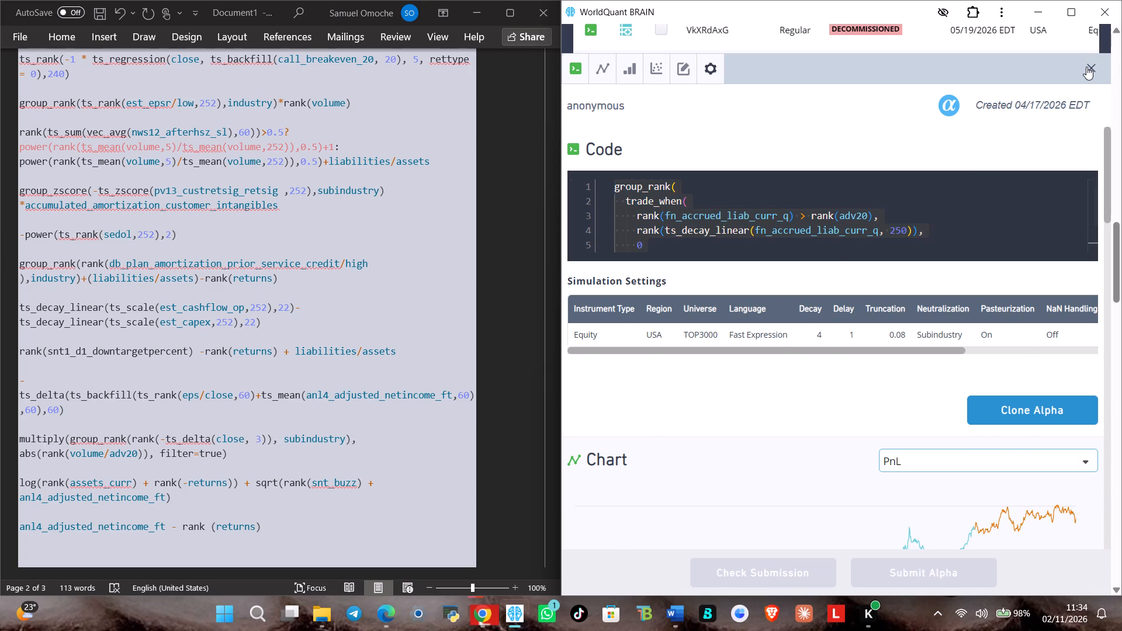
{"action": "left_click", "coordinate": [666, 340]}
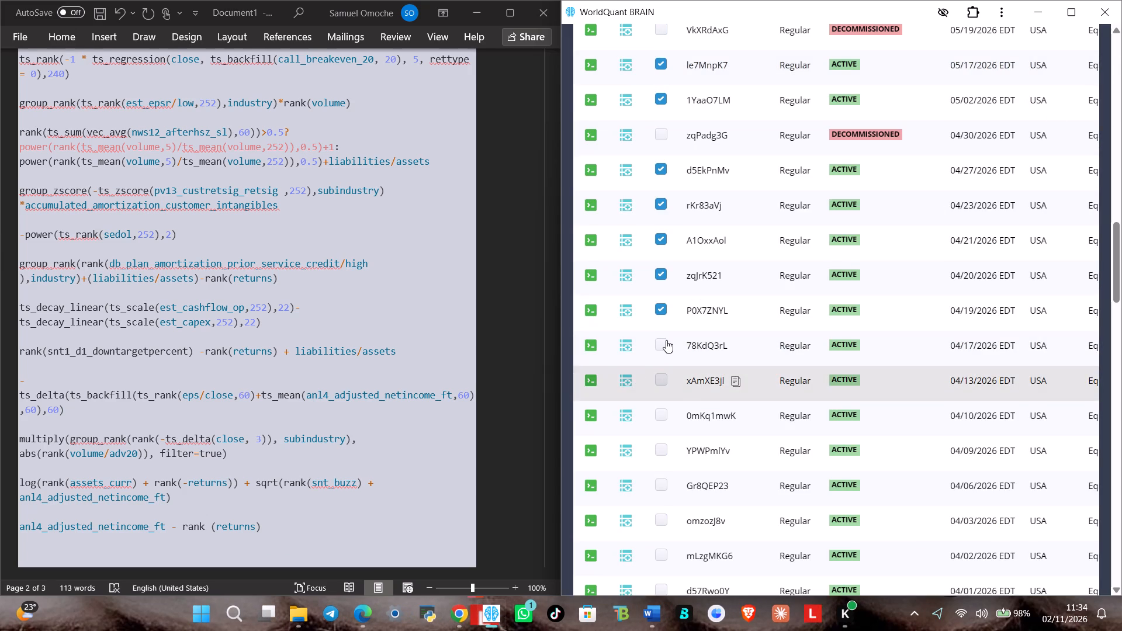
{"action": "left_click", "coordinate": [250, 538]}
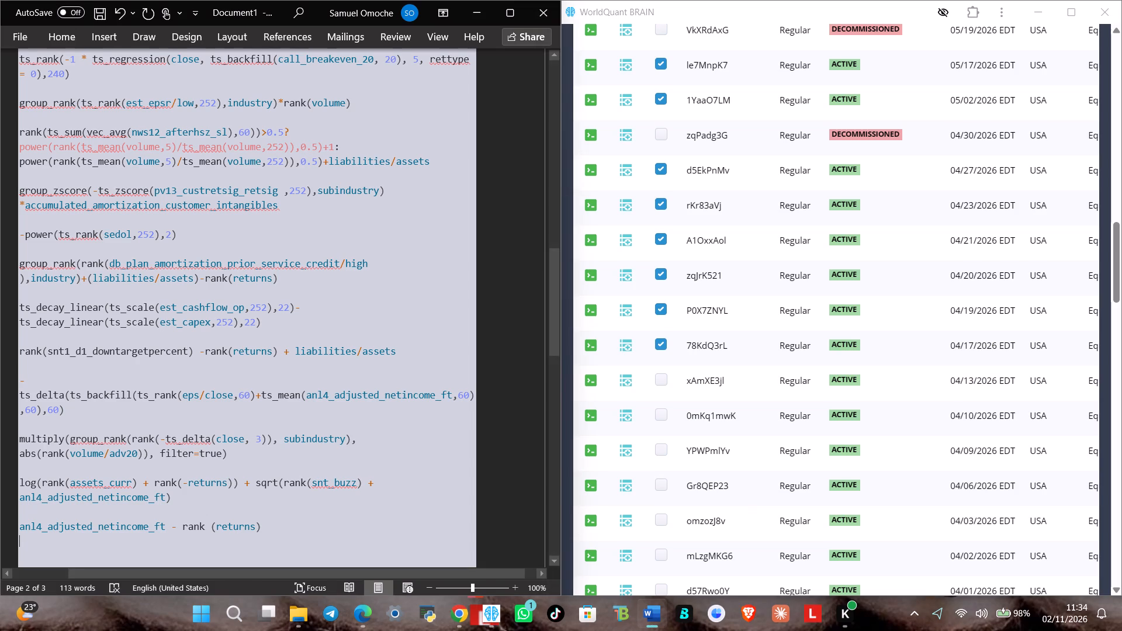
{"action": "key", "text": "Return"}
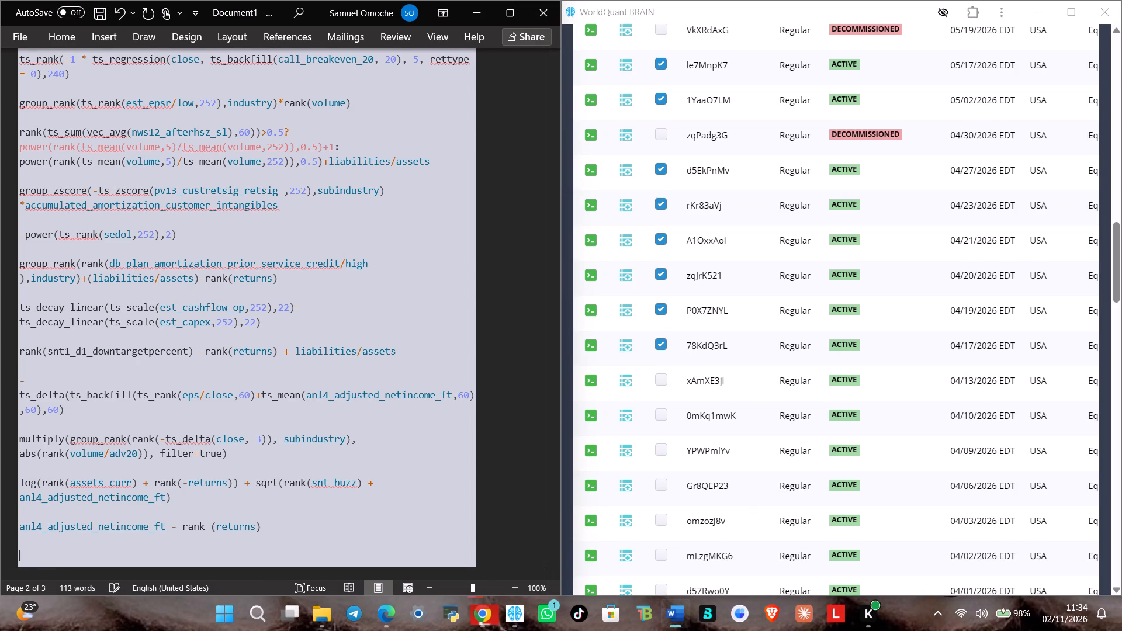
{"action": "key", "text": "ctrl+v"}
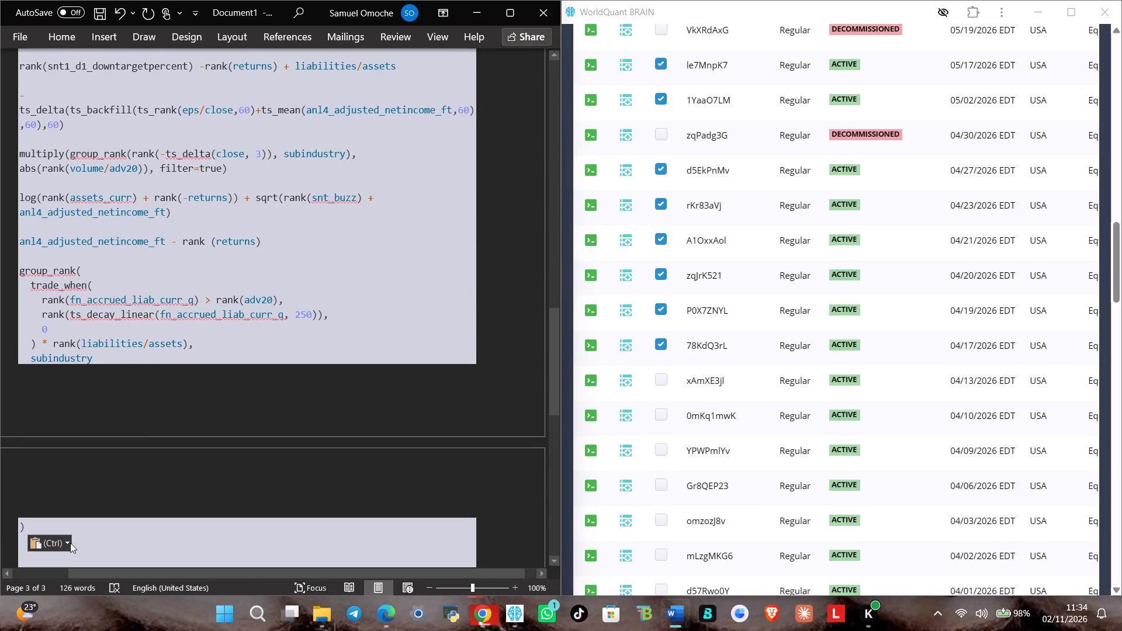
Move the pasted group_rank(trade_when) expression's closing parenthesis up to directly after subindustry on the preceding line.
{"action": "left_click", "coordinate": [32, 528]}
{"action": "key", "text": "BackSpace"}
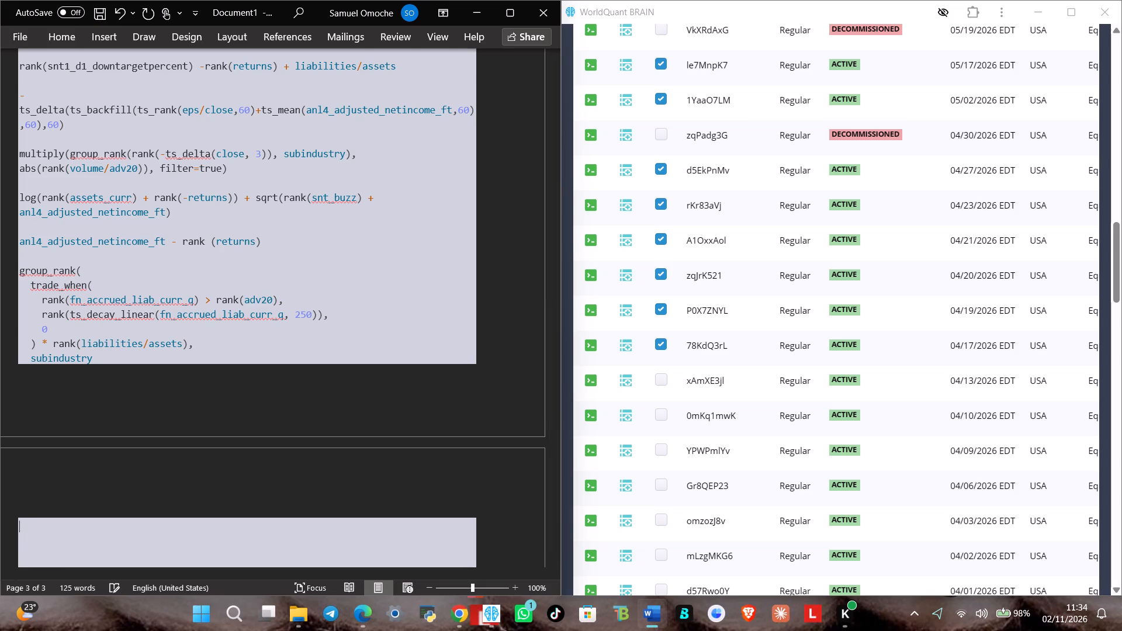
{"action": "left_click", "coordinate": [91, 359]}
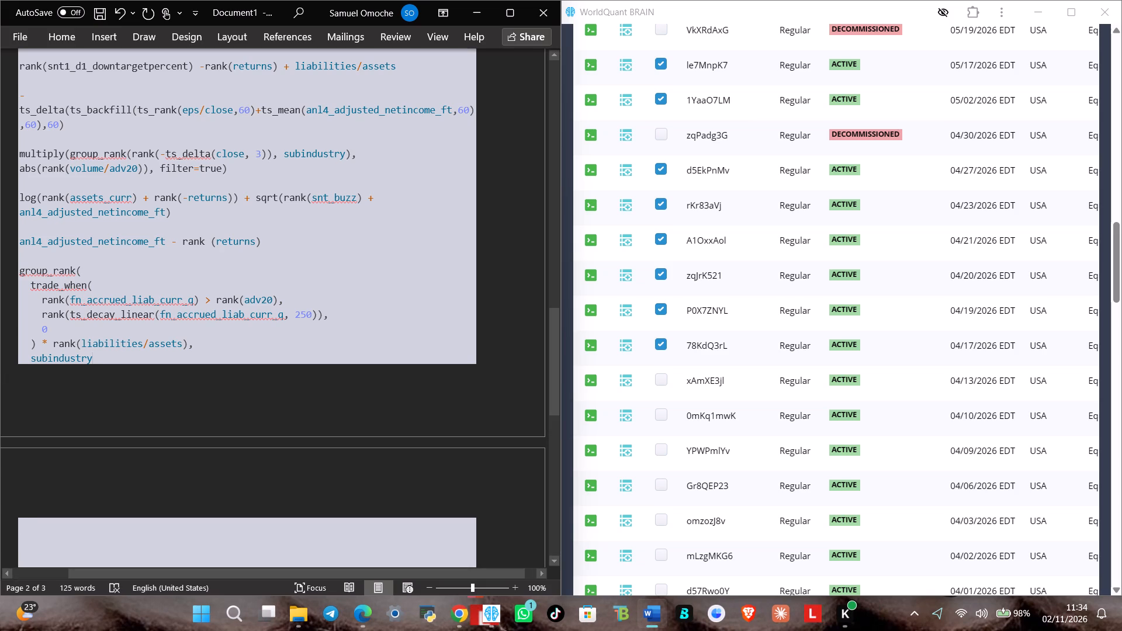
{"action": "key", "text": "shift+parenright"}
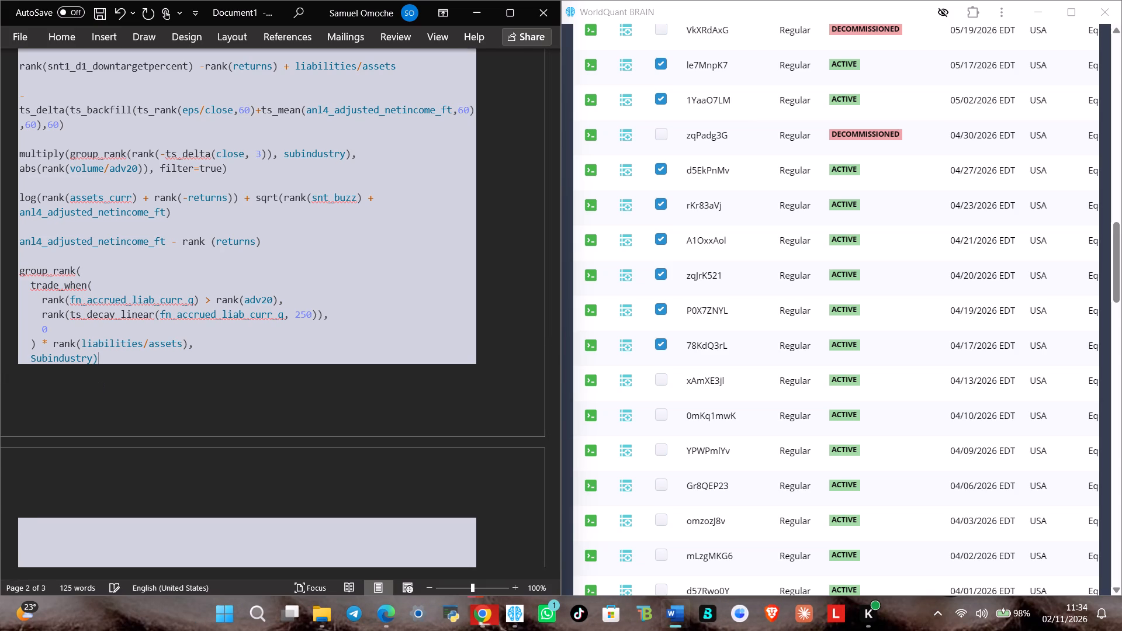
Copy active alpha xAmXE3jl's full code into the Word document below the group_rank(trade_when) expression, separated by one blank line.
{"action": "left_click", "coordinate": [37, 531]}
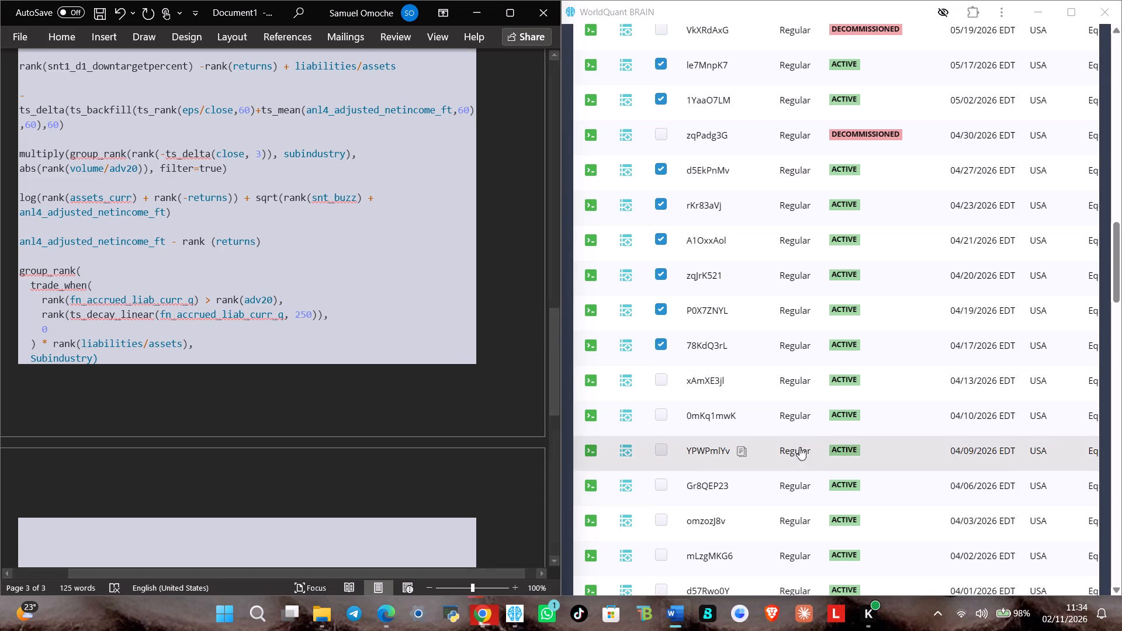
{"action": "left_click", "coordinate": [749, 387]}
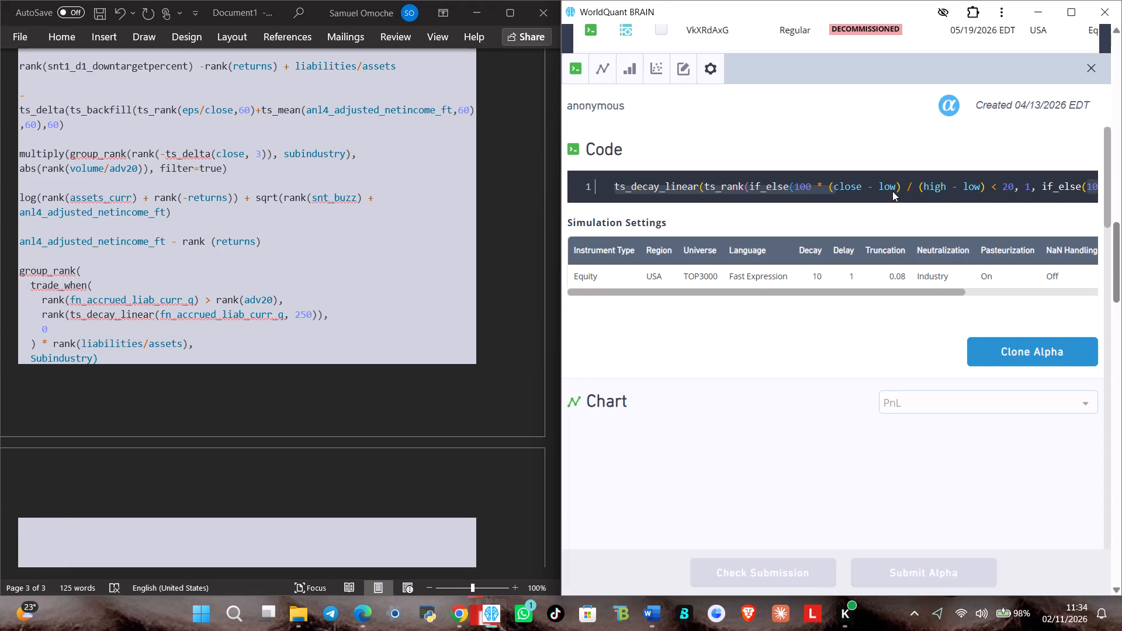
{"action": "left_click", "coordinate": [901, 178]}
{"action": "left_click", "coordinate": [908, 185]}
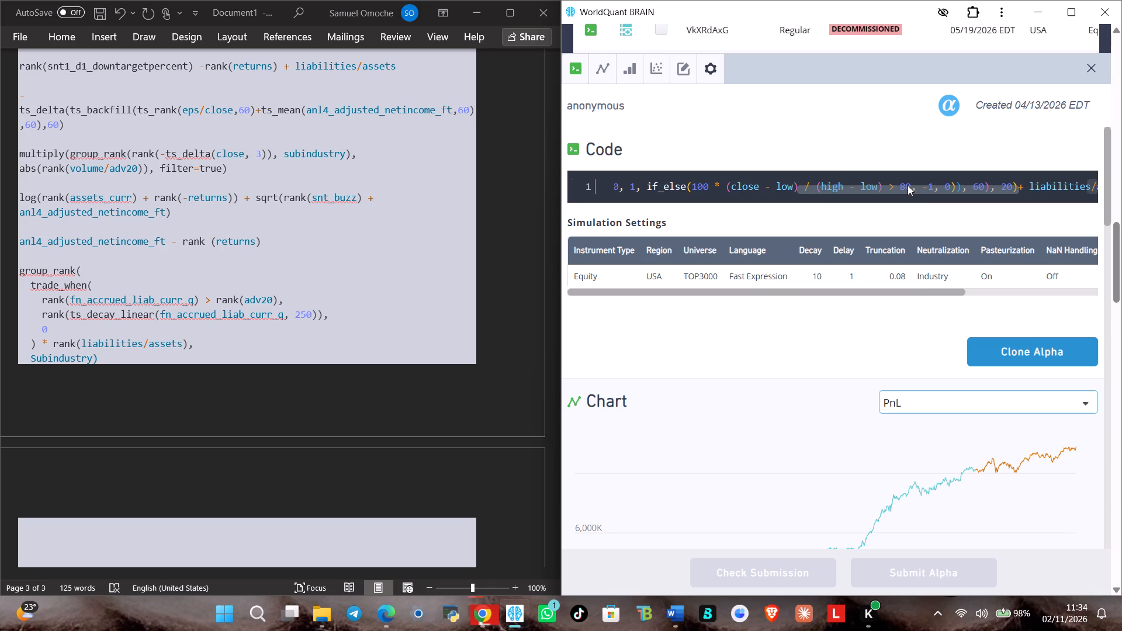
{"action": "left_click", "coordinate": [1041, 182]}
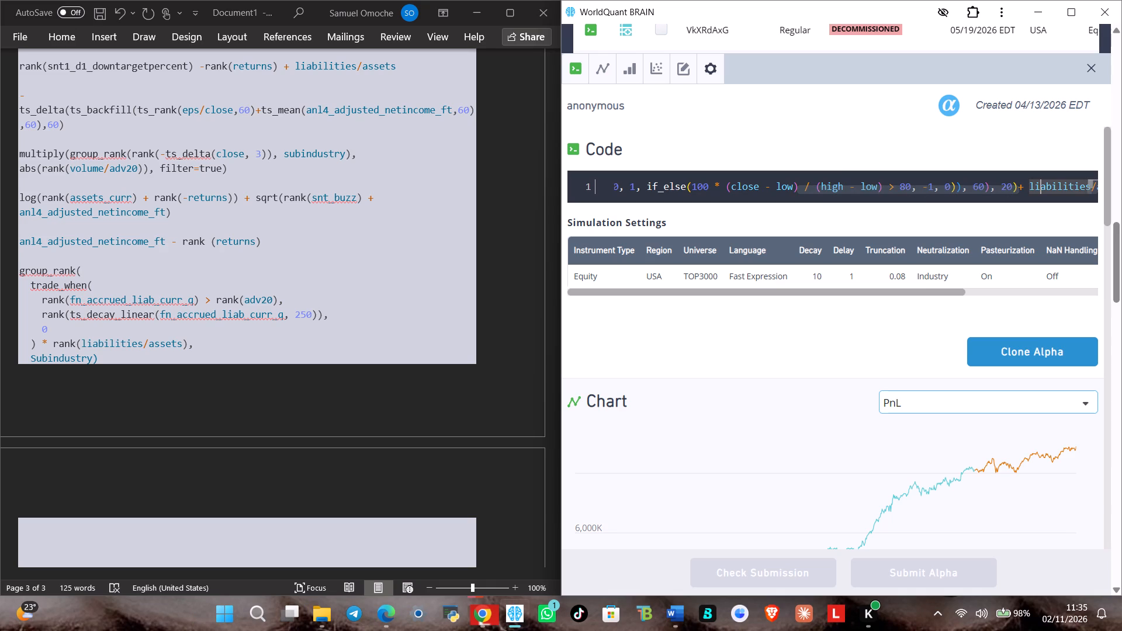
{"action": "key", "text": "ctrl+a"}
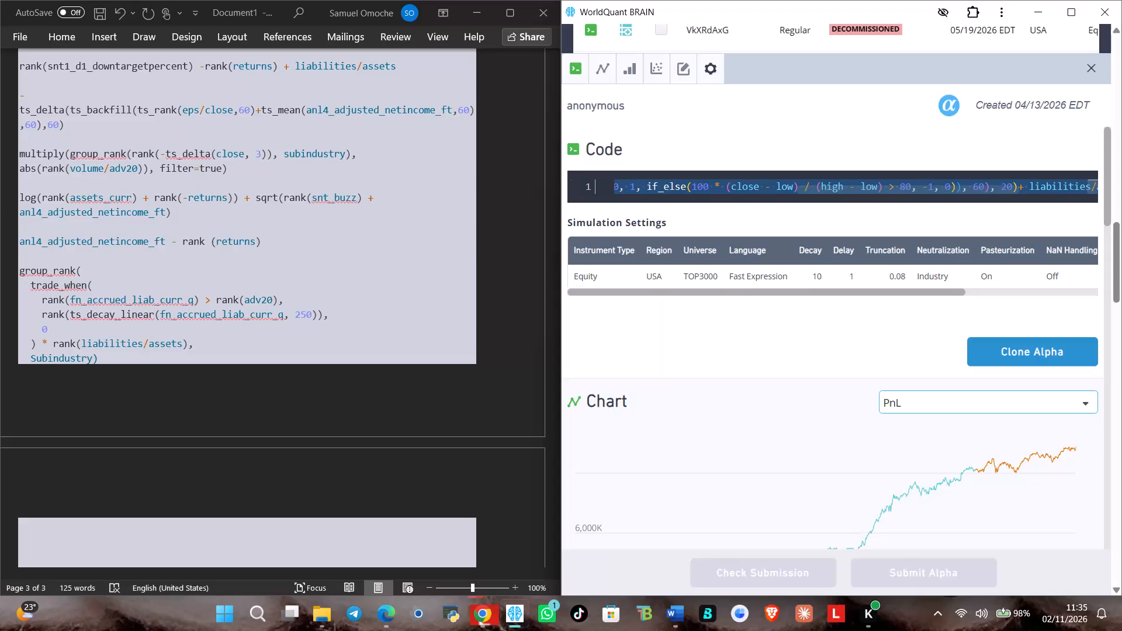
{"action": "key", "text": "ctrl+c"}
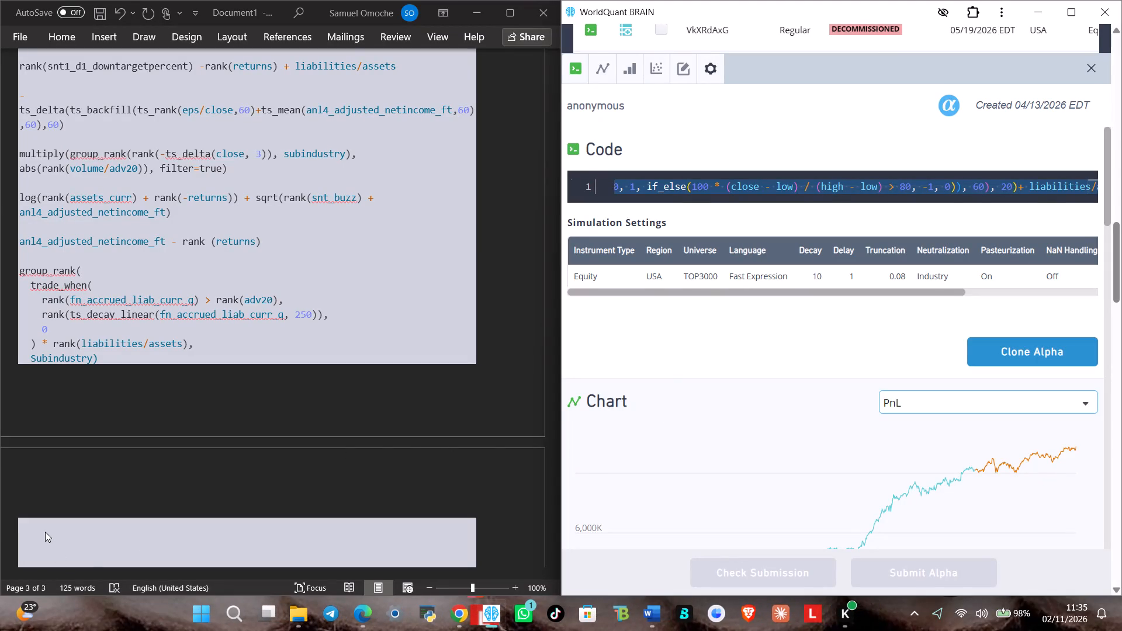
{"action": "left_click", "coordinate": [45, 532]}
{"action": "key", "text": "ctrl+v"}
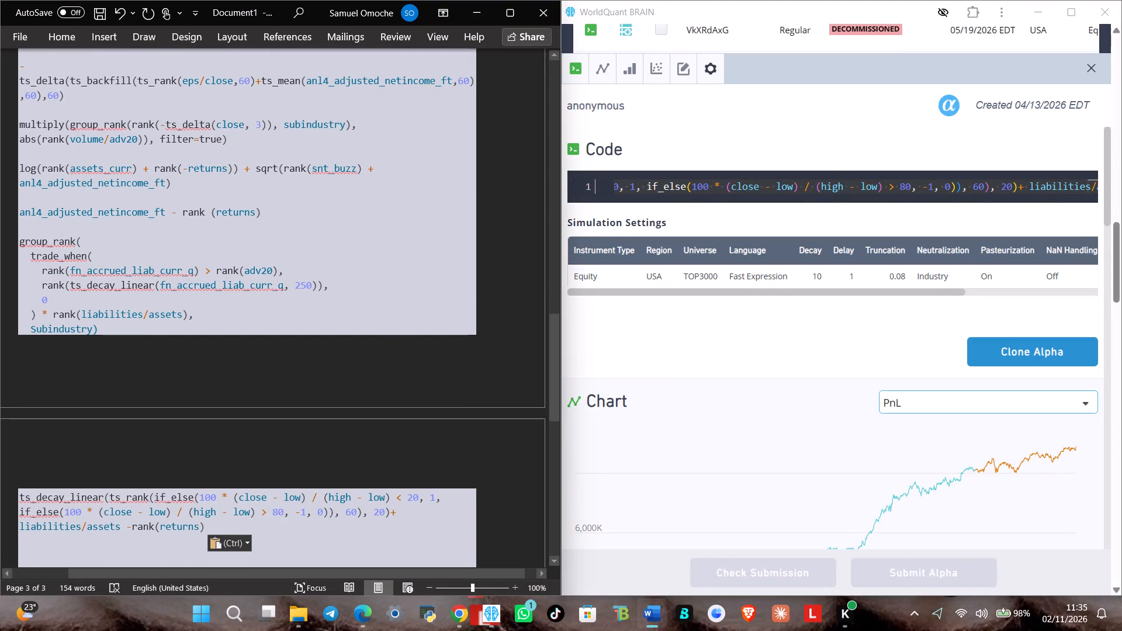
{"action": "left_click", "coordinate": [113, 333]}
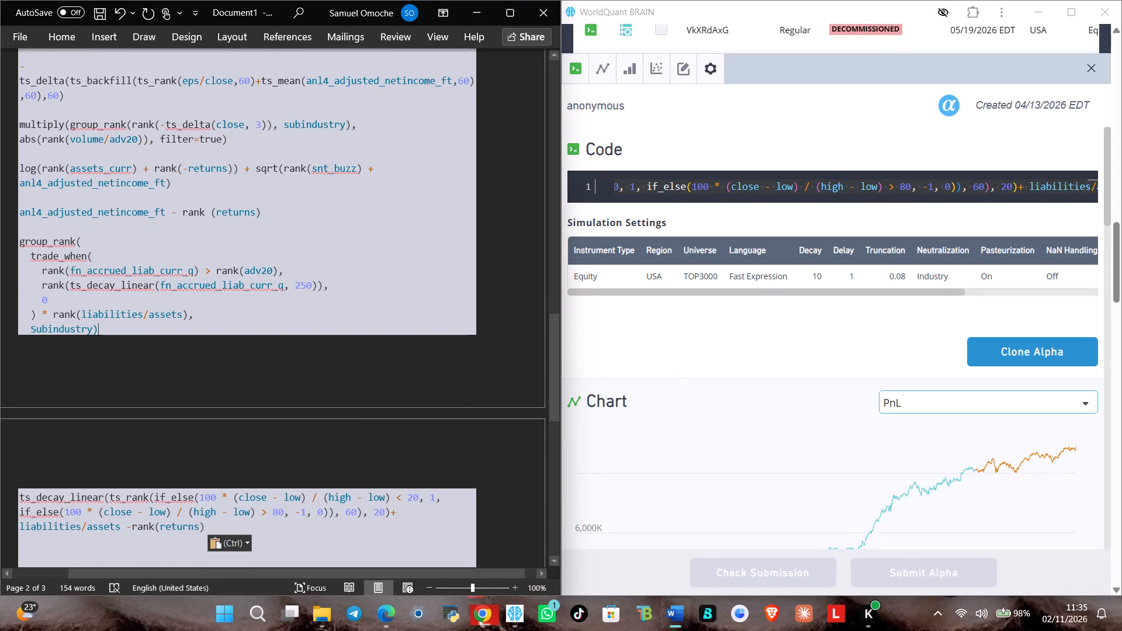
{"action": "key", "text": "Return"}
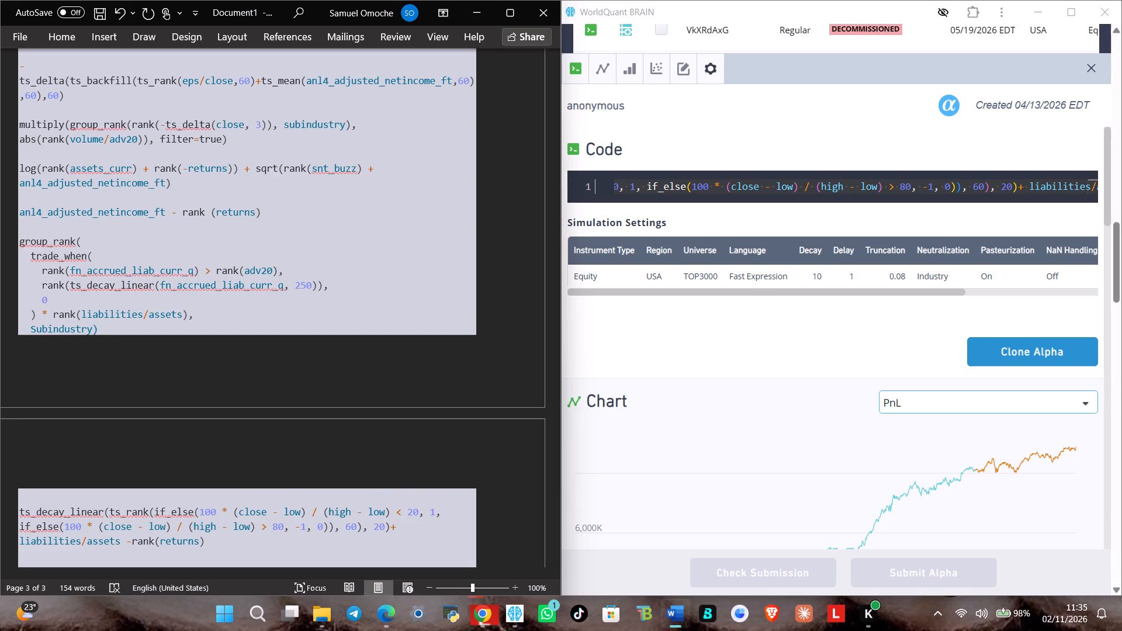
{"action": "key", "text": "Return"}
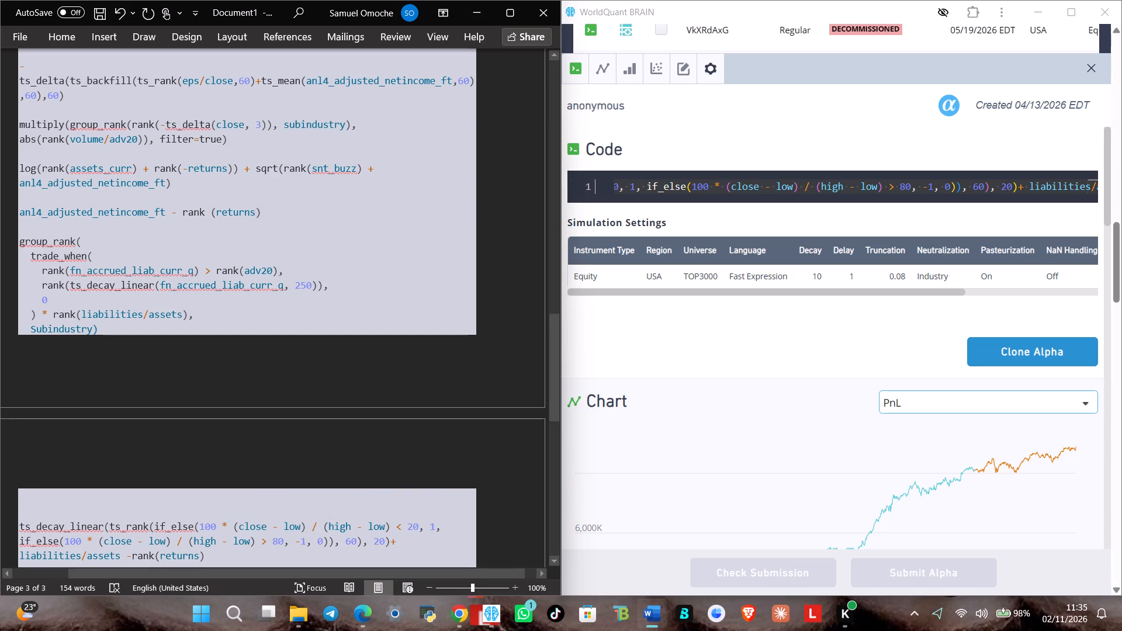
{"action": "key", "text": "BackSpace"}
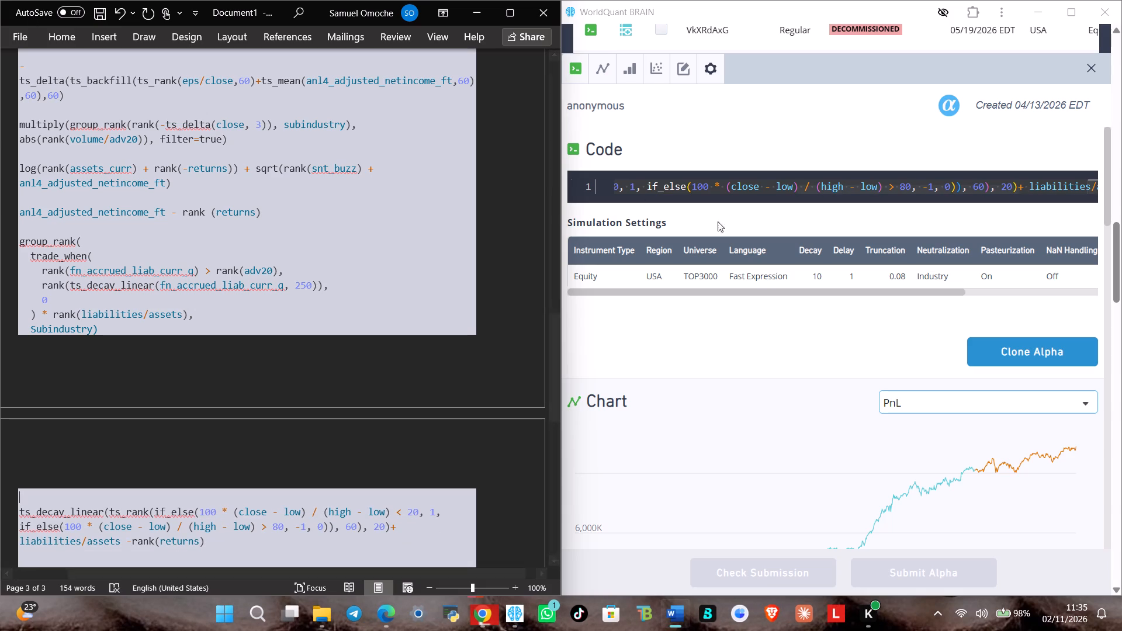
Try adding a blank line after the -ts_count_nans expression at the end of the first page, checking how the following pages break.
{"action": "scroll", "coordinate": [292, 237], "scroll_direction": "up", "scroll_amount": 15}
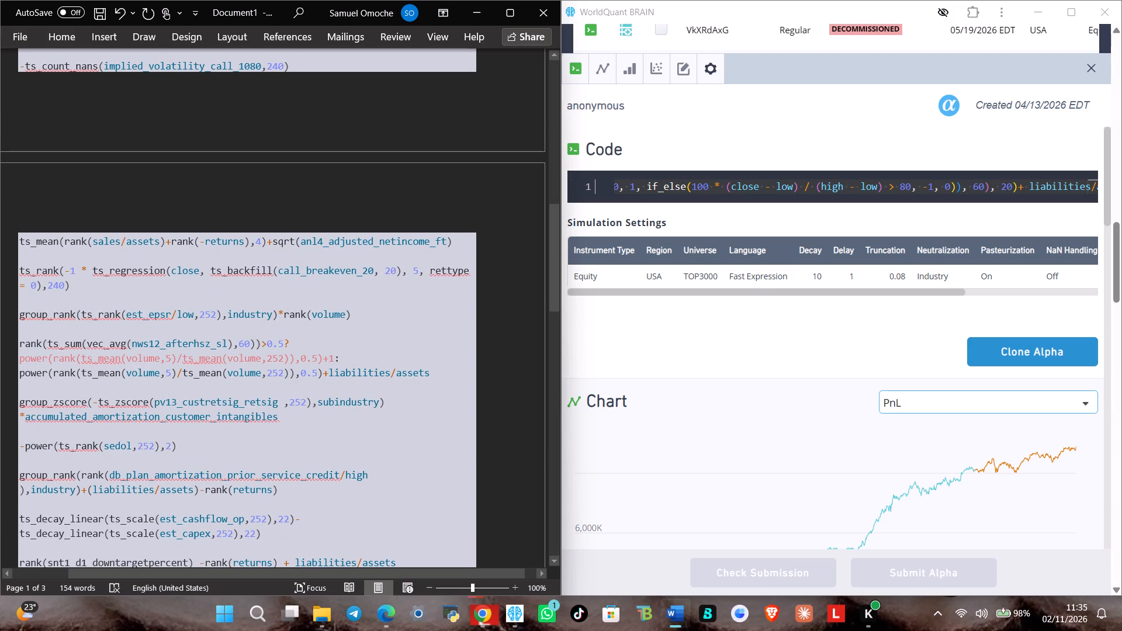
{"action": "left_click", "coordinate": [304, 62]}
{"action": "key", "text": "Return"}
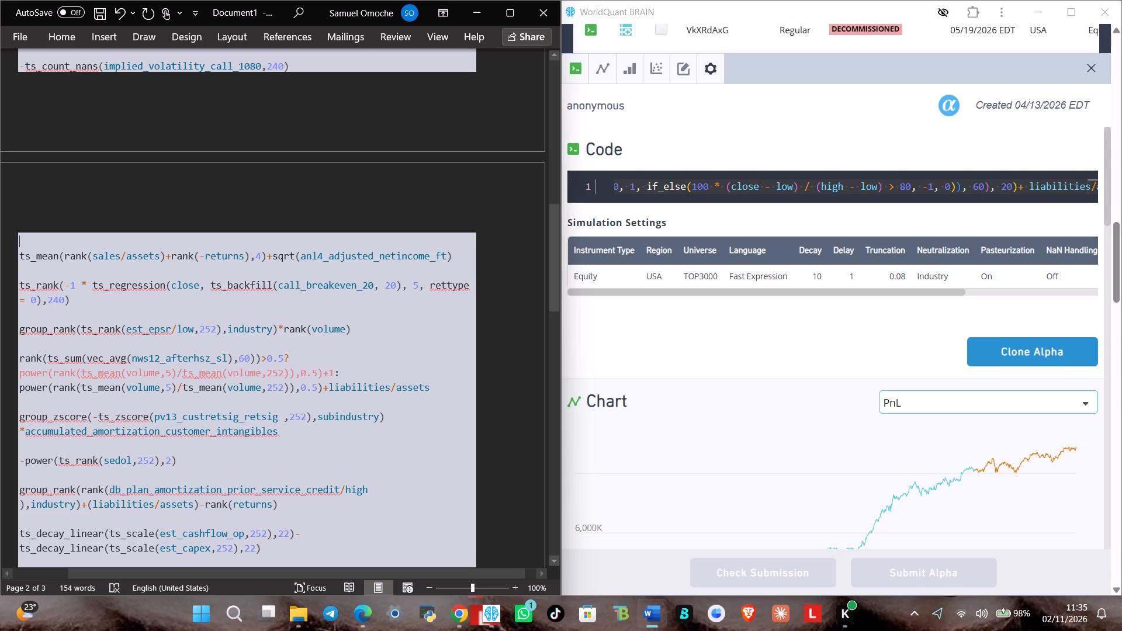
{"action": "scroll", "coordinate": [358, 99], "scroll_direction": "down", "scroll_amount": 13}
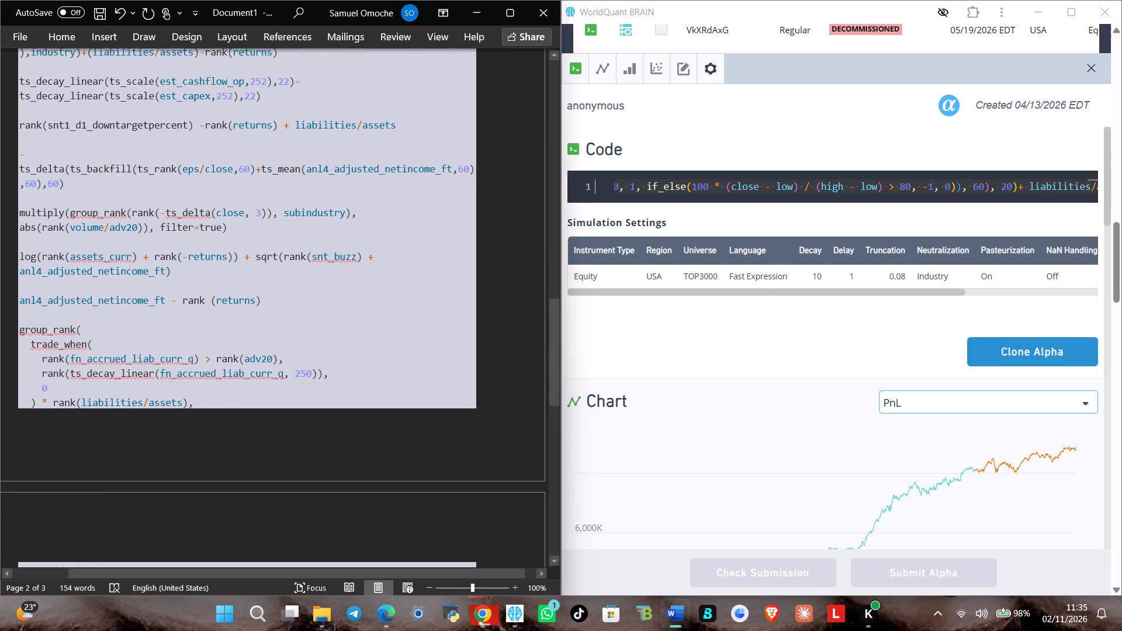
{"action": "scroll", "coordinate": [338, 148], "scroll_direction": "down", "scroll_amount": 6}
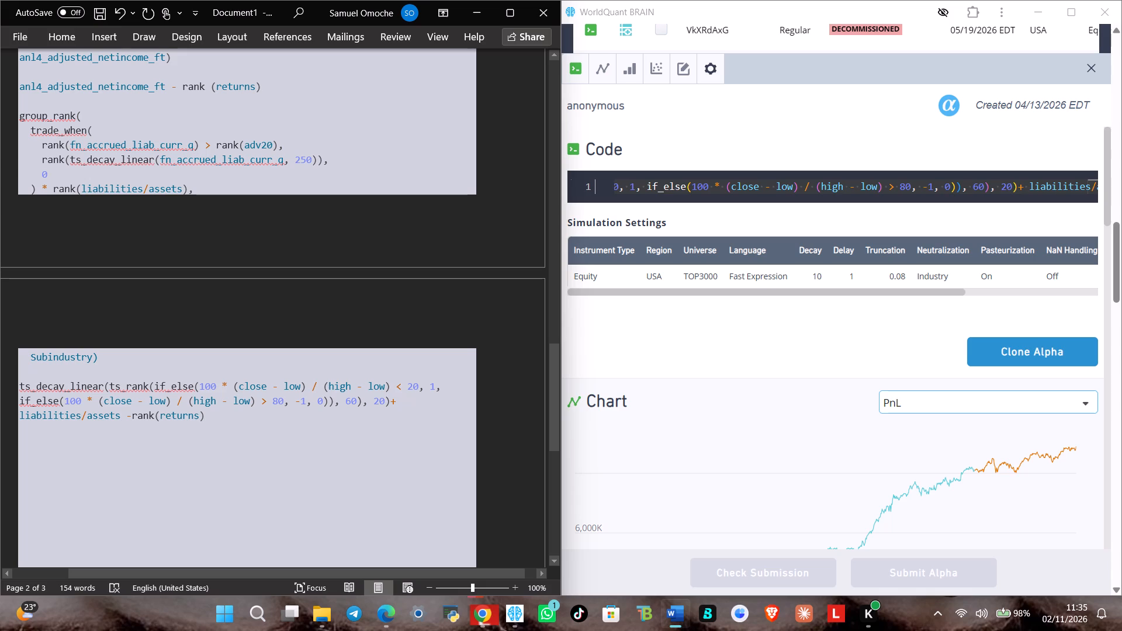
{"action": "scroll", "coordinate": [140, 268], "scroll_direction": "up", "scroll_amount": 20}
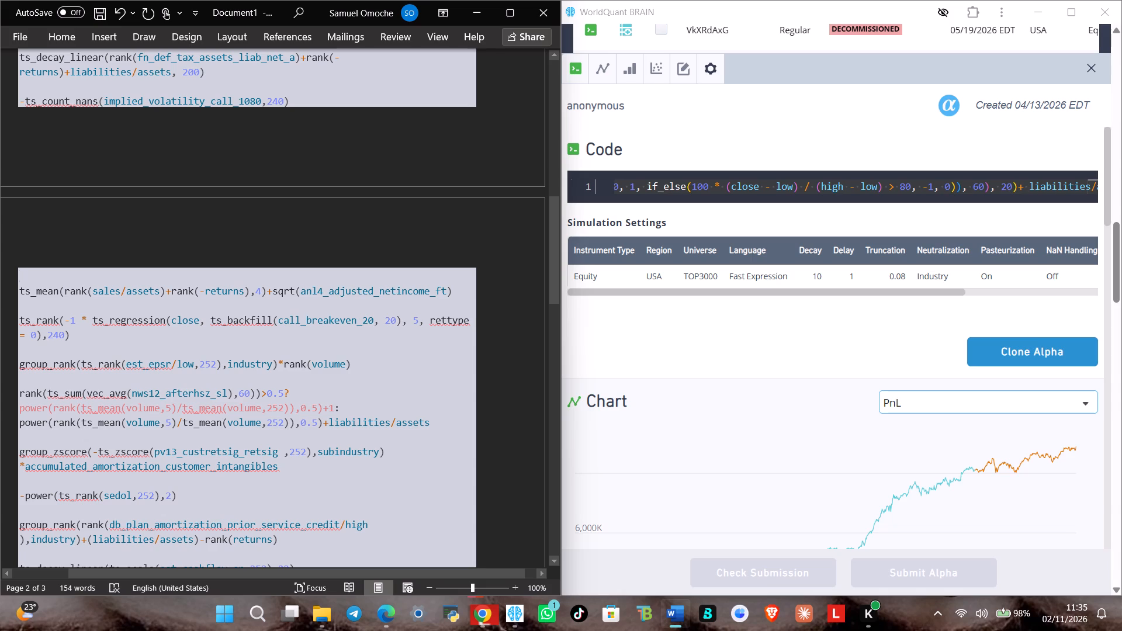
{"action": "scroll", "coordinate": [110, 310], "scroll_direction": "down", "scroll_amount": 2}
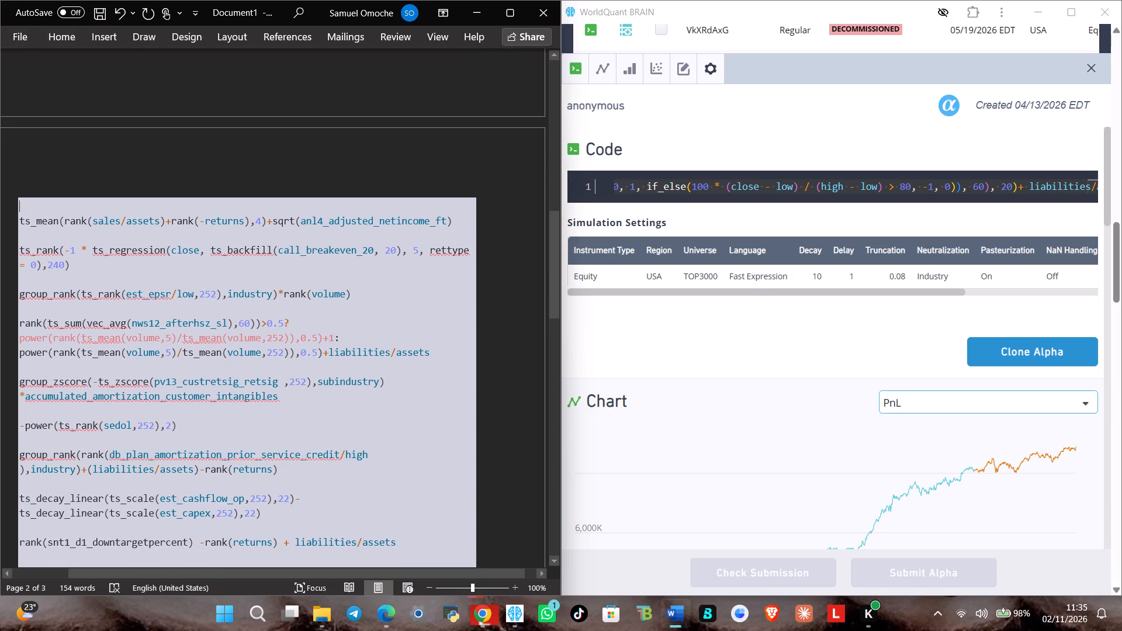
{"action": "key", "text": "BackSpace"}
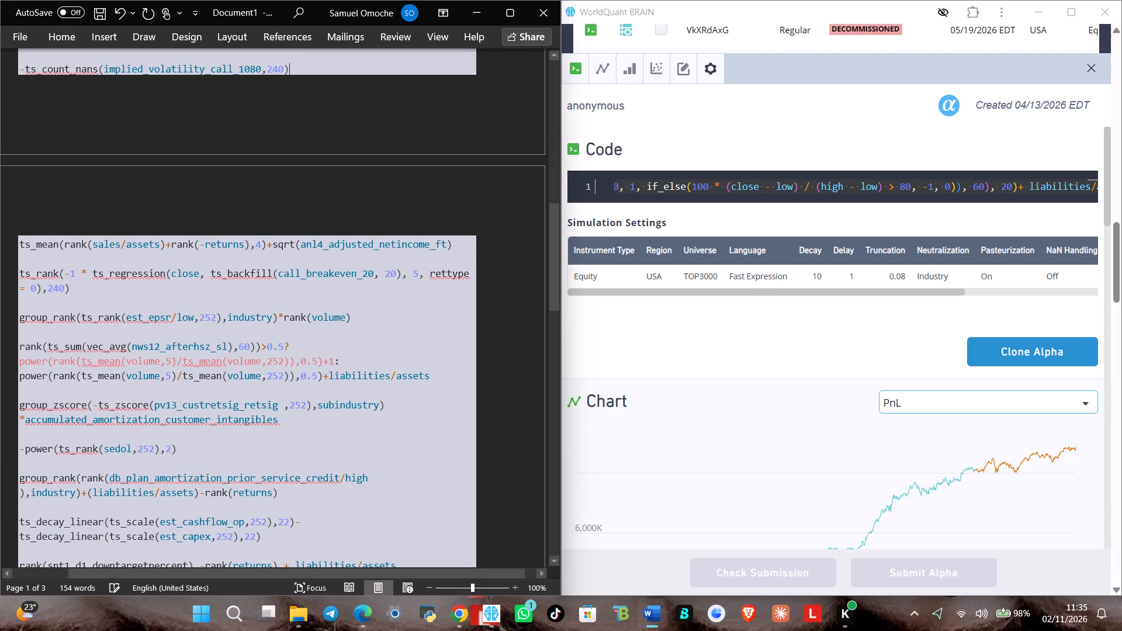
Check the spacing between expressions from the end of the first page through the last ts_decay_linear expression.
{"action": "scroll", "coordinate": [314, 281], "scroll_direction": "up", "scroll_amount": 6}
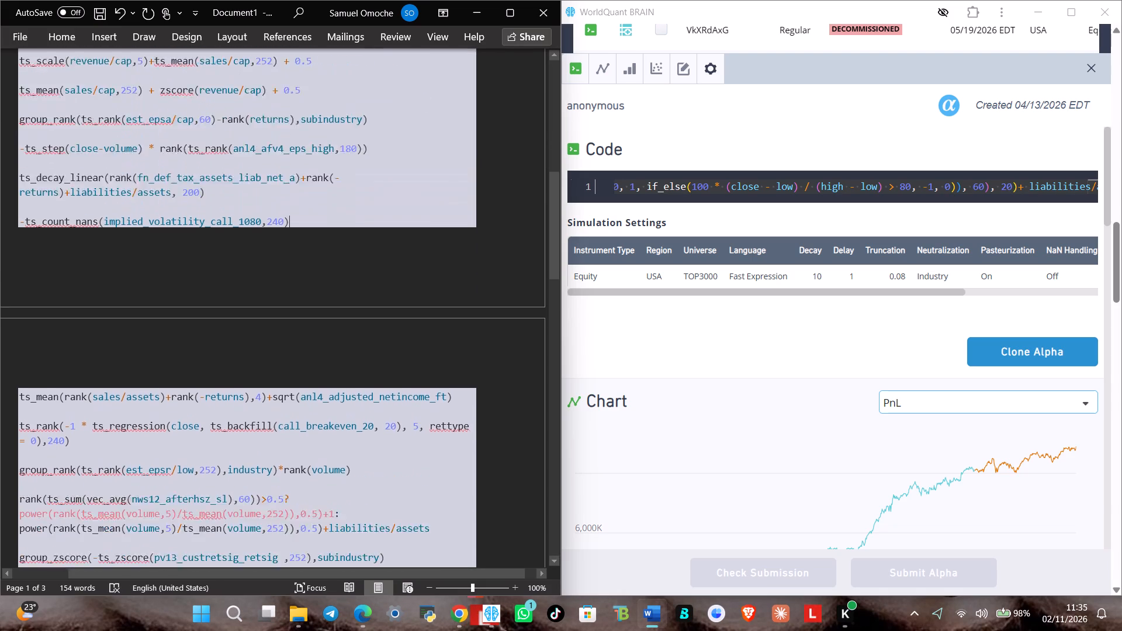
{"action": "scroll", "coordinate": [321, 282], "scroll_direction": "up", "scroll_amount": 10}
{"action": "scroll", "coordinate": [325, 282], "scroll_direction": "down", "scroll_amount": 20}
{"action": "scroll", "coordinate": [325, 282], "scroll_direction": "down", "scroll_amount": 4}
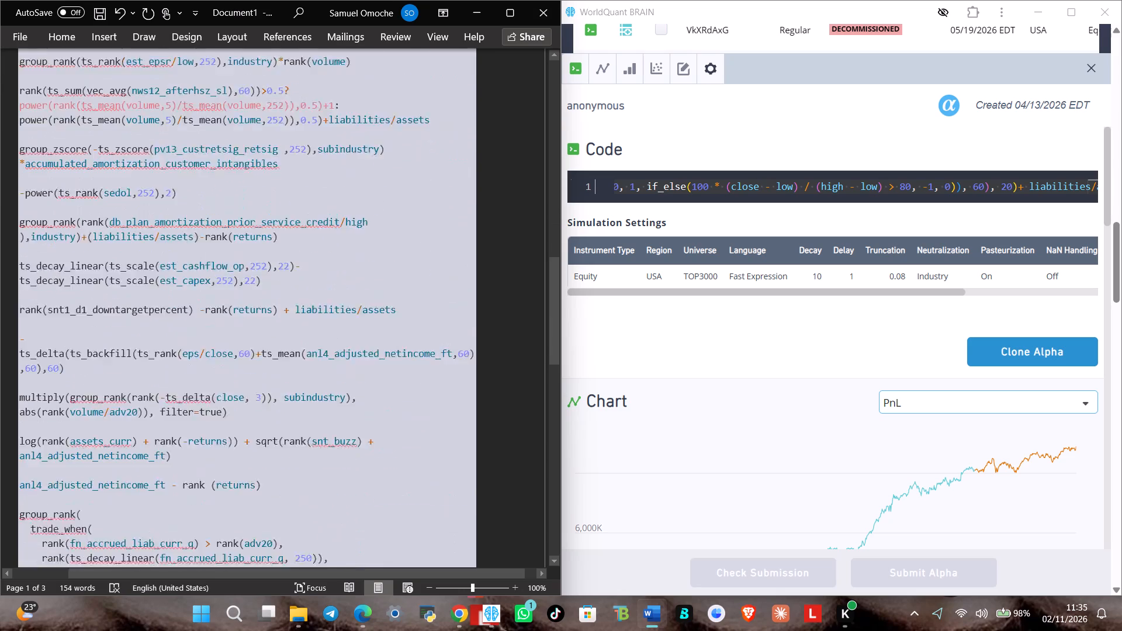
{"action": "scroll", "coordinate": [267, 299], "scroll_direction": "down", "scroll_amount": 12}
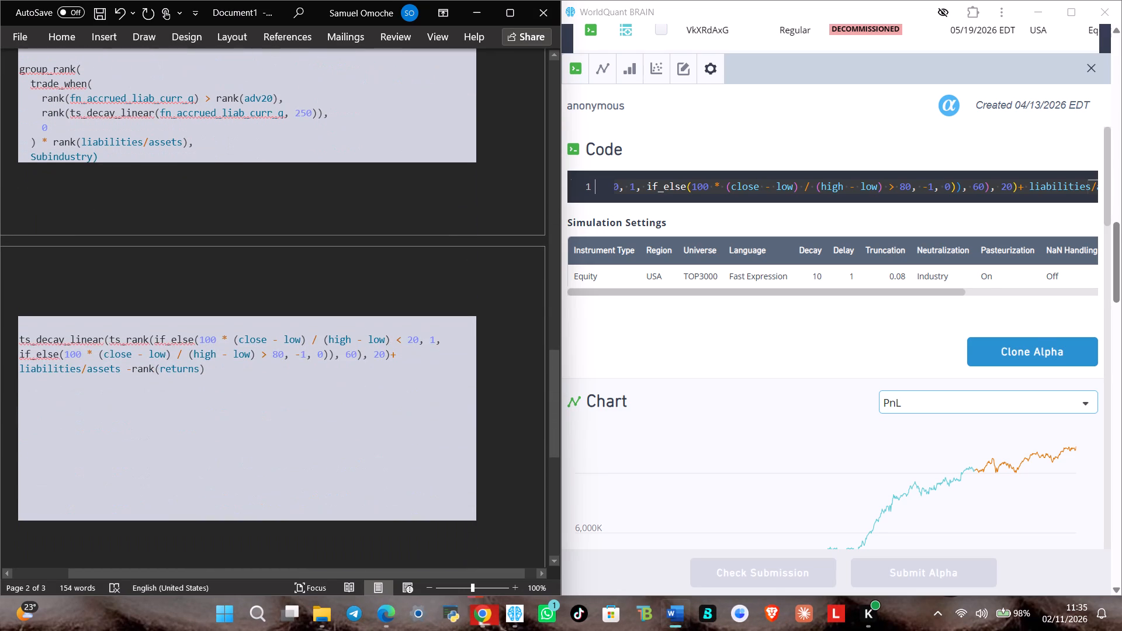
{"action": "left_click", "coordinate": [226, 372]}
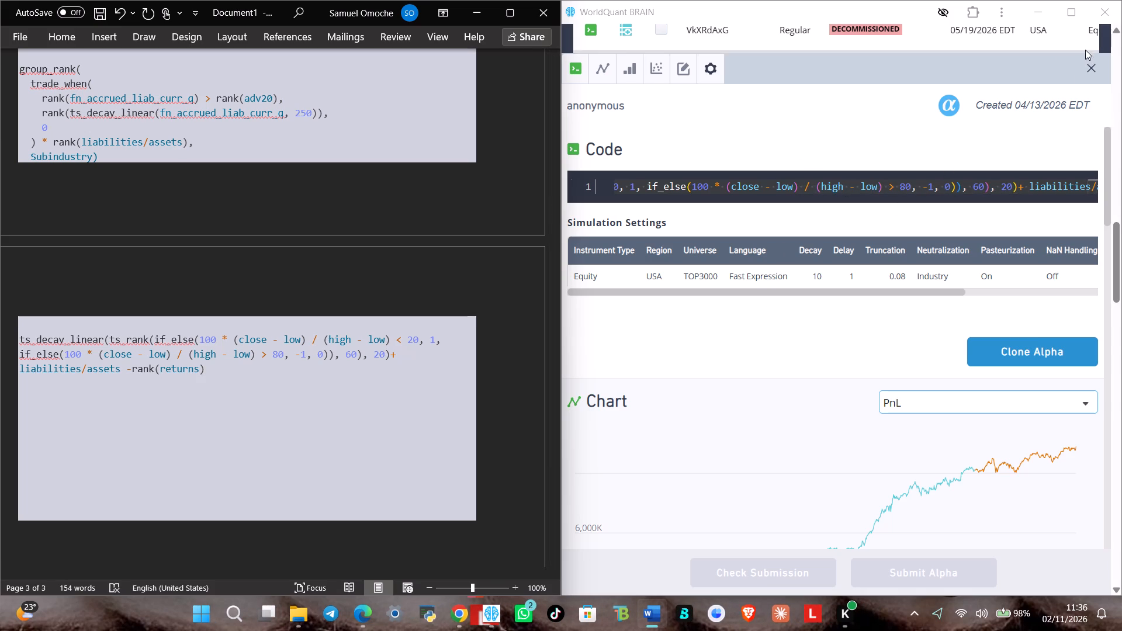
Close the open alpha details and mark the copied active alpha xAmXE3jl as selected.
{"action": "left_click", "coordinate": [1090, 67]}
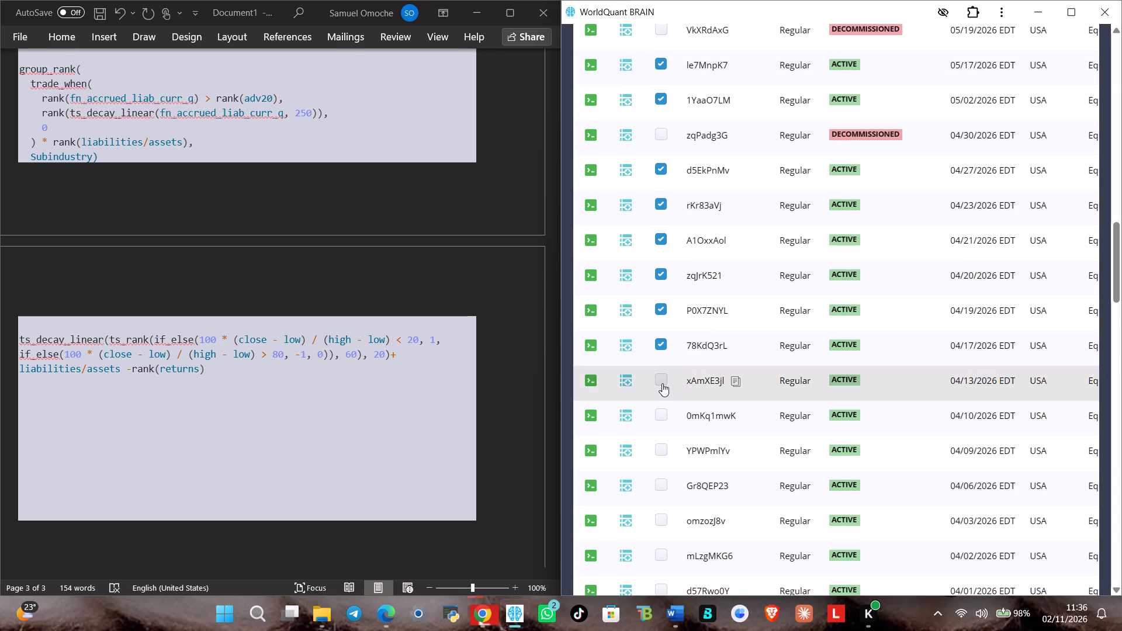
{"action": "left_click", "coordinate": [662, 383]}
Copy active alpha 0mKq1mwK's full code into the Word document below the ts_decay_linear(ts_rank) expression, separated by a blank line, and mark that alpha as selected.
{"action": "left_click", "coordinate": [754, 410]}
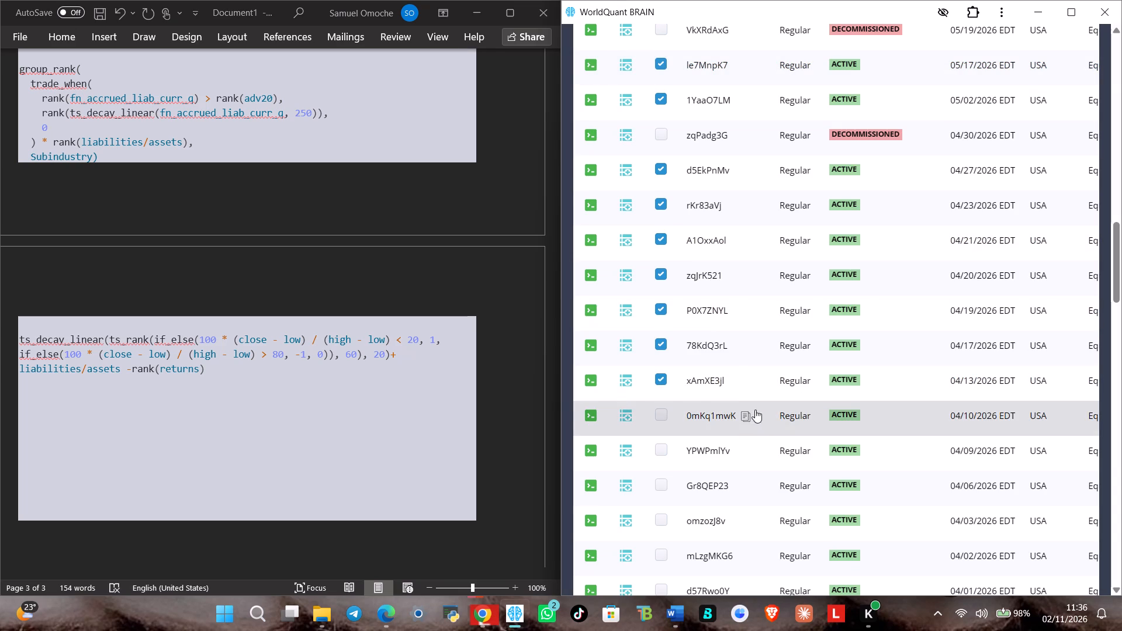
{"action": "left_click_drag", "start_coordinate": [1019, 186], "coordinate": [622, 193]}
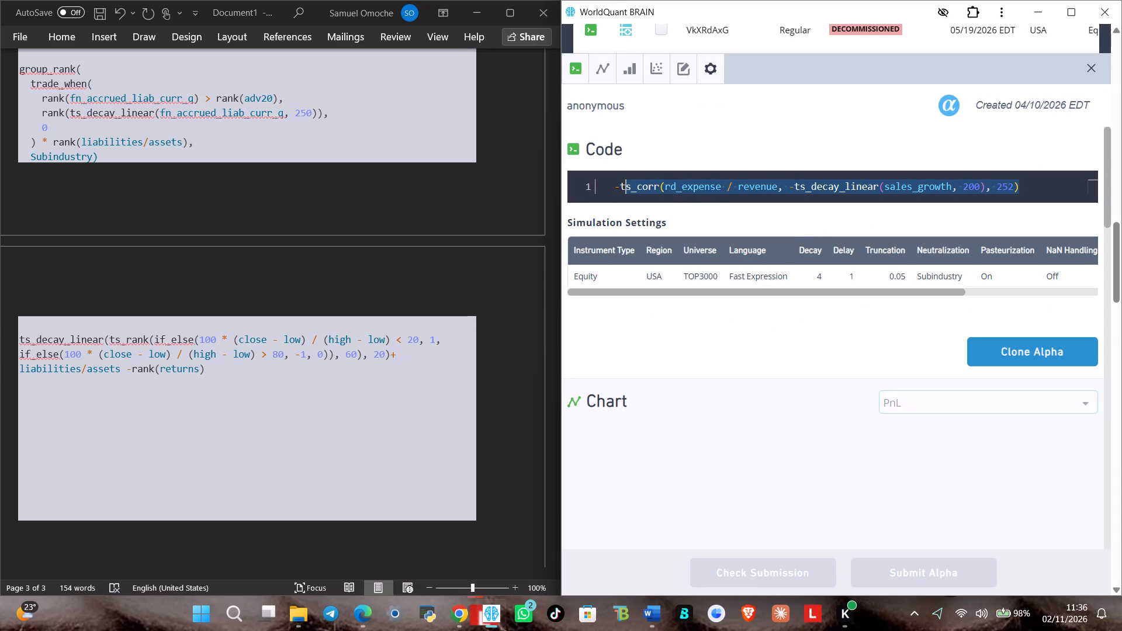
{"action": "left_click_drag", "start_coordinate": [622, 193], "coordinate": [612, 184]}
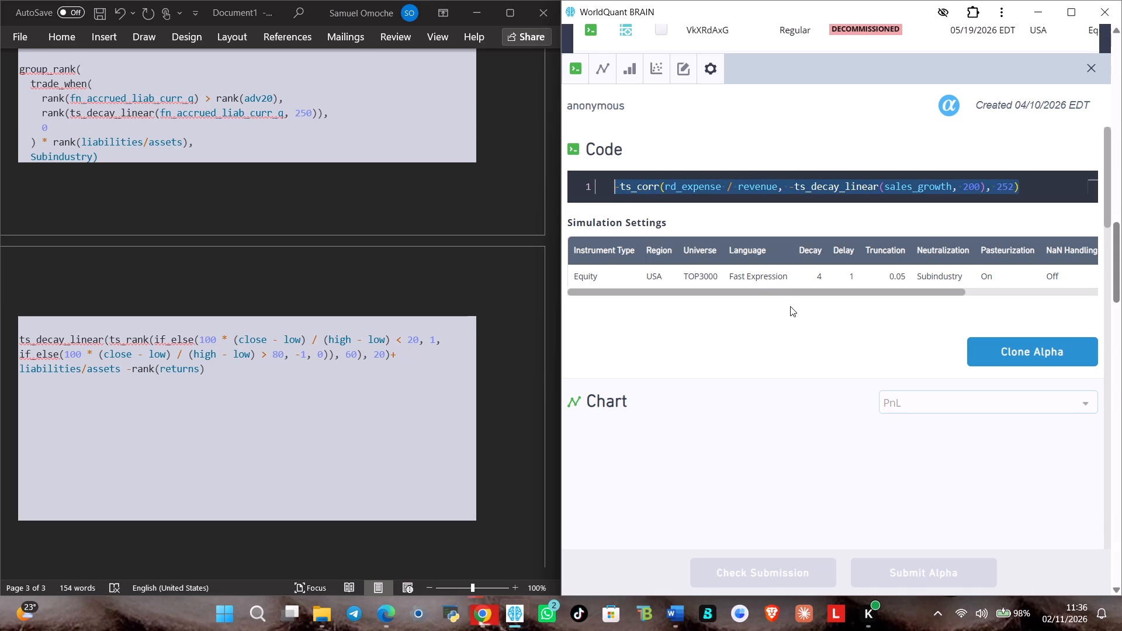
{"action": "key", "text": "ctrl+c"}
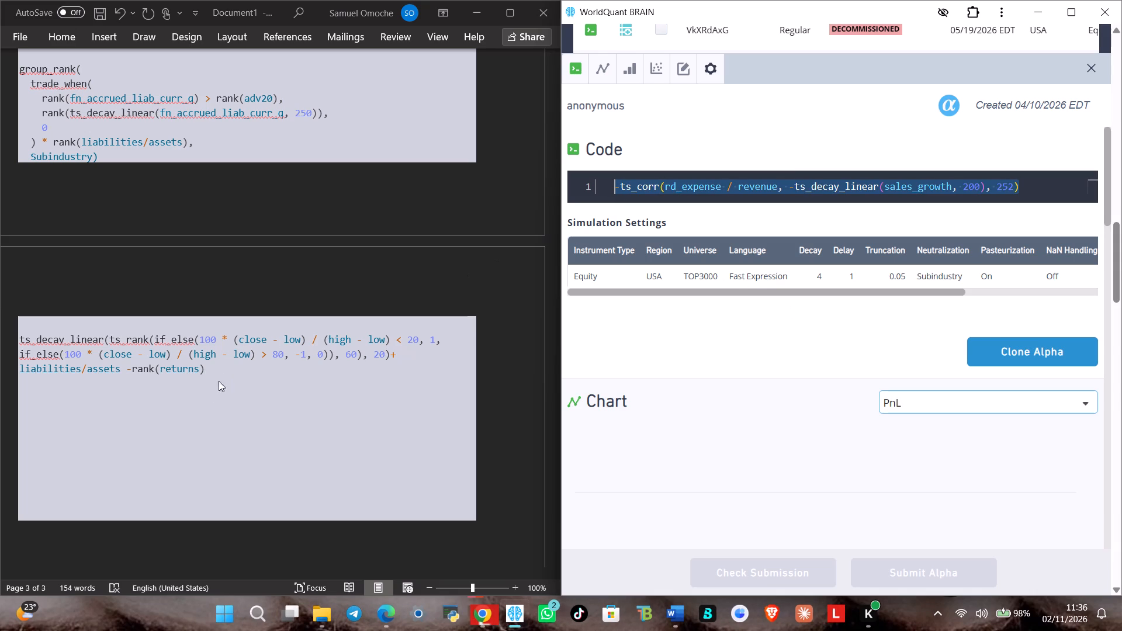
{"action": "left_click", "coordinate": [136, 380]}
{"action": "left_click", "coordinate": [117, 390]}
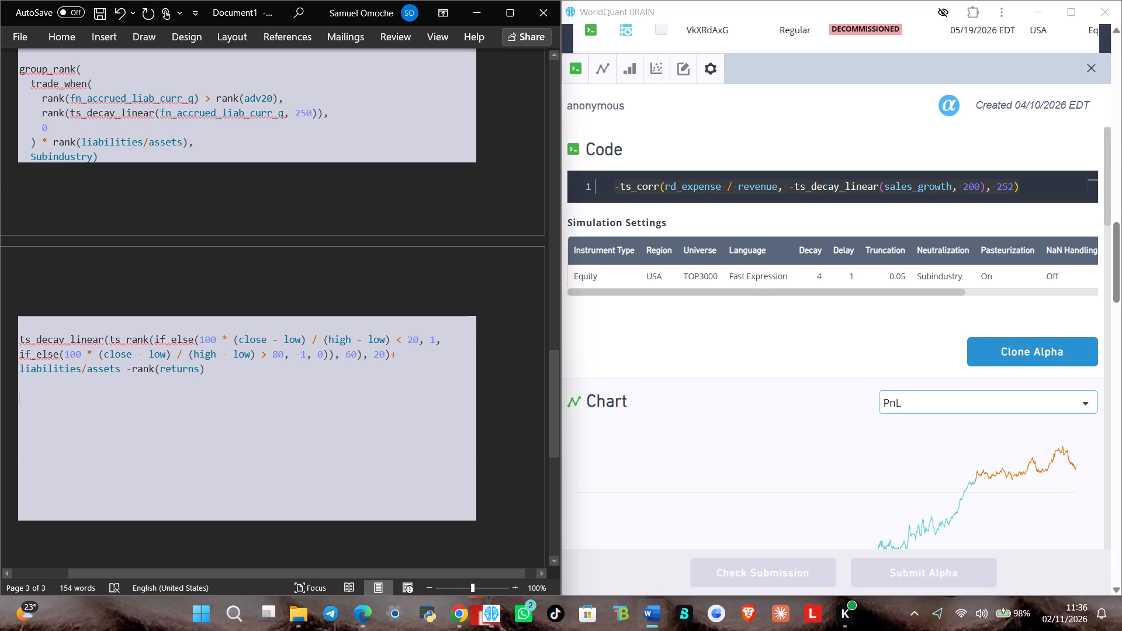
{"action": "key", "text": "ctrl+v"}
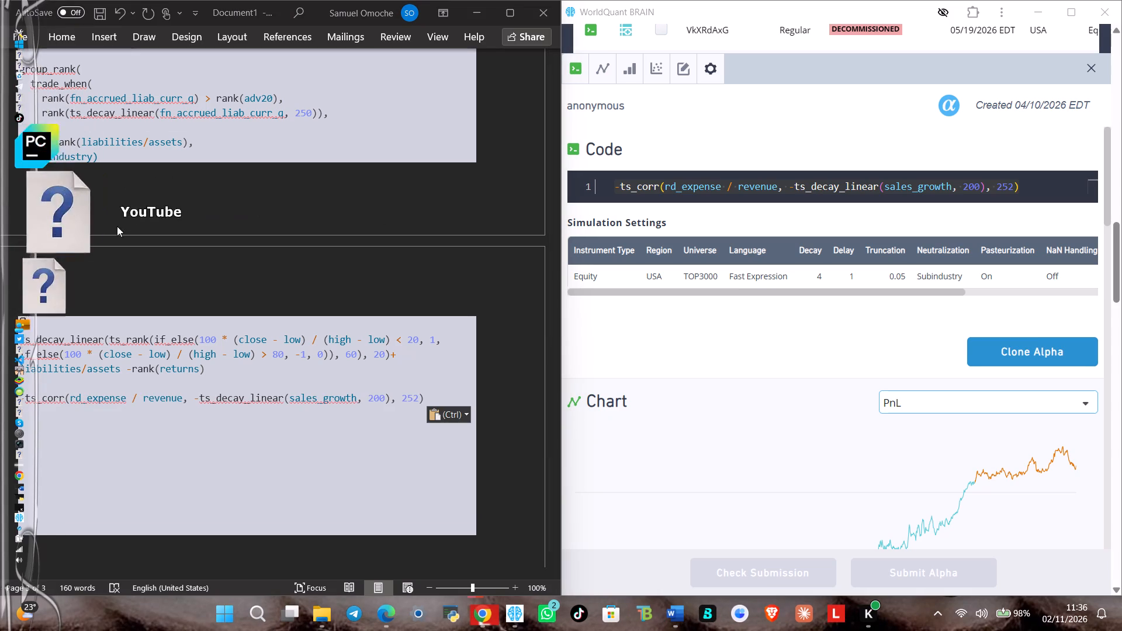
{"action": "key", "text": "Return"}
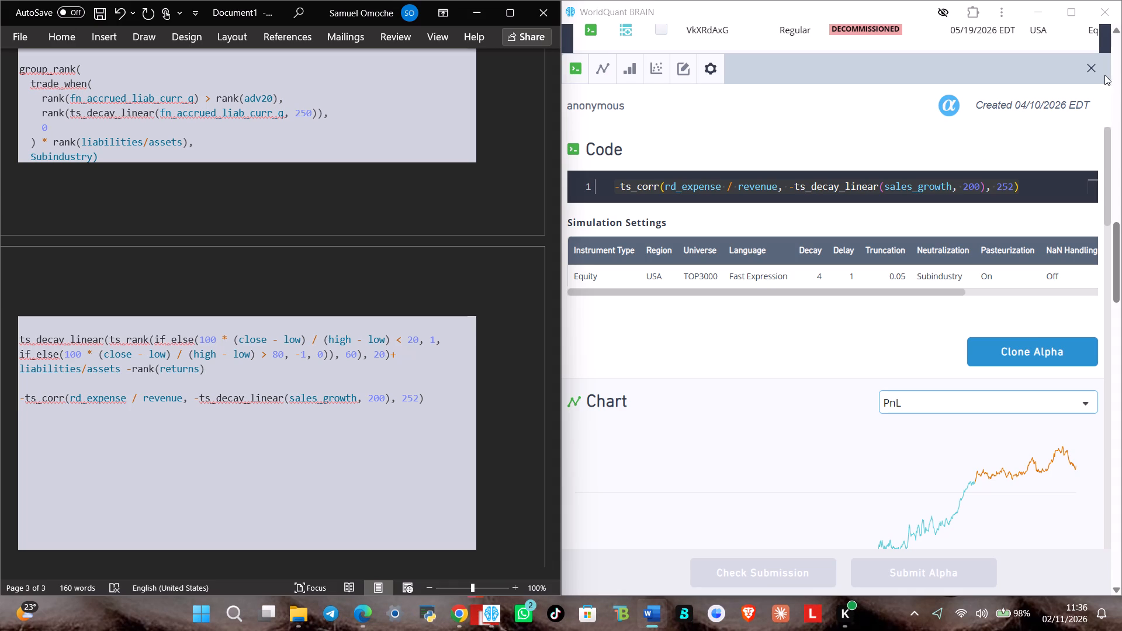
{"action": "left_click", "coordinate": [1089, 63]}
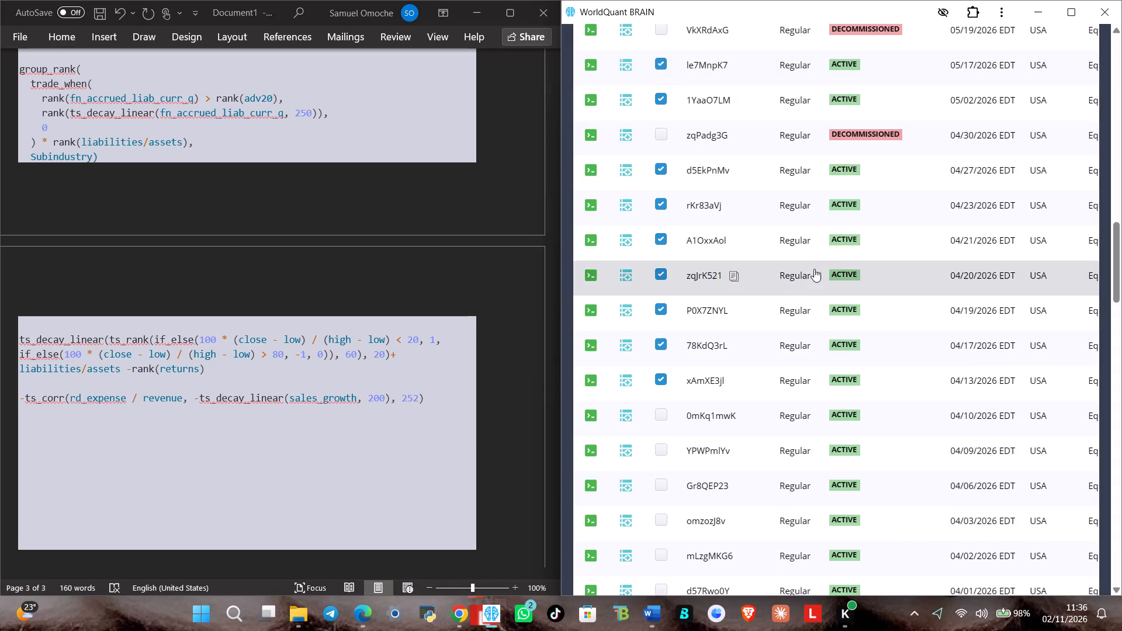
{"action": "left_click", "coordinate": [667, 412]}
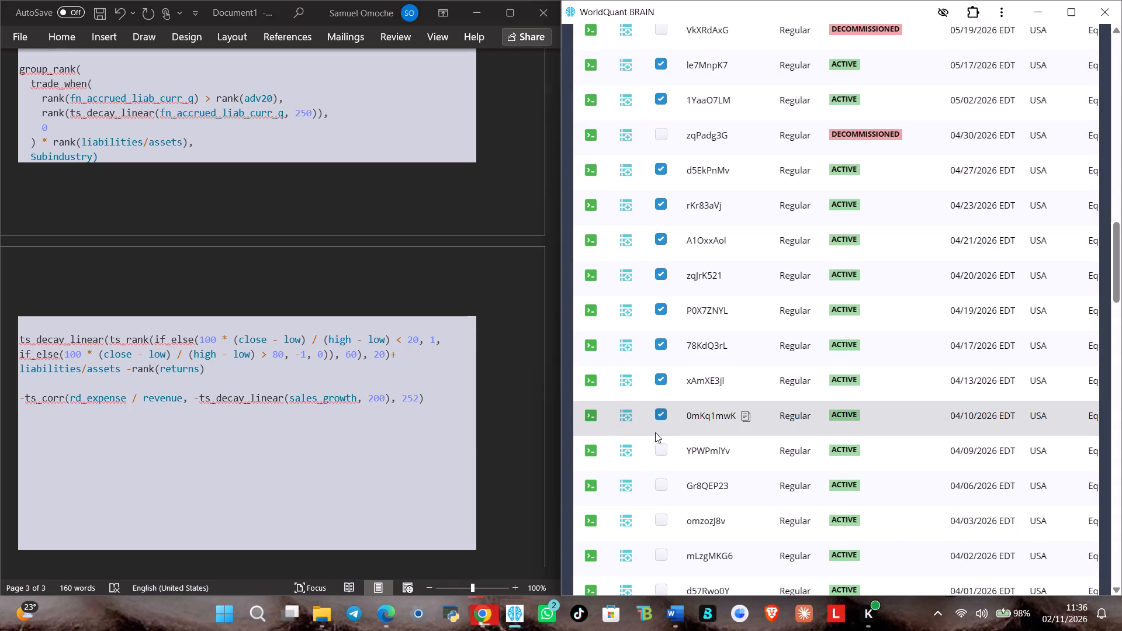
Mark active alpha YPWPmlYv as selected and copy its full code into the Word document below the -ts_corr expression, separated by a blank line.
{"action": "left_click", "coordinate": [667, 445]}
{"action": "left_click", "coordinate": [801, 456]}
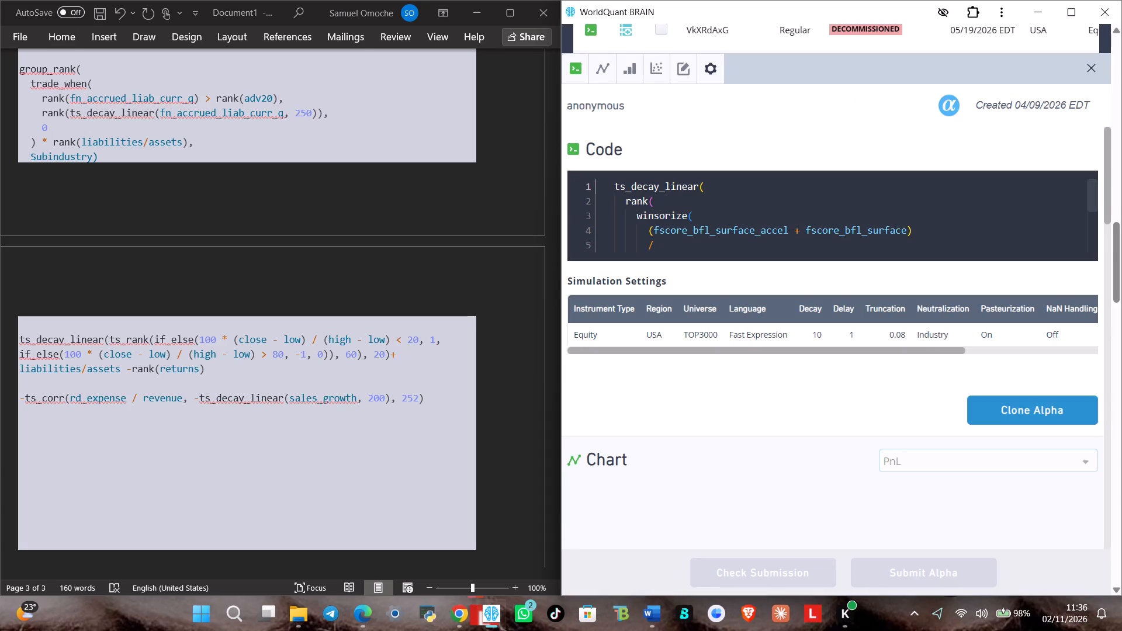
{"action": "left_click", "coordinate": [963, 245]}
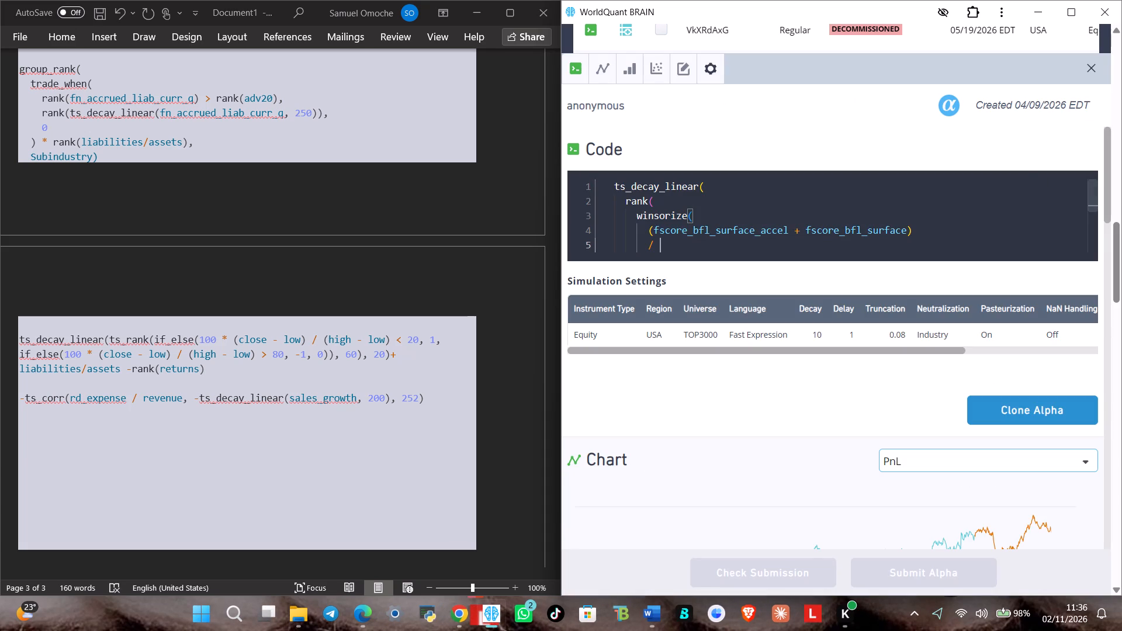
{"action": "key", "text": "ctrl+a"}
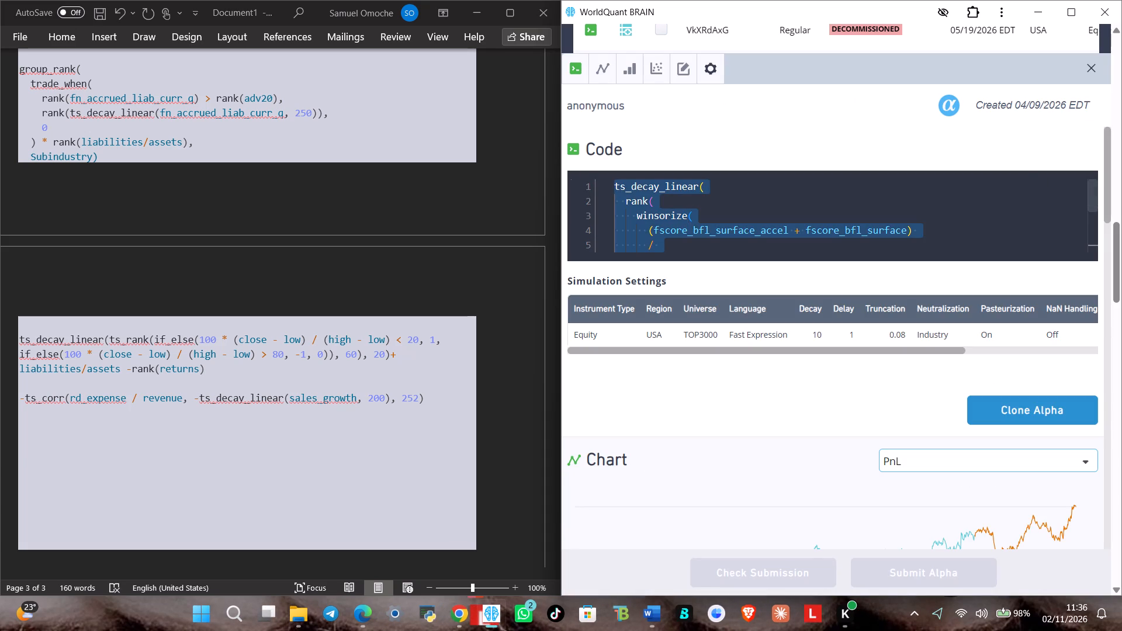
{"action": "key", "text": "ctrl+c"}
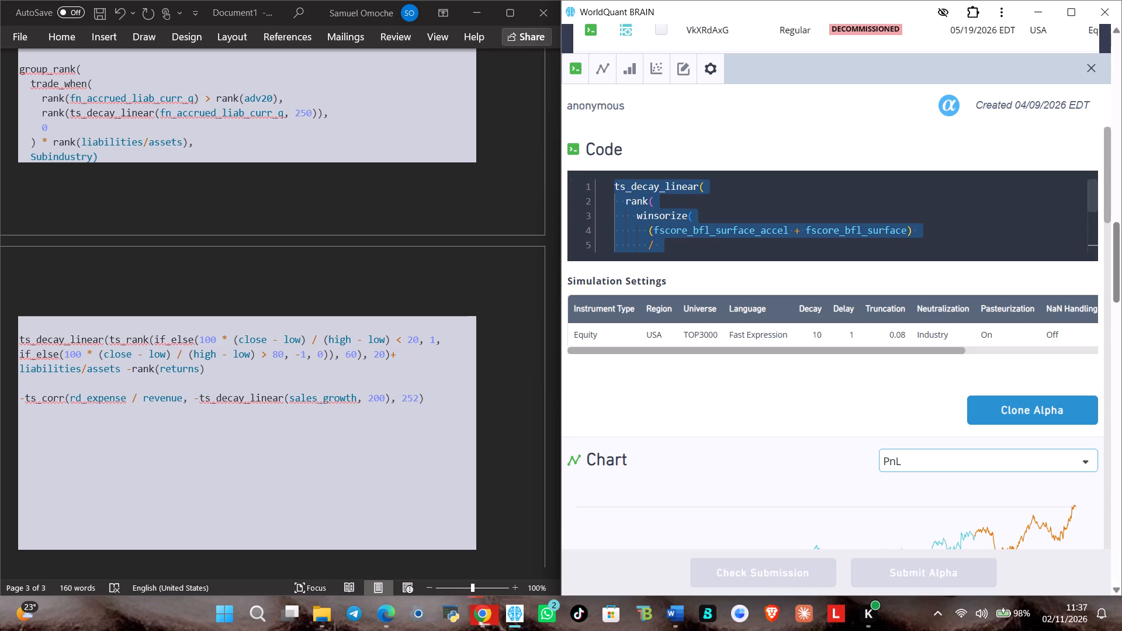
{"action": "left_click", "coordinate": [200, 408]}
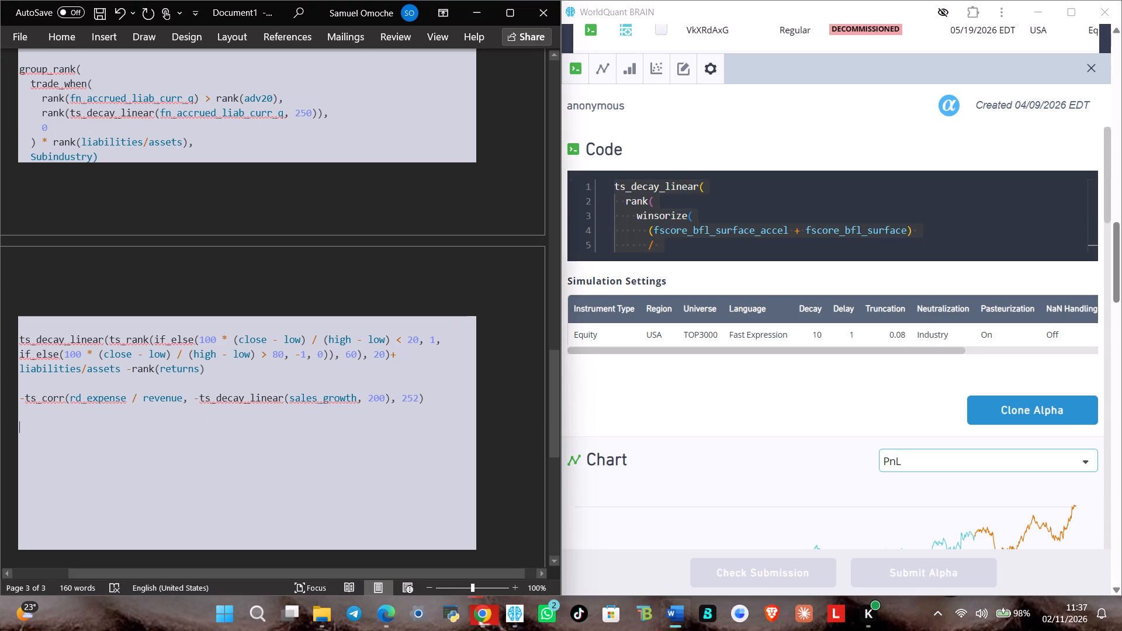
{"action": "key", "text": "ctrl+v"}
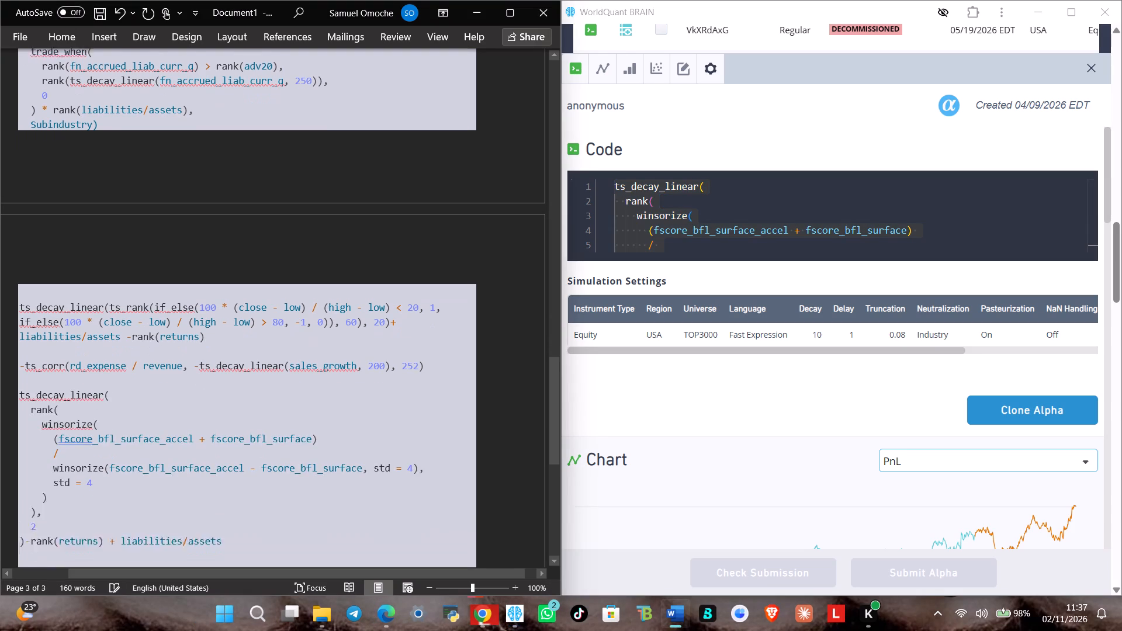
{"action": "scroll", "coordinate": [299, 580], "scroll_direction": "down", "scroll_amount": 1}
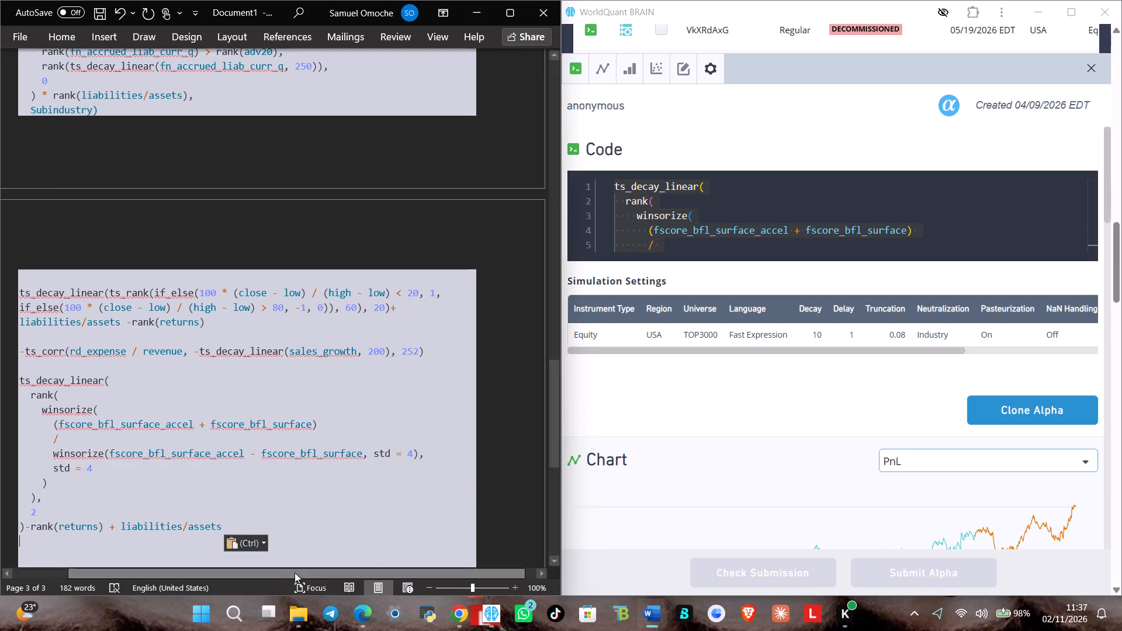
{"action": "scroll", "coordinate": [263, 537], "scroll_direction": "down", "scroll_amount": 2}
{"action": "left_click", "coordinate": [234, 454]}
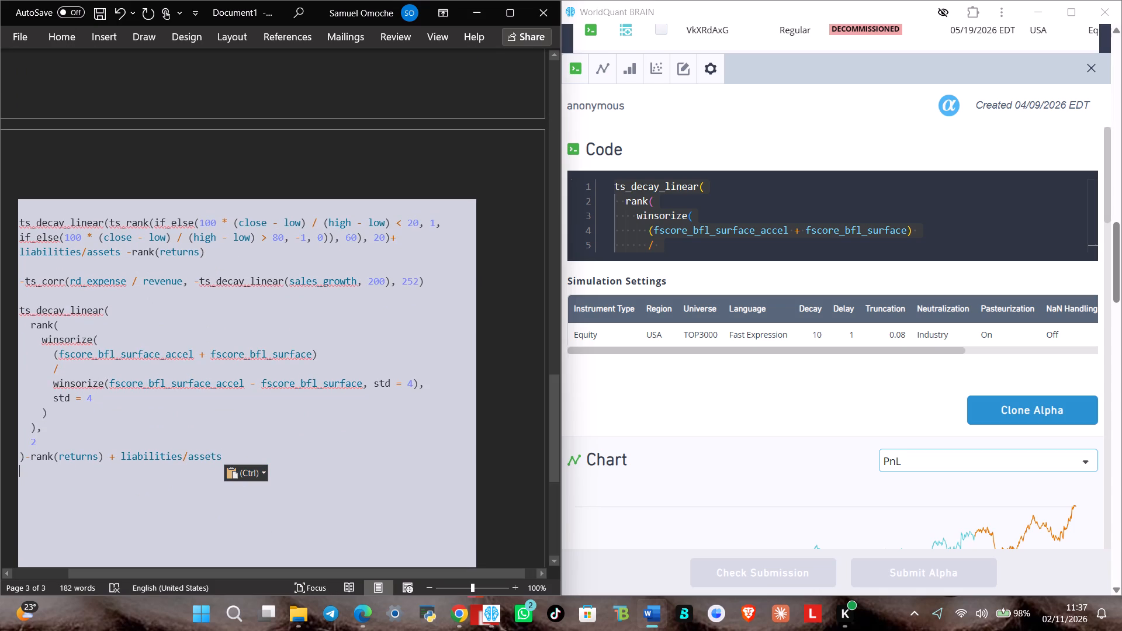
{"action": "key", "text": "Return"}
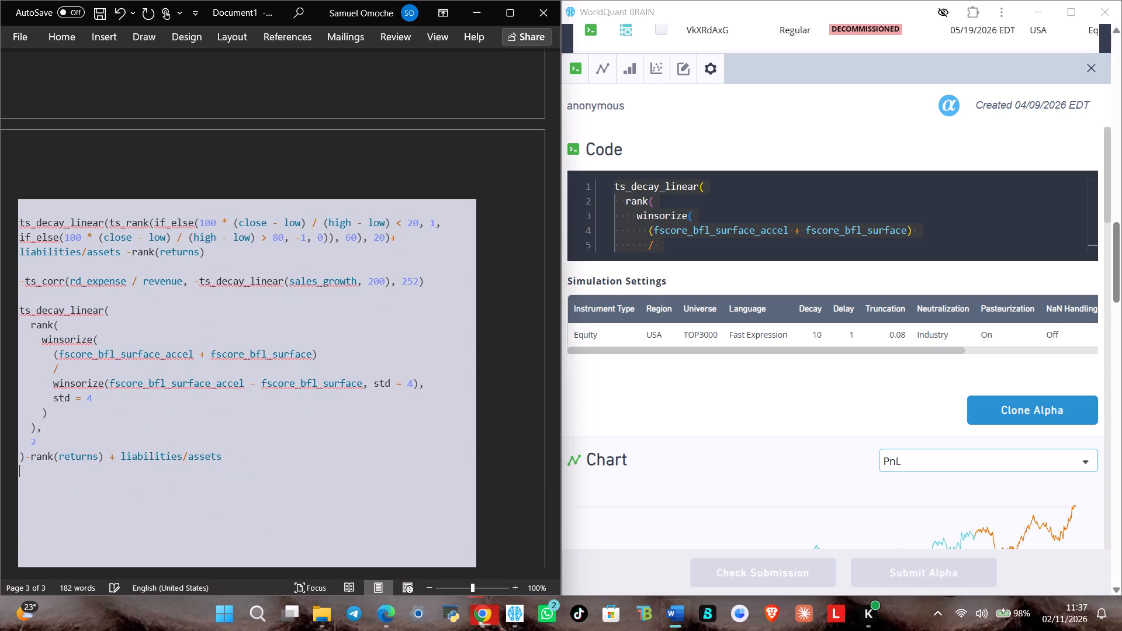
{"action": "key", "text": "Return"}
{"action": "left_click", "coordinate": [1095, 65]}
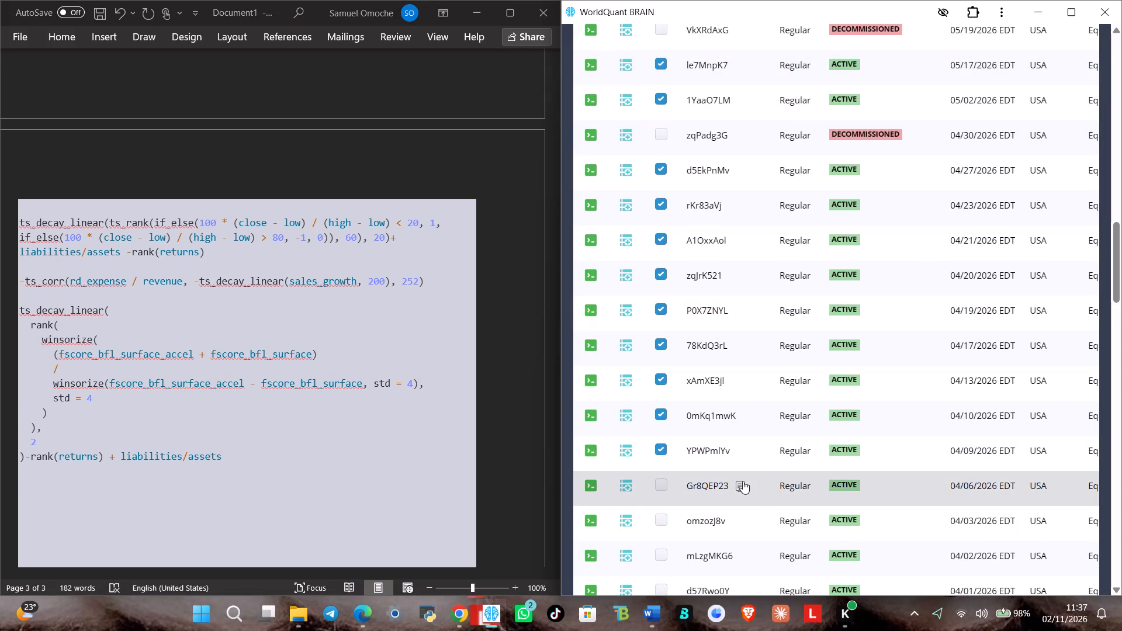
Copy active alpha Gr8QEP23's full code into the Word document below the winsorize-based ts_decay_linear expression, separated by a blank line.
{"action": "left_click", "coordinate": [765, 490]}
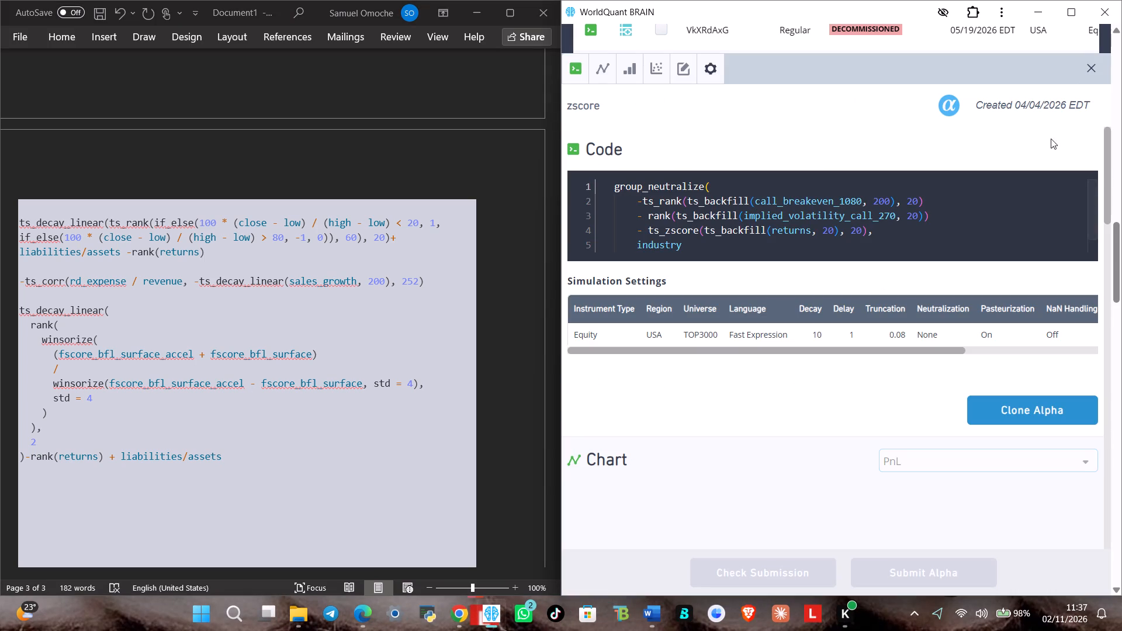
{"action": "left_click", "coordinate": [1001, 231]}
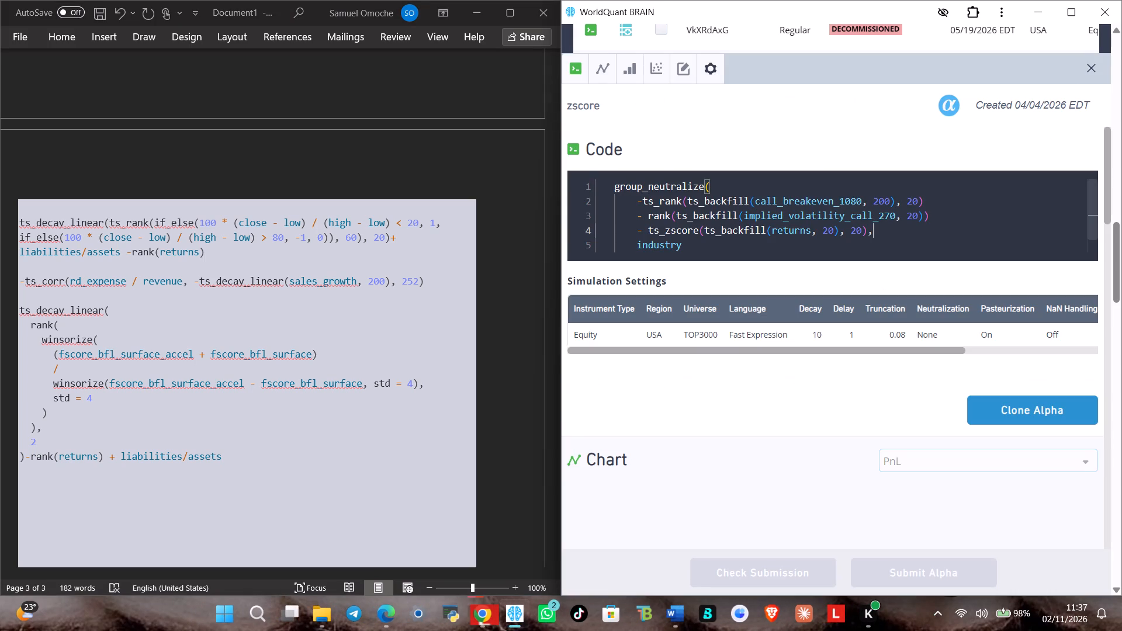
{"action": "key", "text": "ctrl+a"}
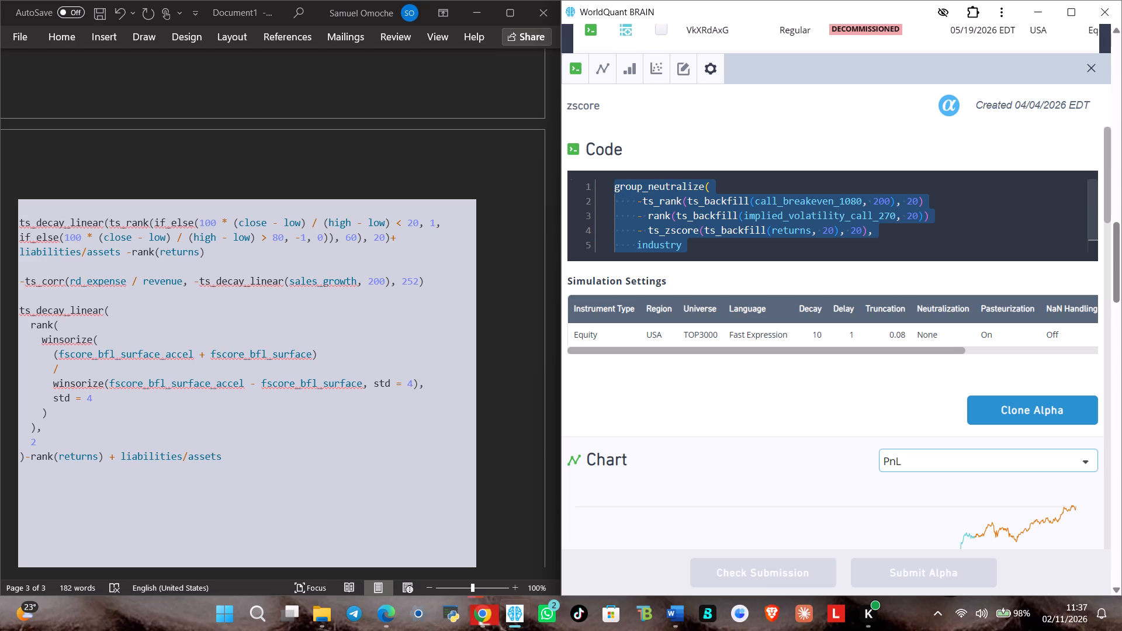
{"action": "key", "text": "ctrl+c"}
{"action": "left_click", "coordinate": [295, 452]}
{"action": "scroll", "coordinate": [267, 457], "scroll_direction": "down", "scroll_amount": 3}
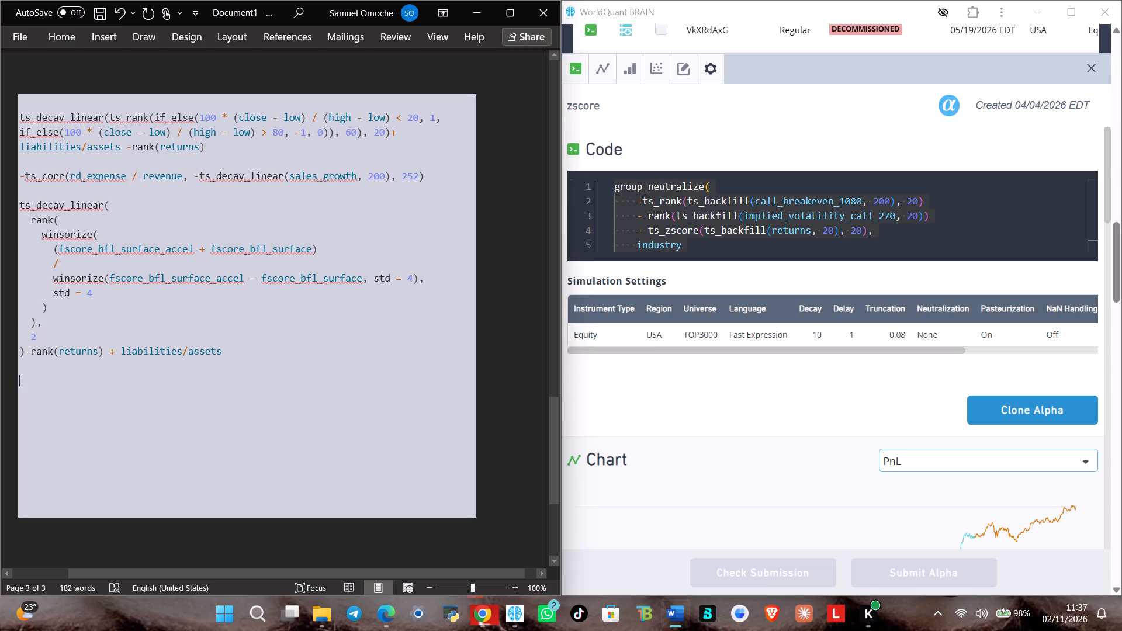
{"action": "key", "text": "ctrl+v"}
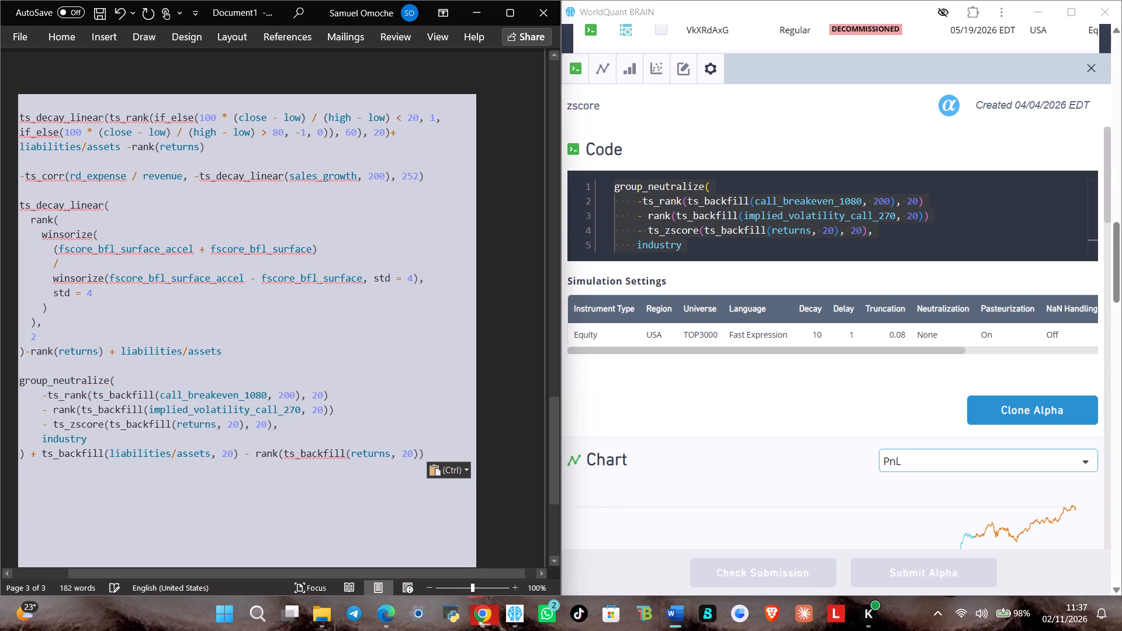
{"action": "scroll", "coordinate": [278, 310], "scroll_direction": "down", "scroll_amount": 3}
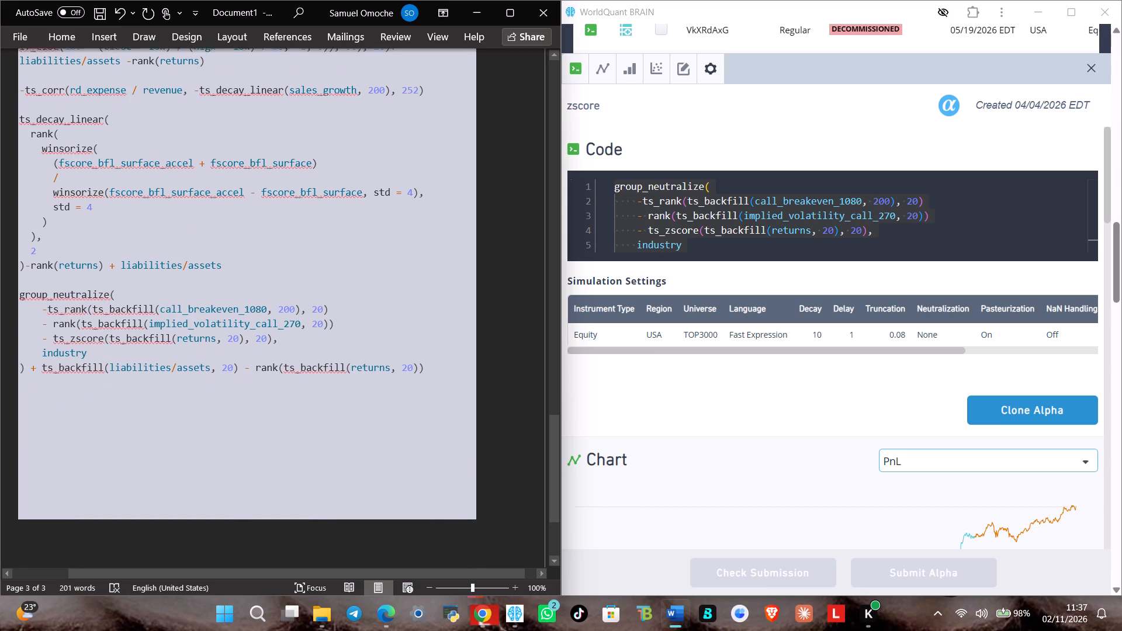
{"action": "scroll", "coordinate": [420, 315], "scroll_direction": "down", "scroll_amount": 5}
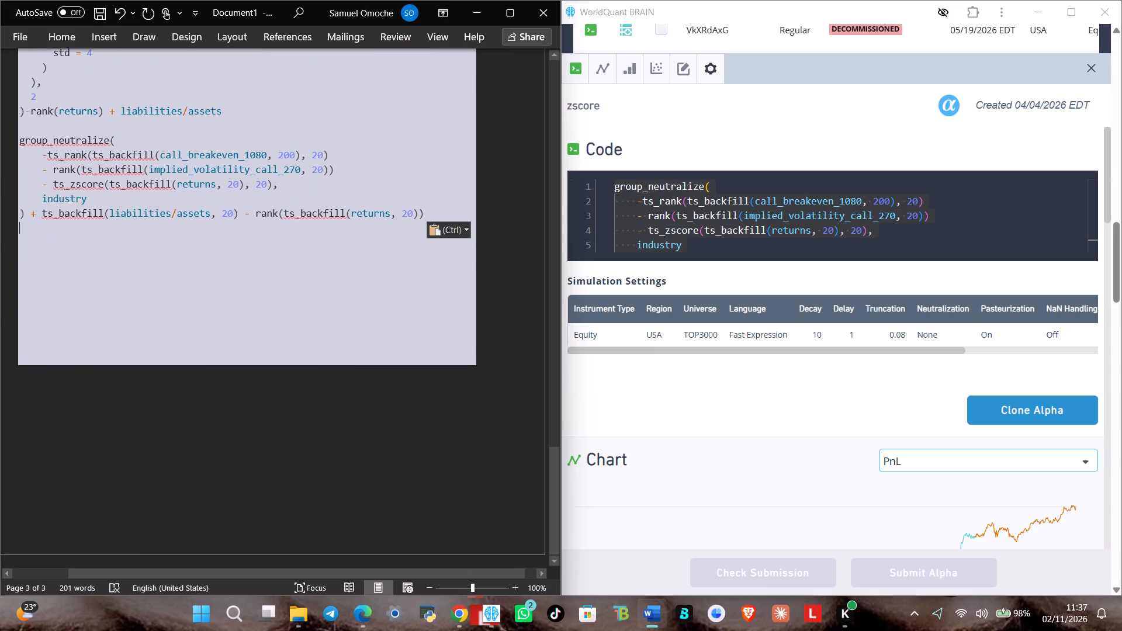
Add an extra blank line above the pasted group_neutralize expression, and return to the end of the document.
{"action": "left_click", "coordinate": [51, 124]}
{"action": "key", "text": "Return"}
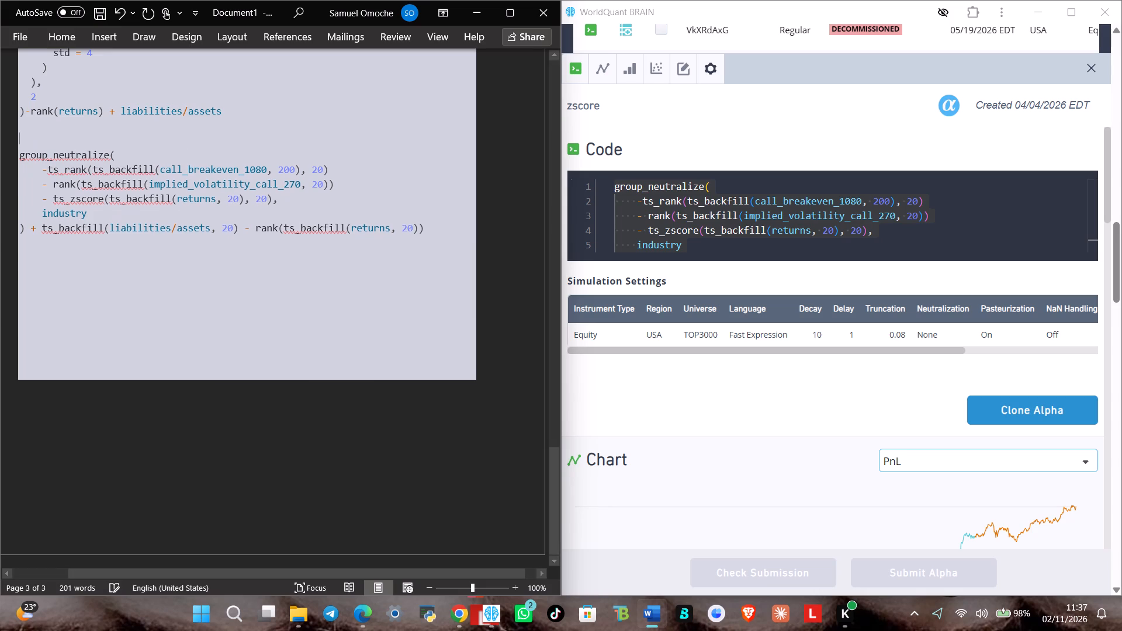
{"action": "left_click", "coordinate": [52, 273]}
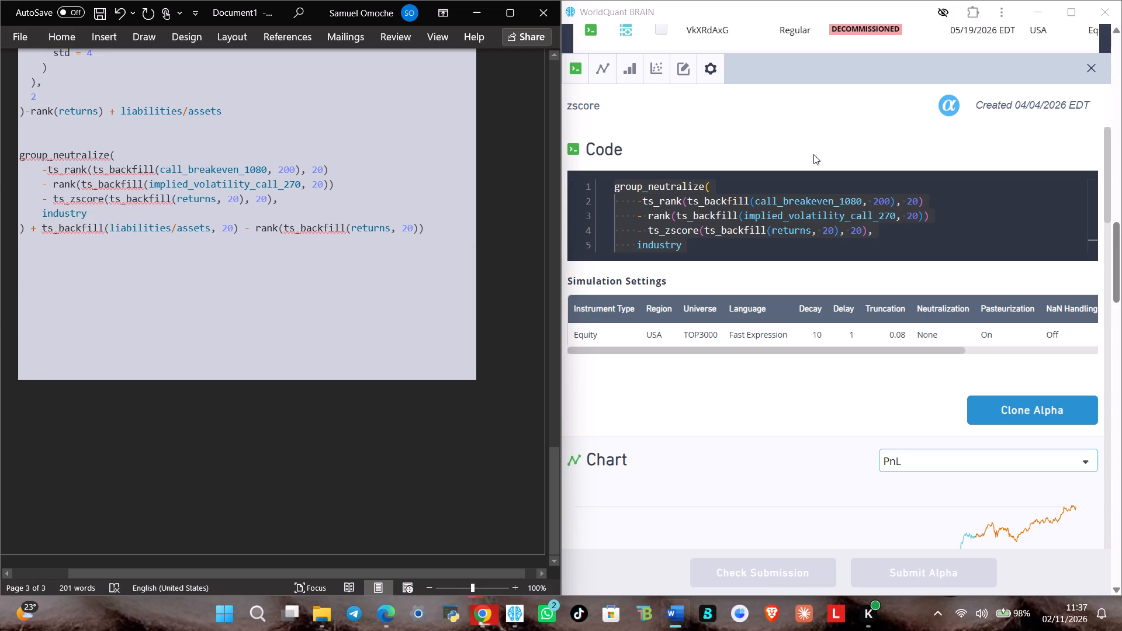
Mark active alpha Gr8QEP23 as selected in the alpha list.
{"action": "left_click", "coordinate": [1088, 63]}
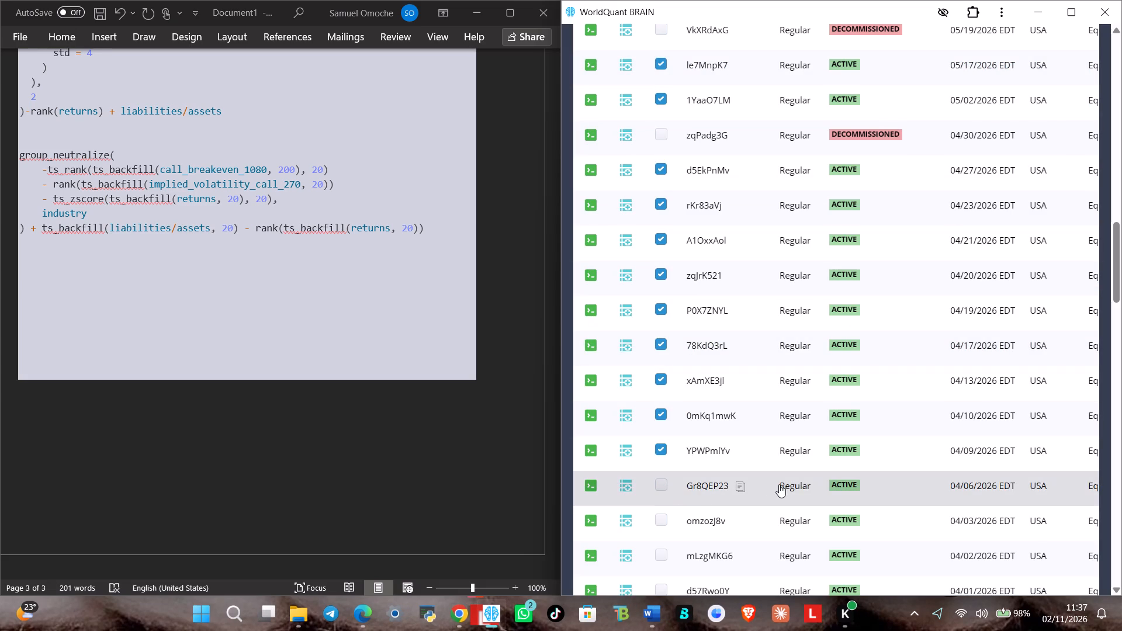
{"action": "left_click", "coordinate": [661, 486]}
Copy active alpha omzozJ8v's full code into the Word document below the group_neutralize expression that ends with rank(ts_backfill(returns, 20)).
{"action": "scroll", "coordinate": [677, 456], "scroll_direction": "down", "scroll_amount": 1}
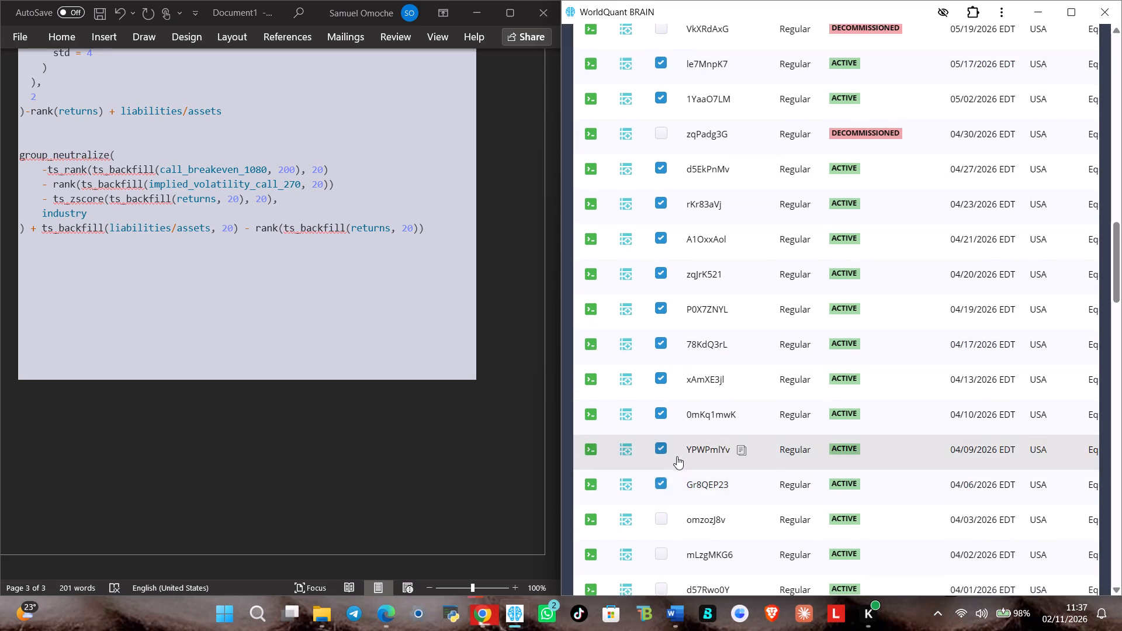
{"action": "scroll", "coordinate": [677, 456], "scroll_direction": "down", "scroll_amount": 1}
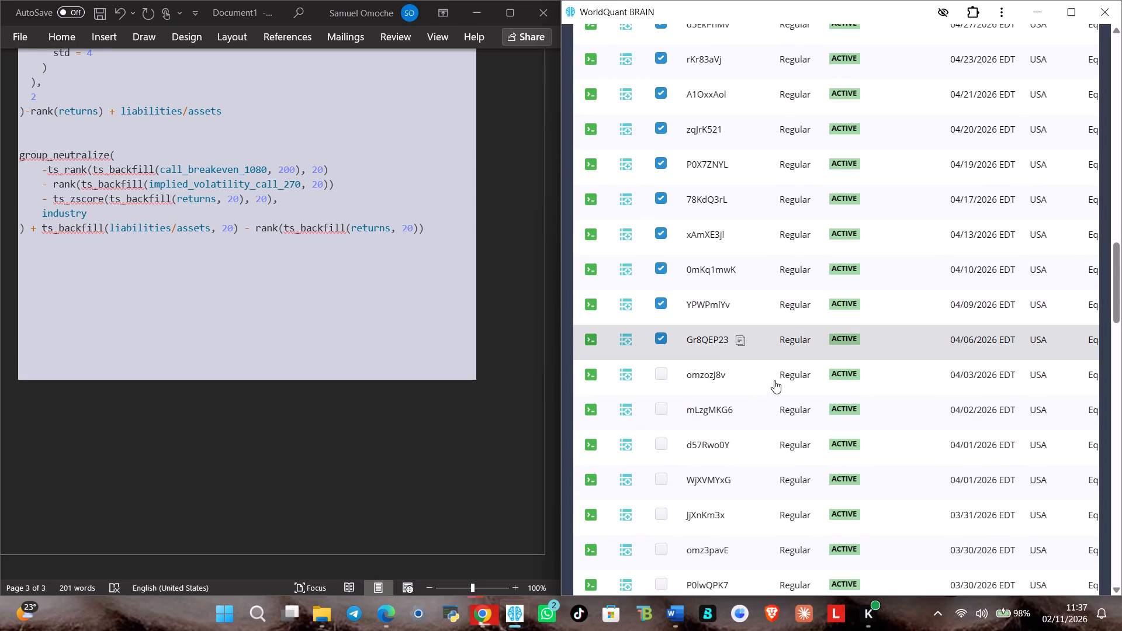
{"action": "left_click", "coordinate": [798, 376]}
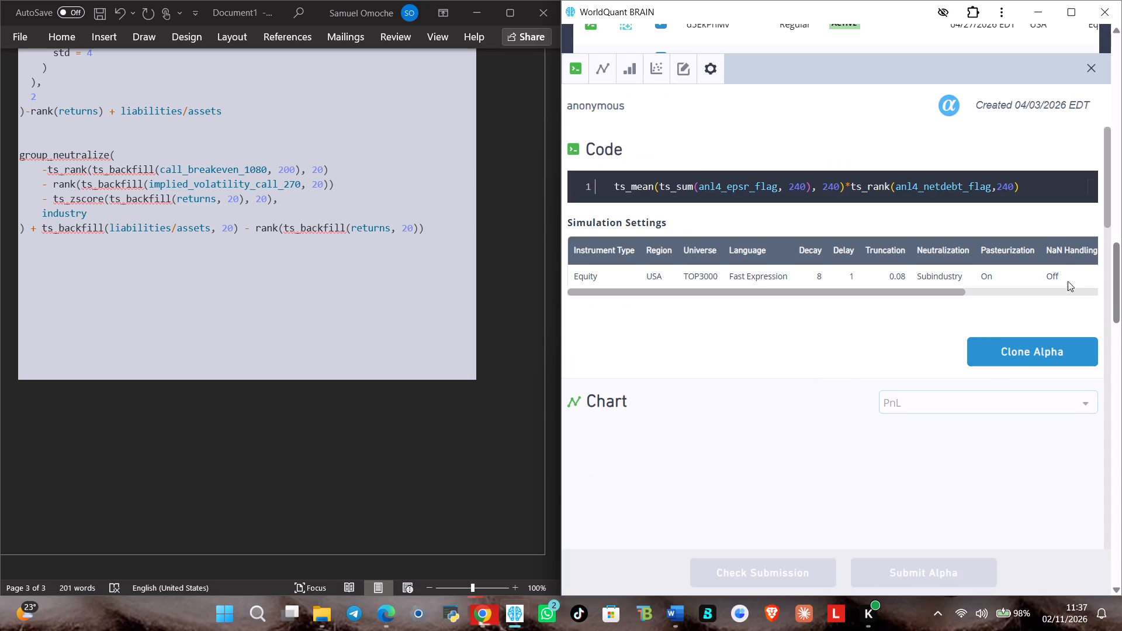
{"action": "left_click", "coordinate": [1023, 185]}
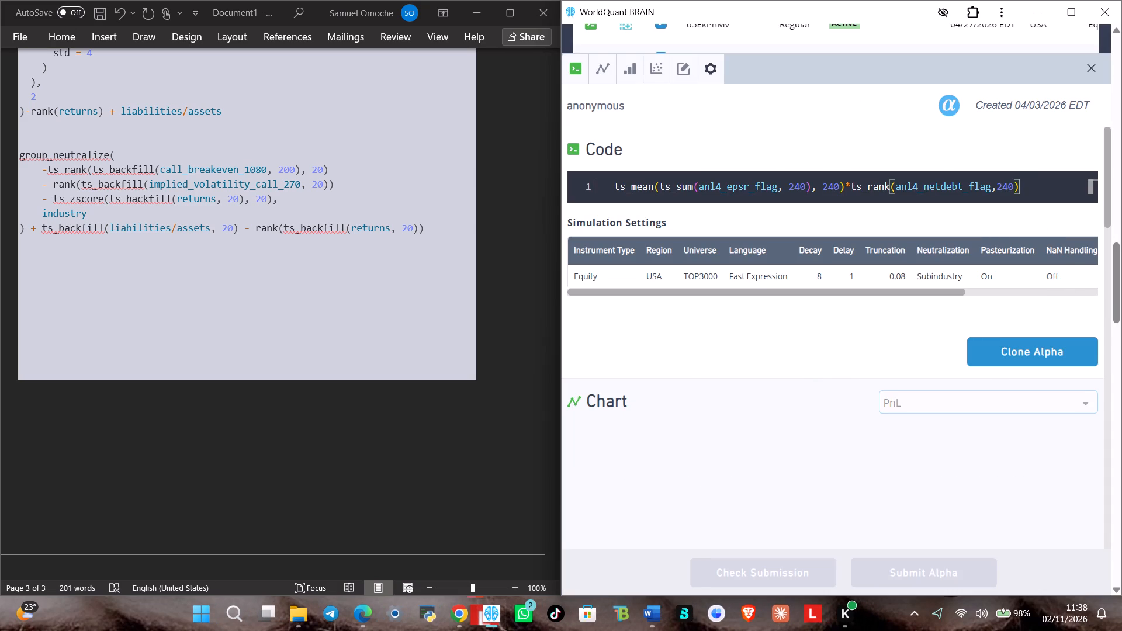
{"action": "key", "text": "ctrl+a"}
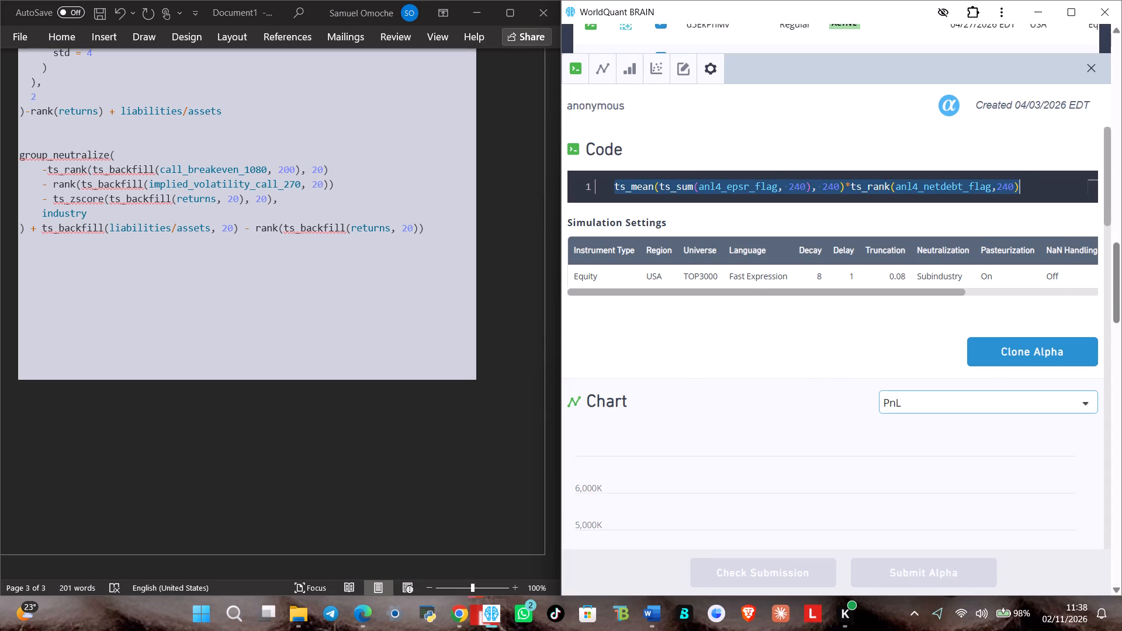
{"action": "key", "text": "ctrl+c"}
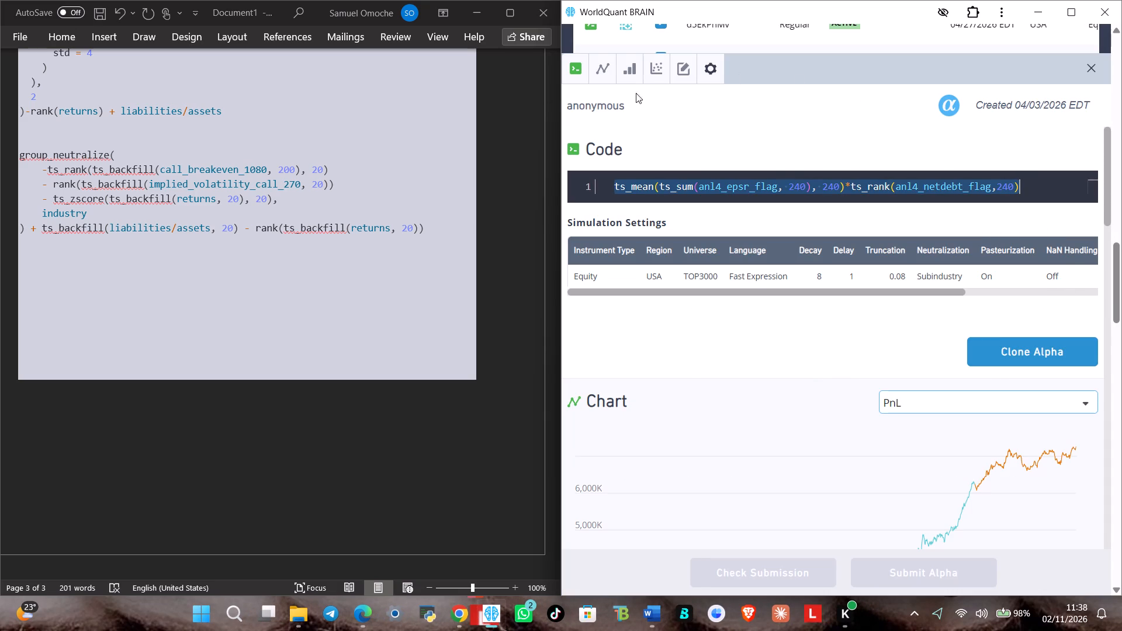
{"action": "left_click", "coordinate": [140, 272]}
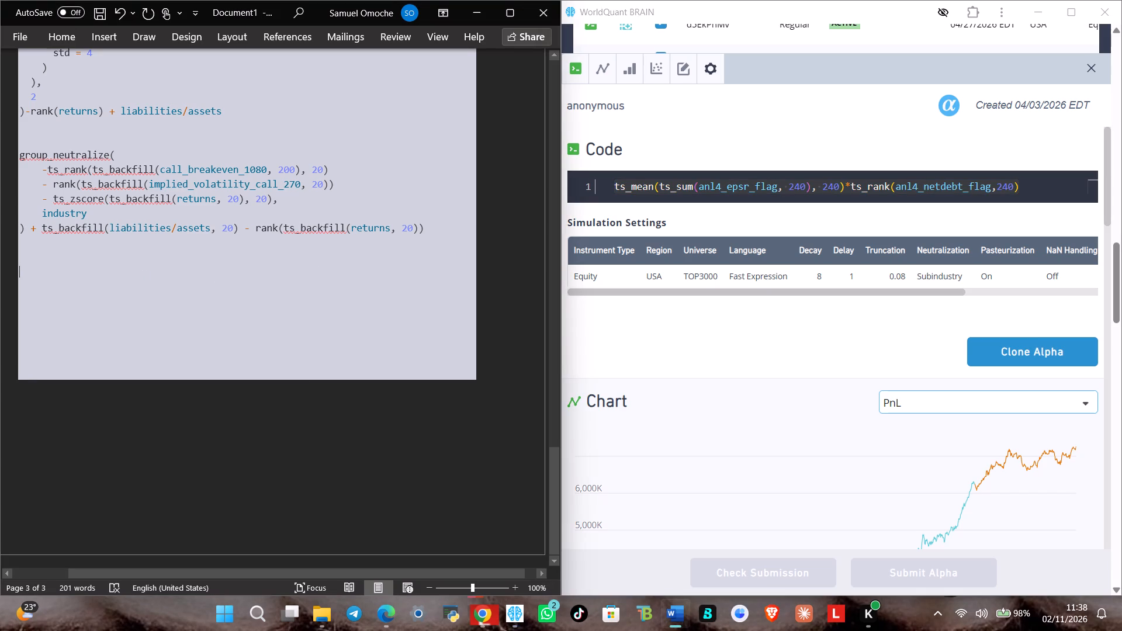
{"action": "key", "text": "ctrl+v"}
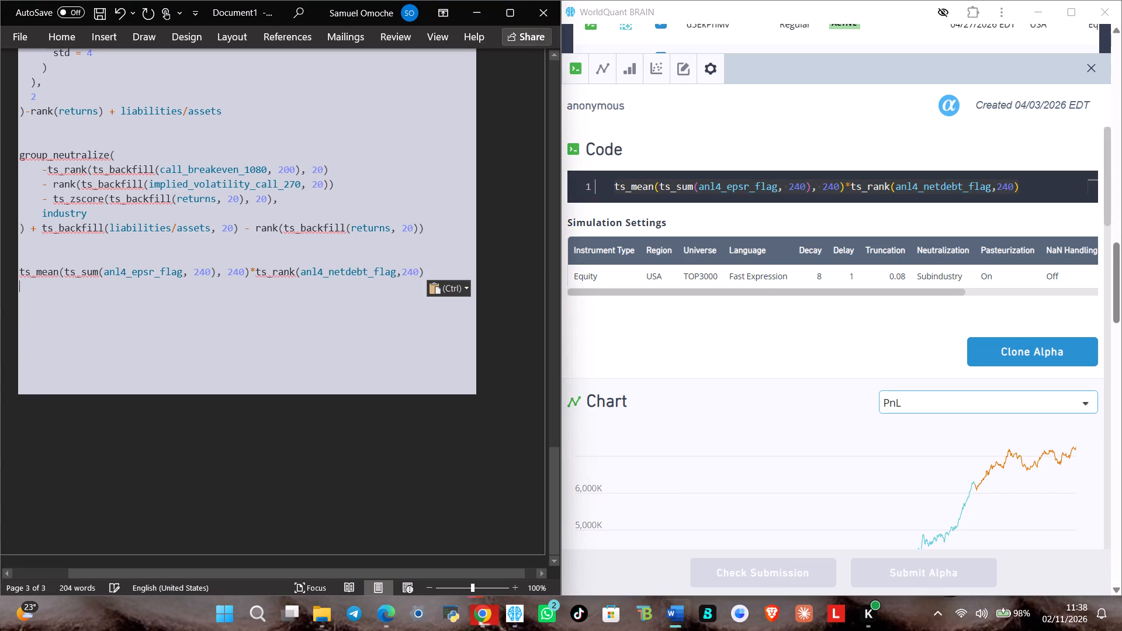
{"action": "left_click", "coordinate": [1093, 68]}
Paste omzozJ8v's code again after a new blank line below the ts_mean expression, and undo only that paste, keeping the blank line.
{"action": "scroll", "coordinate": [947, 285], "scroll_direction": "down", "scroll_amount": 1}
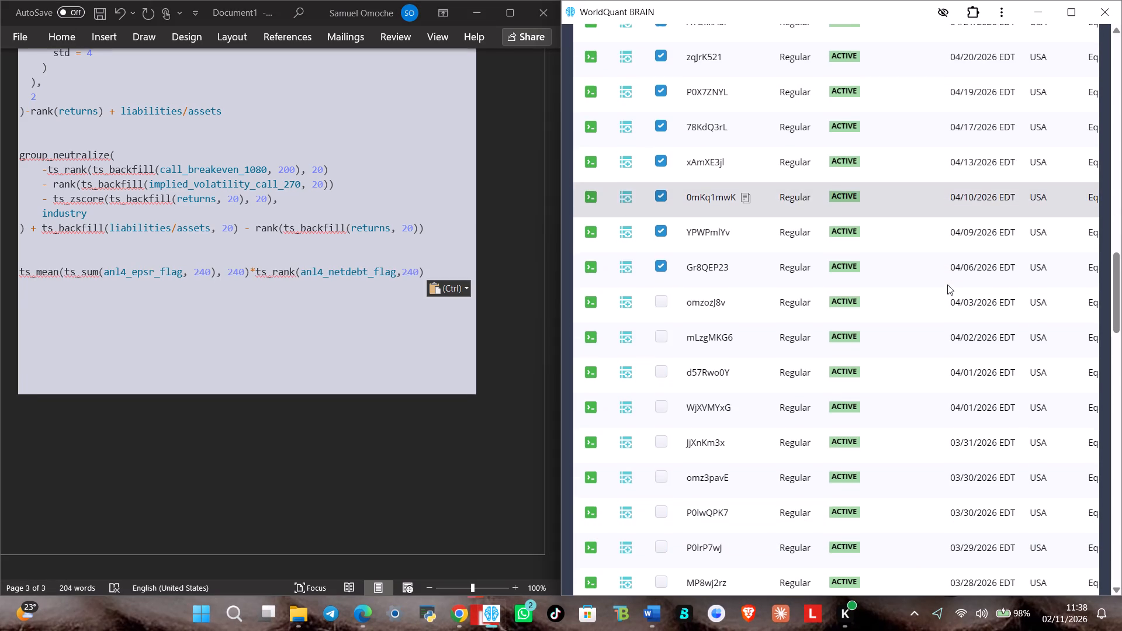
{"action": "scroll", "coordinate": [915, 269], "scroll_direction": "down", "scroll_amount": 1}
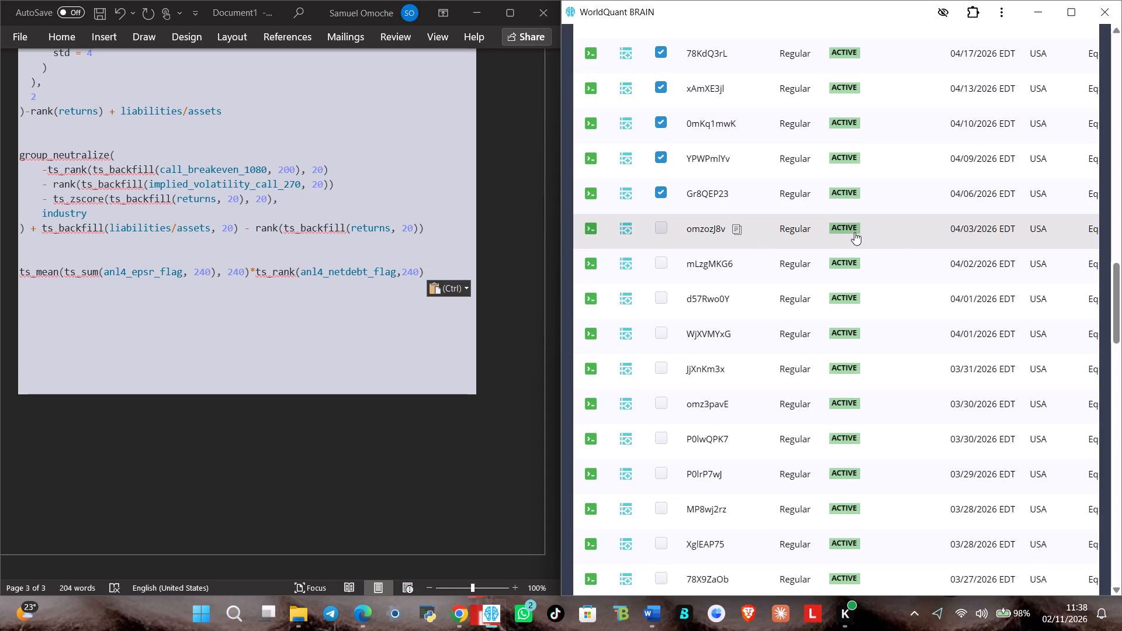
{"action": "left_click", "coordinate": [915, 242]}
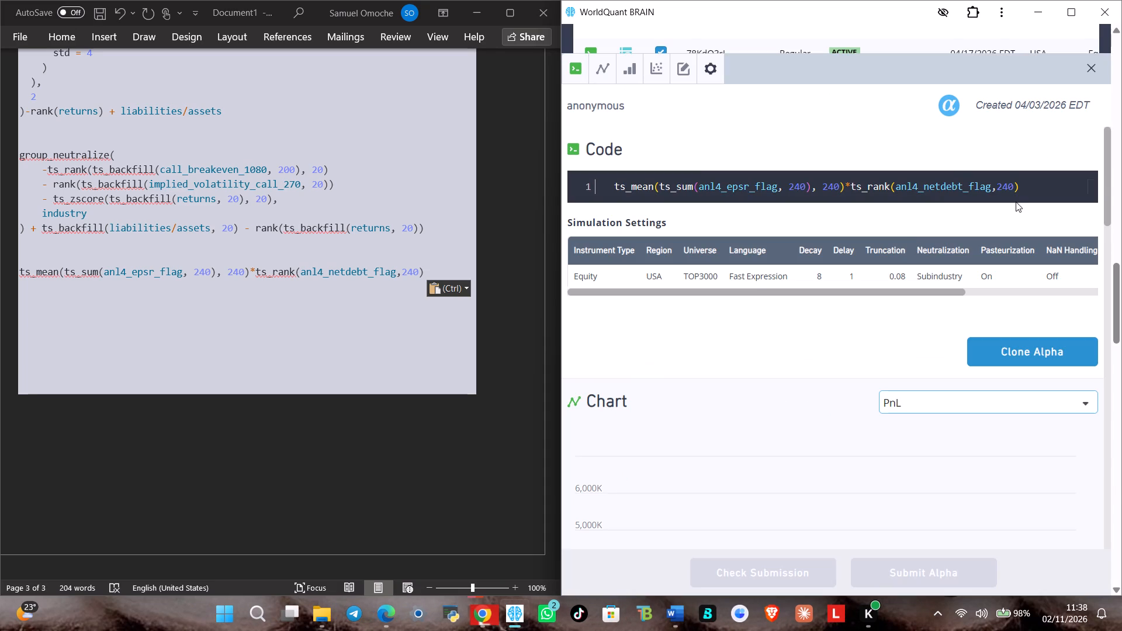
{"action": "left_click", "coordinate": [1020, 186]}
{"action": "key", "text": "ctrl+a"}
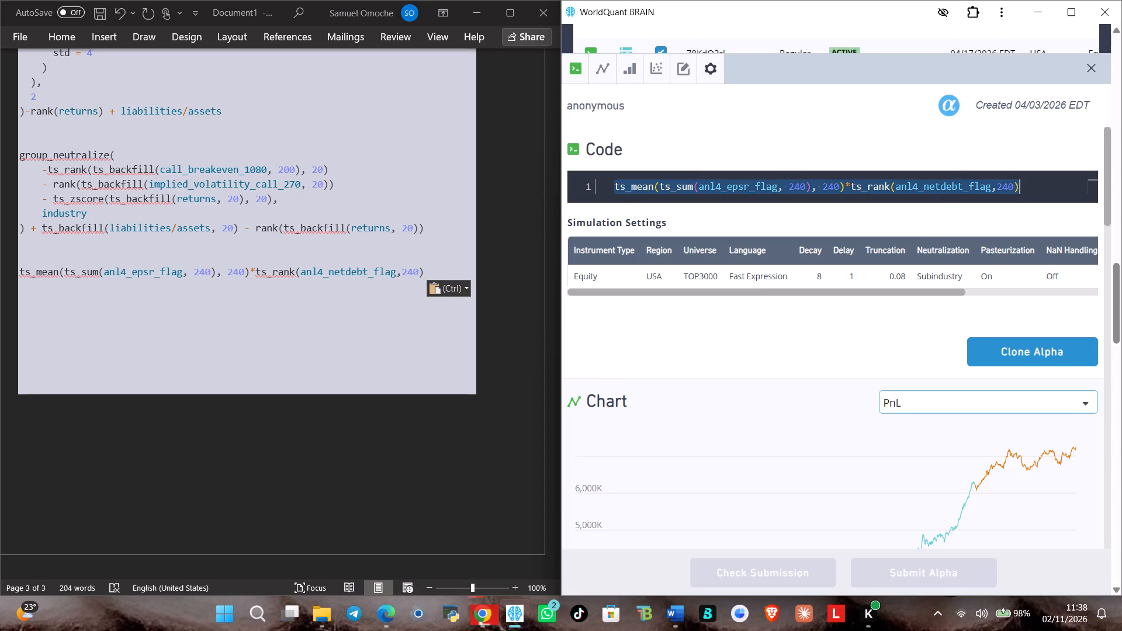
{"action": "key", "text": "ctrl+c"}
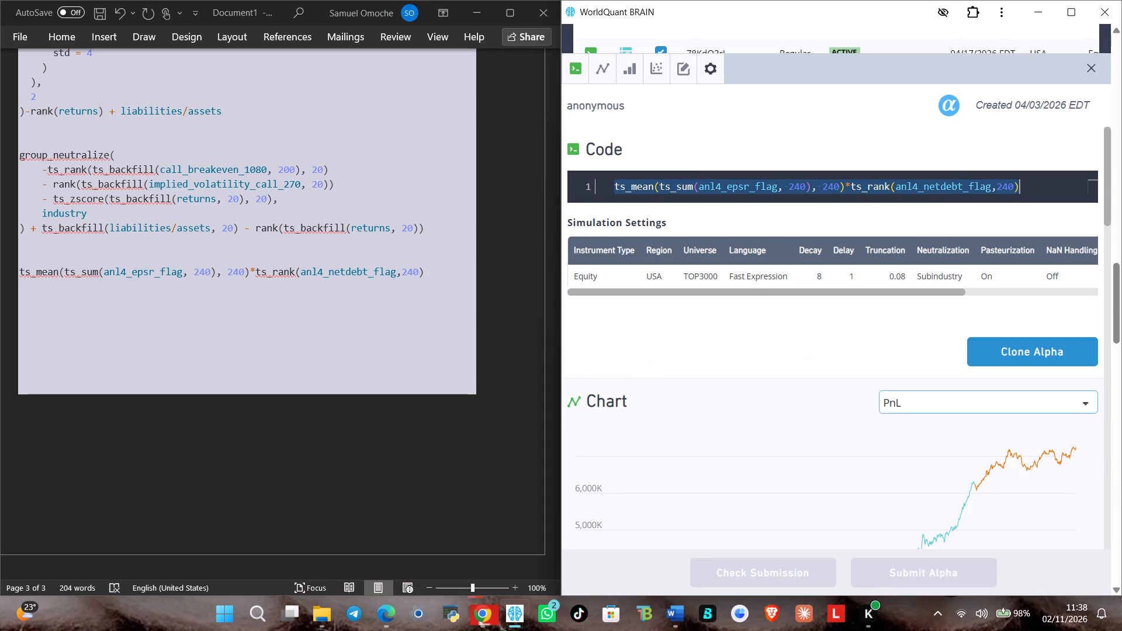
{"action": "left_click", "coordinate": [379, 292]}
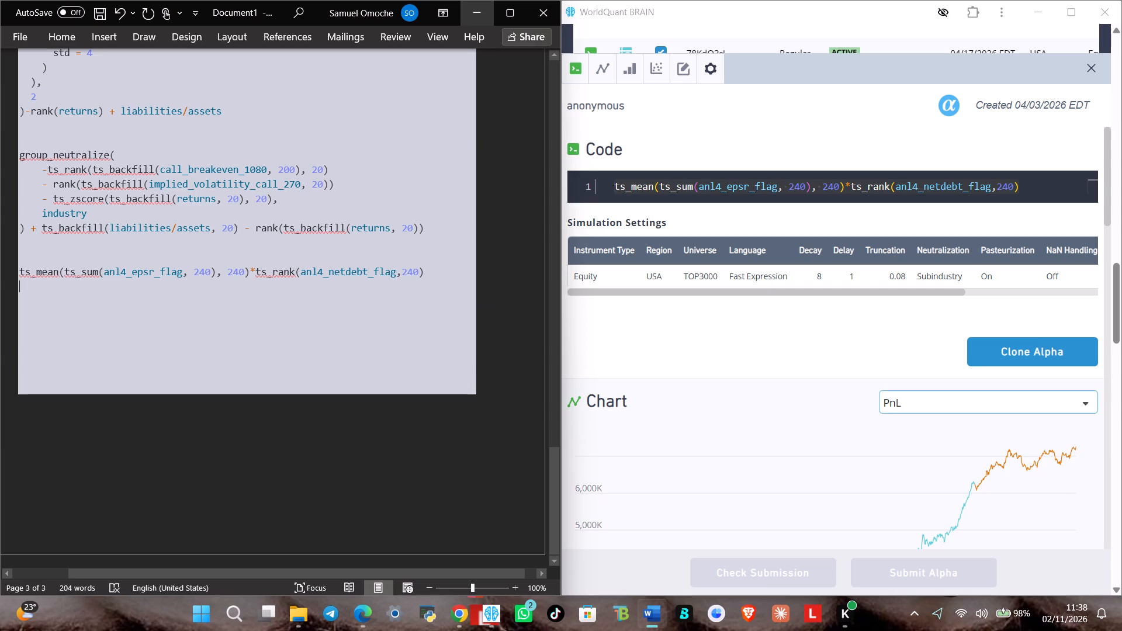
{"action": "key", "text": "Return"}
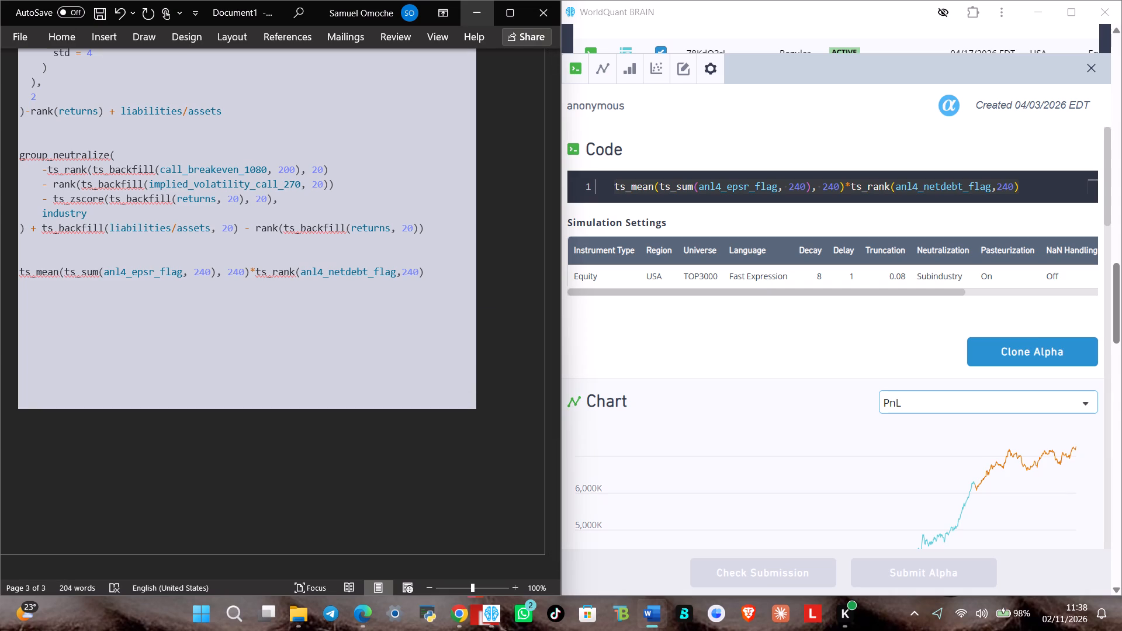
{"action": "key", "text": "ctrl+v"}
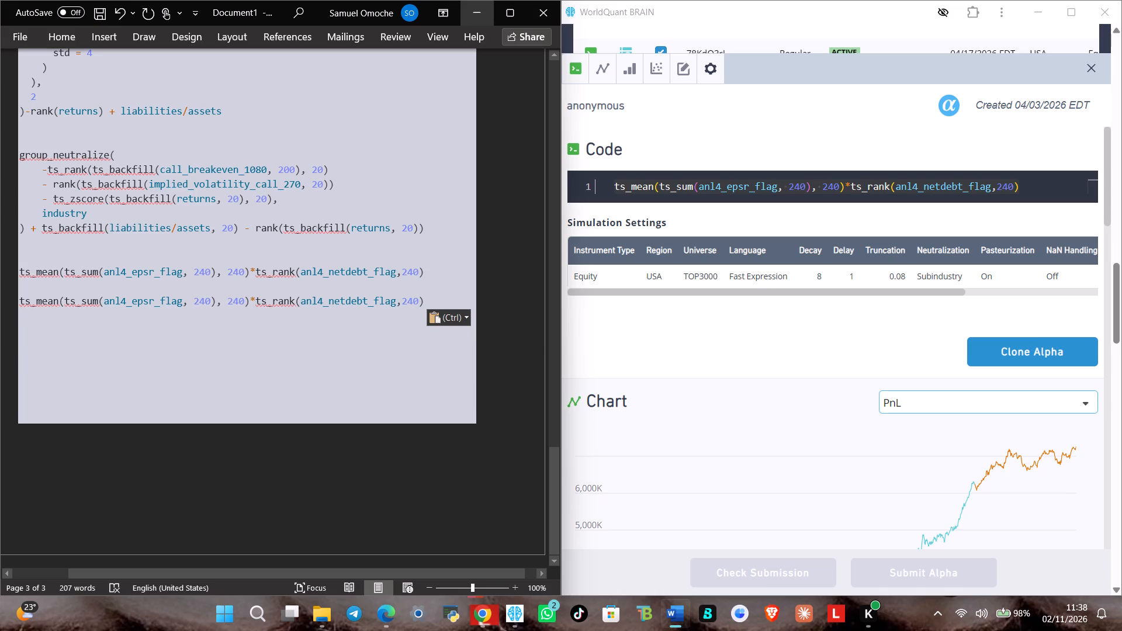
{"action": "key", "text": "ctrl+z"}
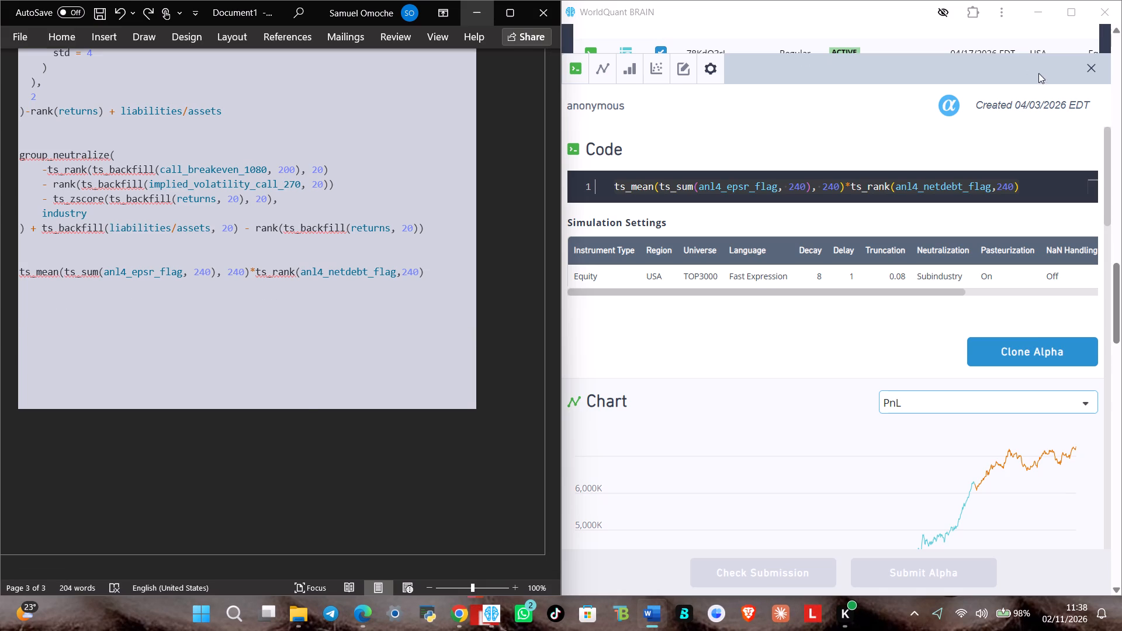
Mark active alpha omzozJ8v as selected in the alpha list.
{"action": "left_click", "coordinate": [1091, 68]}
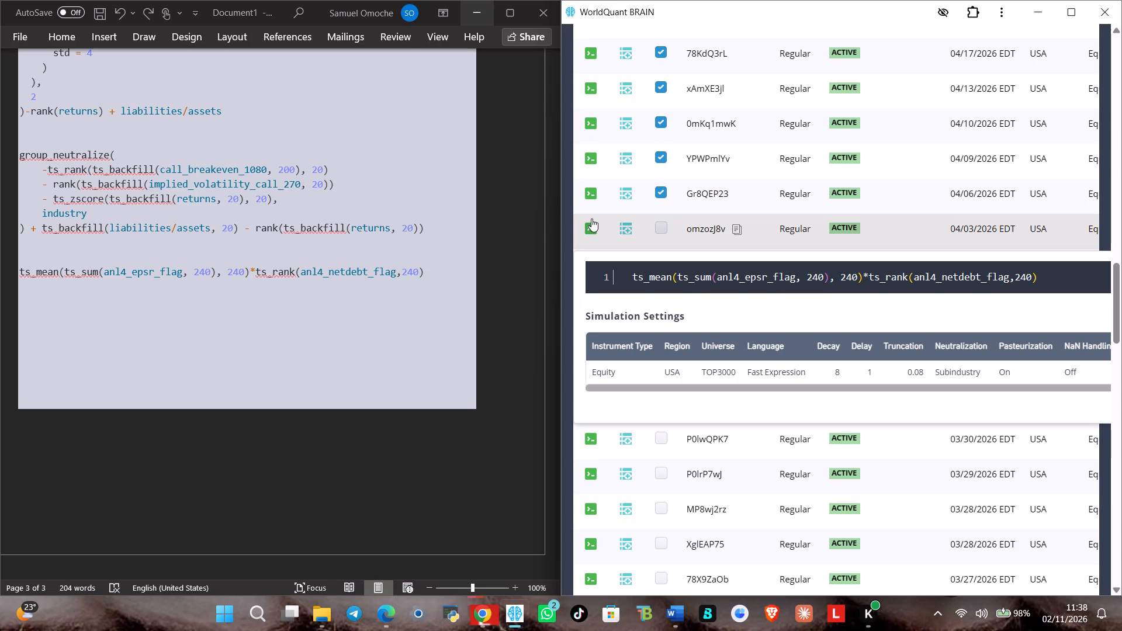
{"action": "left_click", "coordinate": [661, 225]}
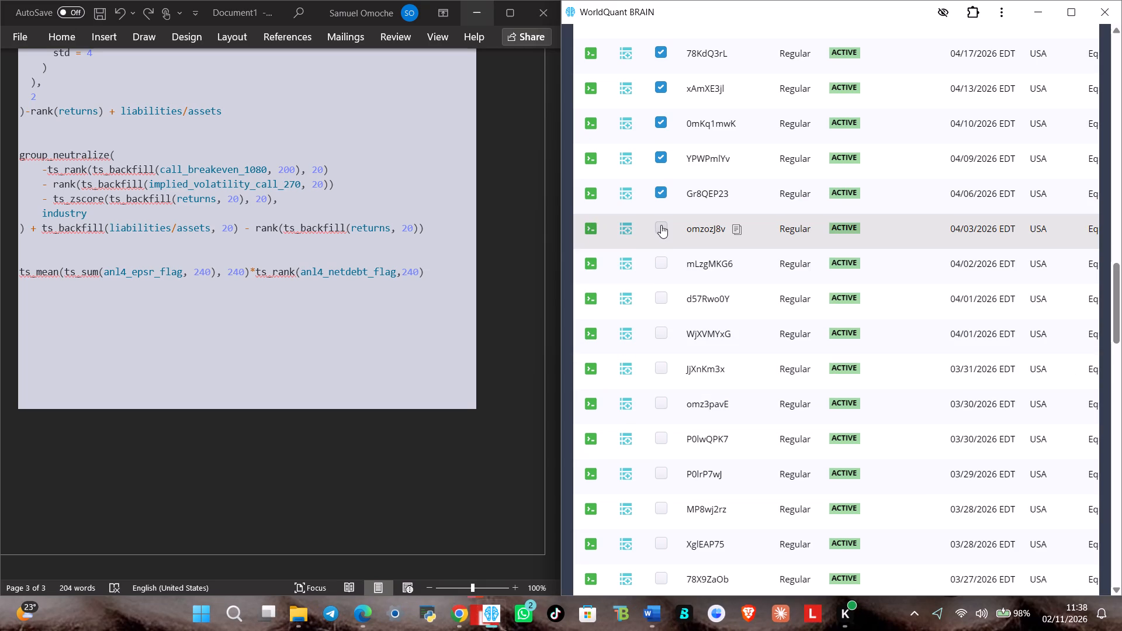
Copy active alpha mLzgMKG6's full code into the Word document below the ts_mean expression, and mark that alpha as selected.
{"action": "left_click", "coordinate": [726, 270]}
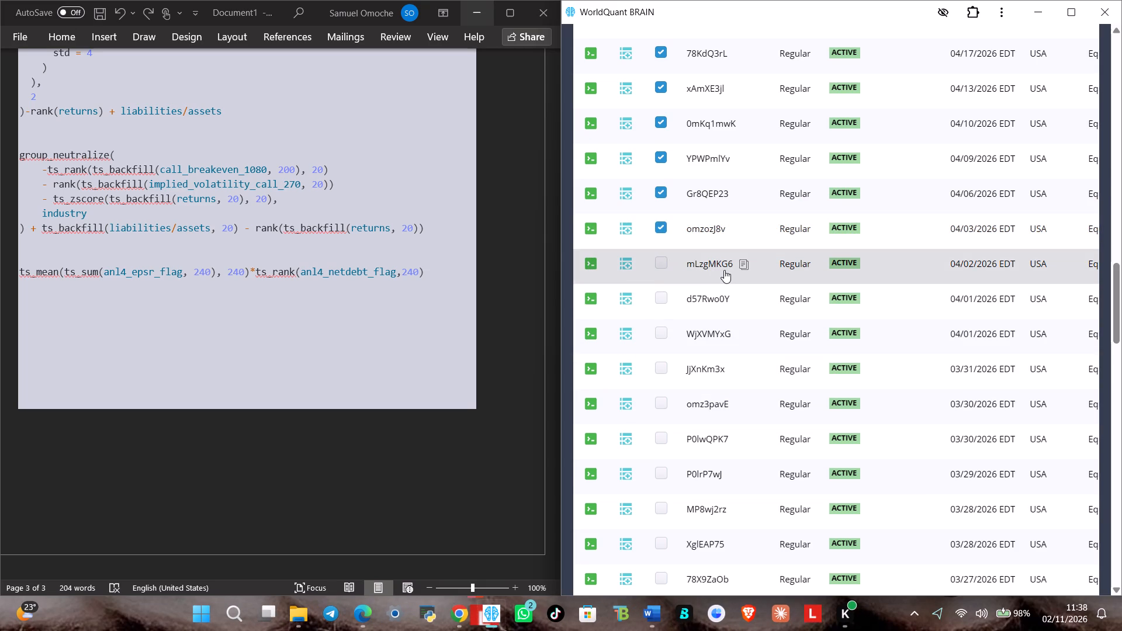
{"action": "left_click", "coordinate": [837, 239]}
{"action": "left_click", "coordinate": [820, 228]}
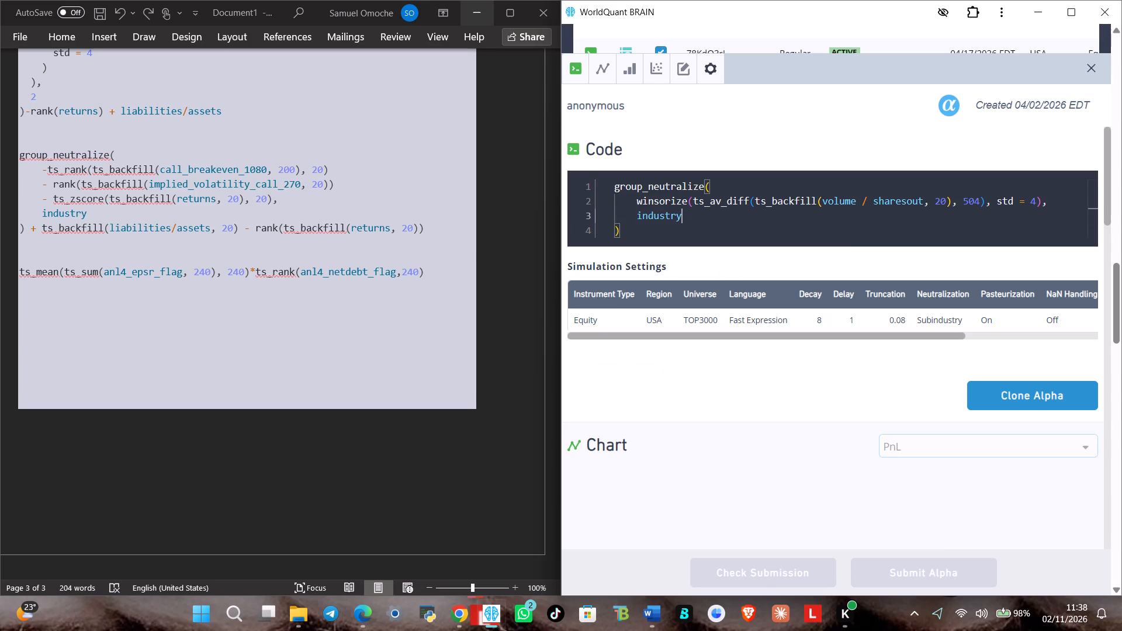
{"action": "key", "text": "ctrl+a"}
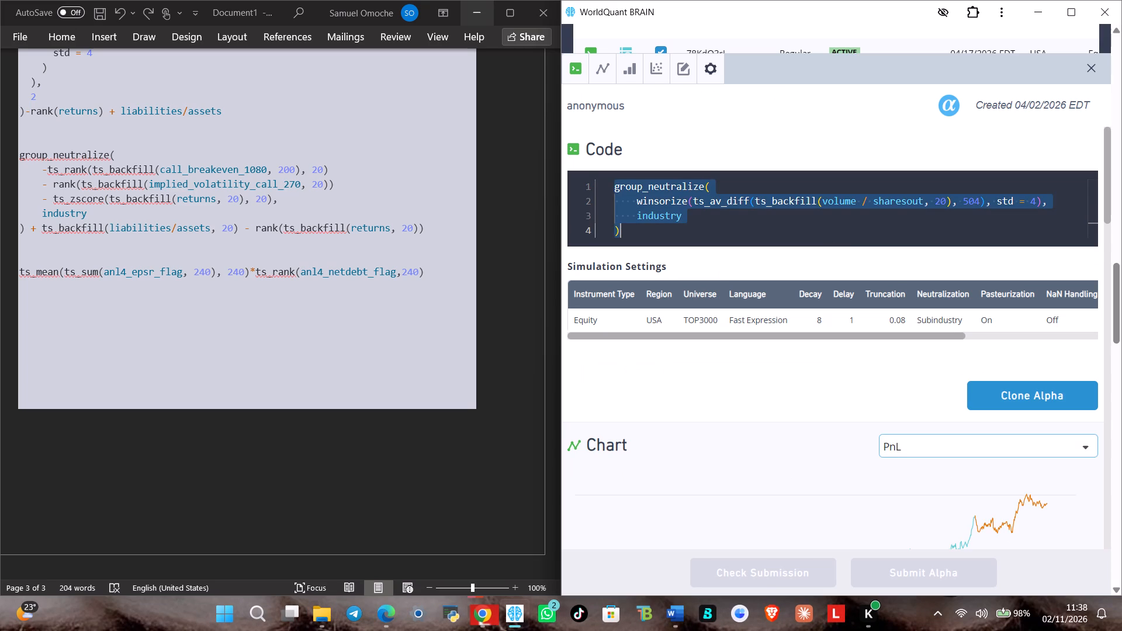
{"action": "key", "text": "ctrl+c"}
{"action": "left_click", "coordinate": [408, 292]}
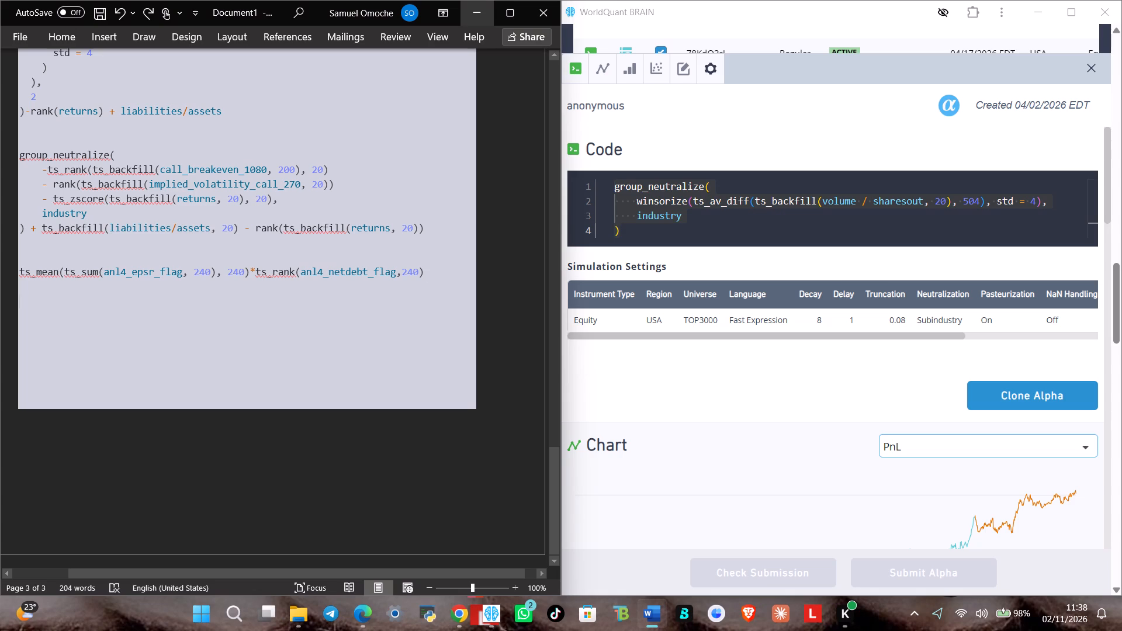
{"action": "key", "text": "ctrl+v"}
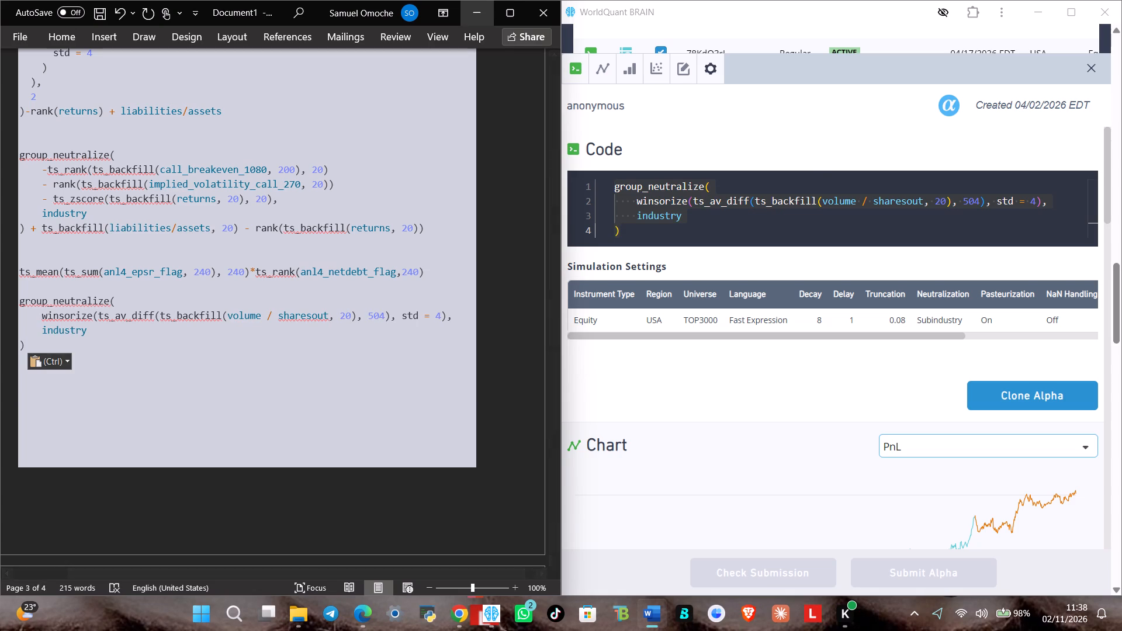
{"action": "left_click", "coordinate": [1089, 67]}
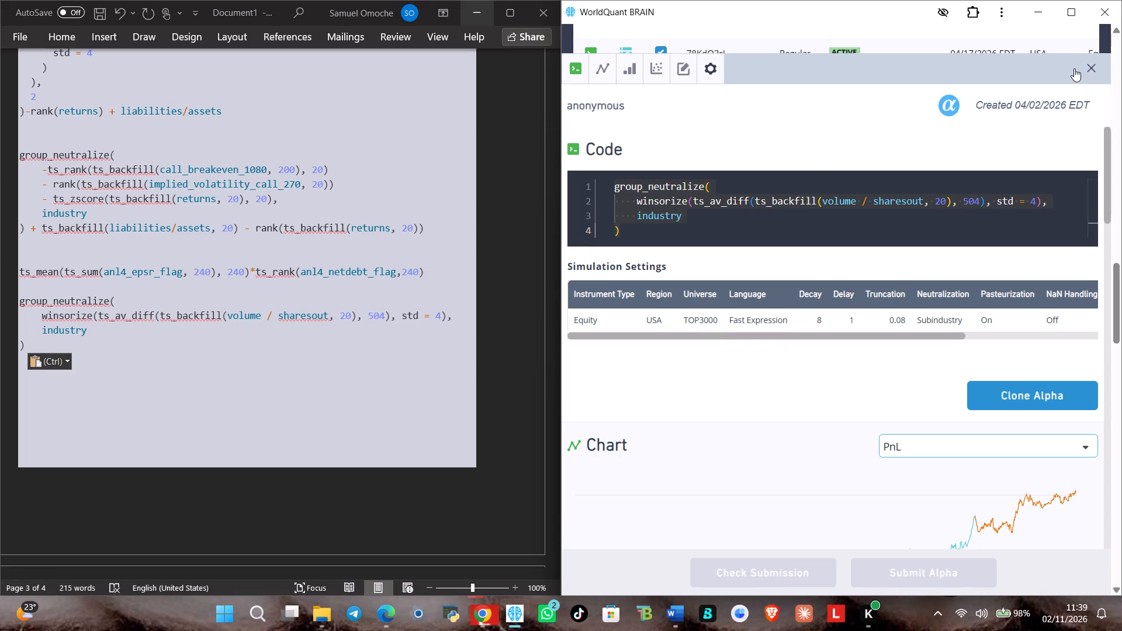
{"action": "left_click", "coordinate": [664, 262]}
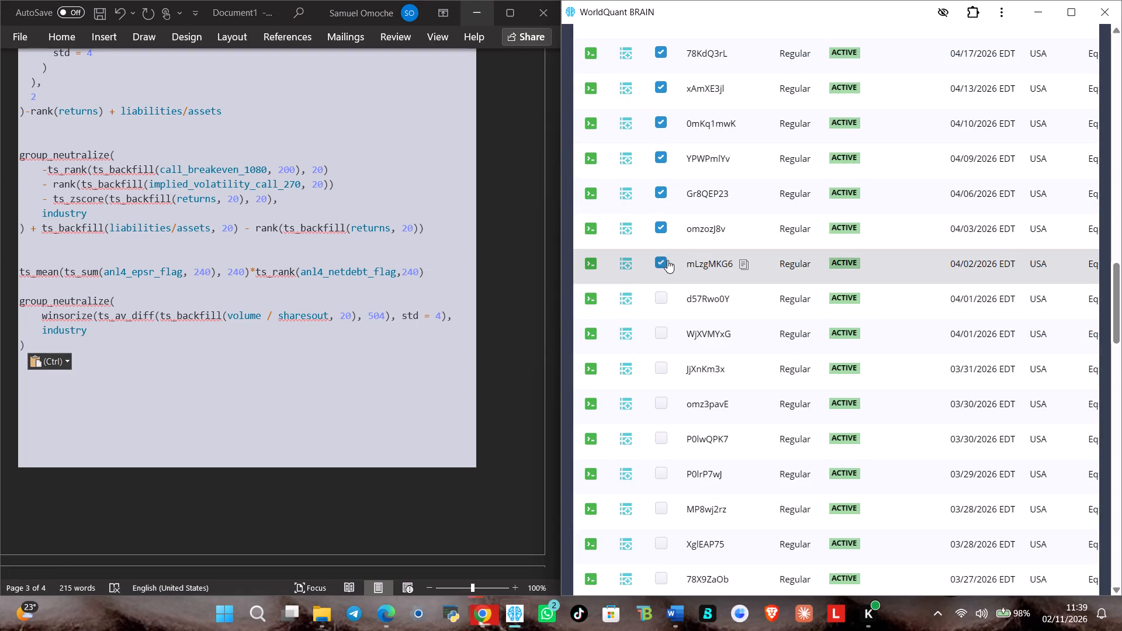
Copy active alpha d57Rwo0Y's full code into the Word document below the winsorize-based group_neutralize expression, separated by a blank line.
{"action": "scroll", "coordinate": [667, 260], "scroll_direction": "down", "scroll_amount": 3}
{"action": "left_click", "coordinate": [705, 87]}
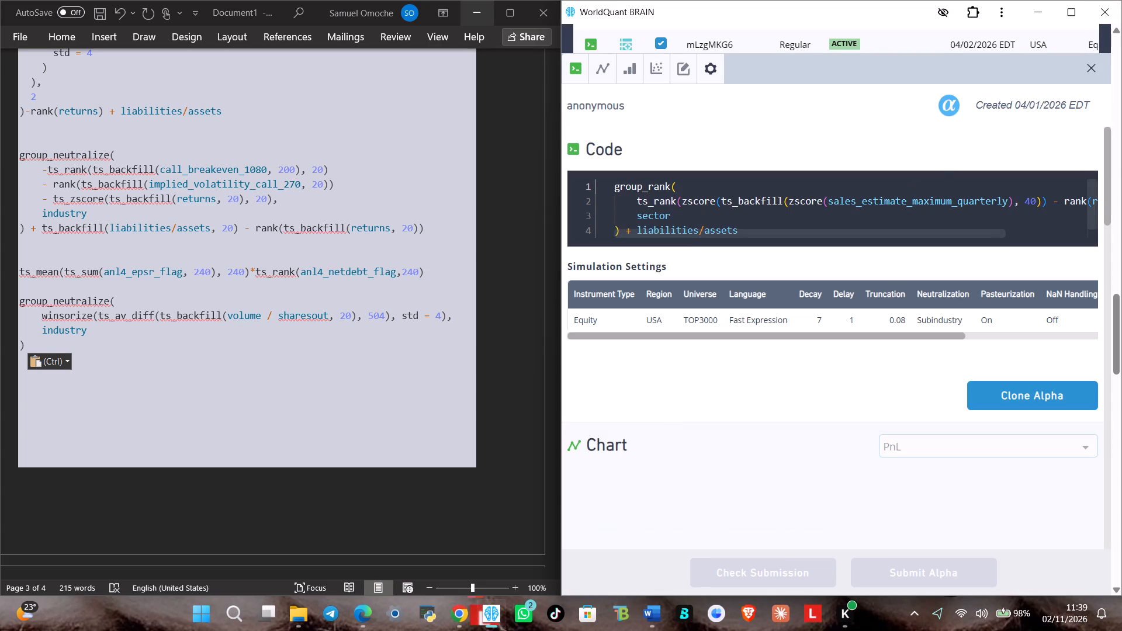
{"action": "left_click", "coordinate": [744, 216]}
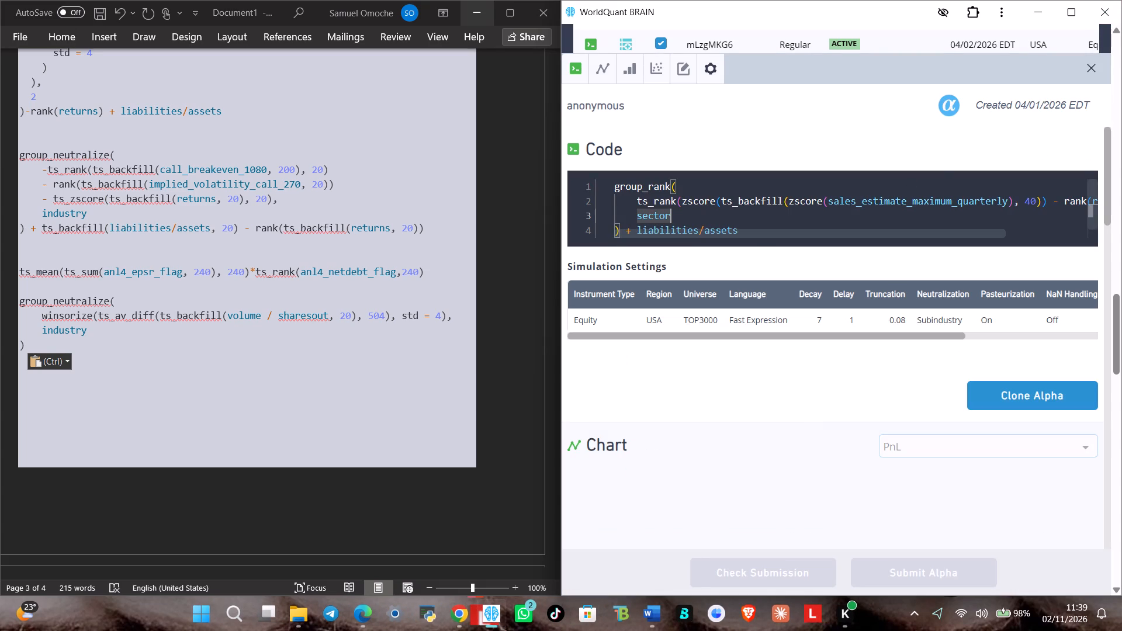
{"action": "key", "text": "ctrl+a"}
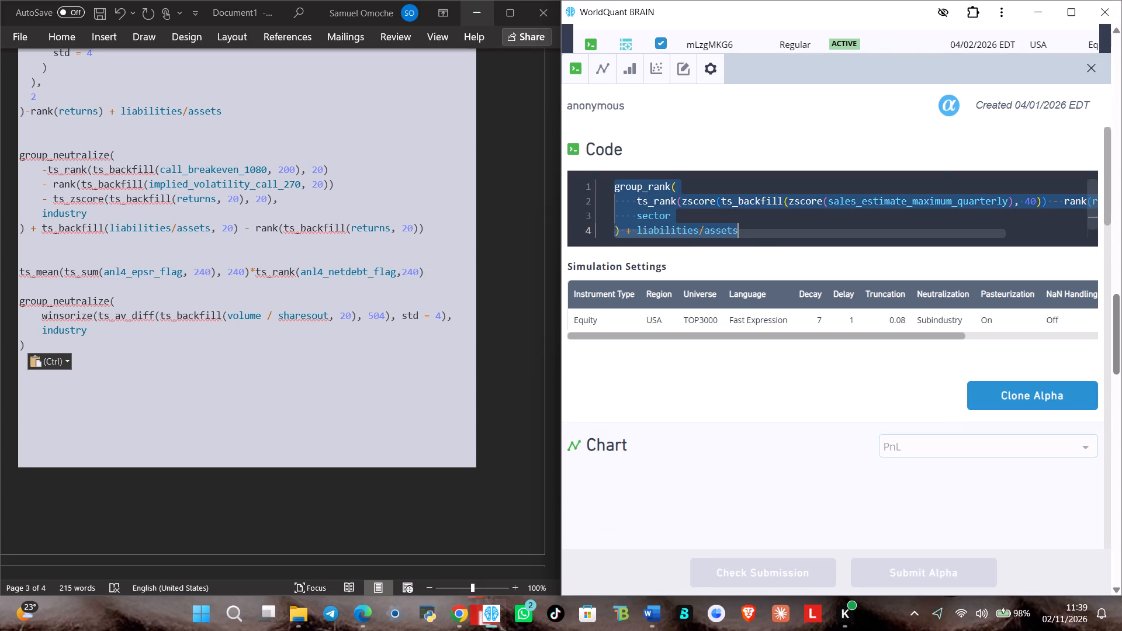
{"action": "key", "text": "ctrl+c"}
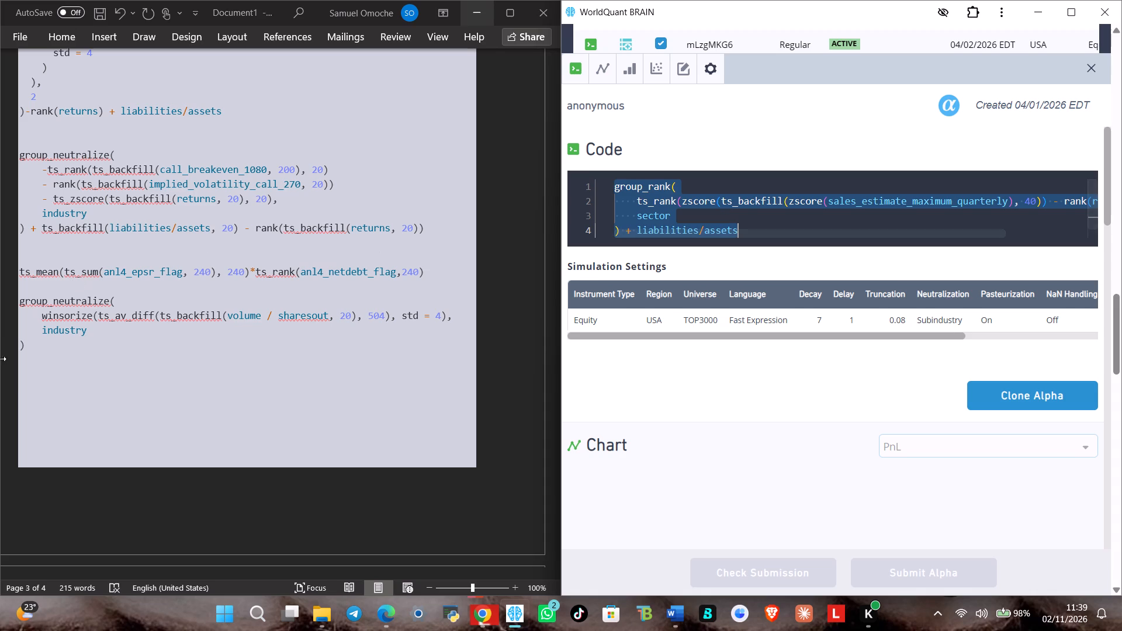
{"action": "left_click", "coordinate": [36, 368]}
{"action": "key", "text": "Return"}
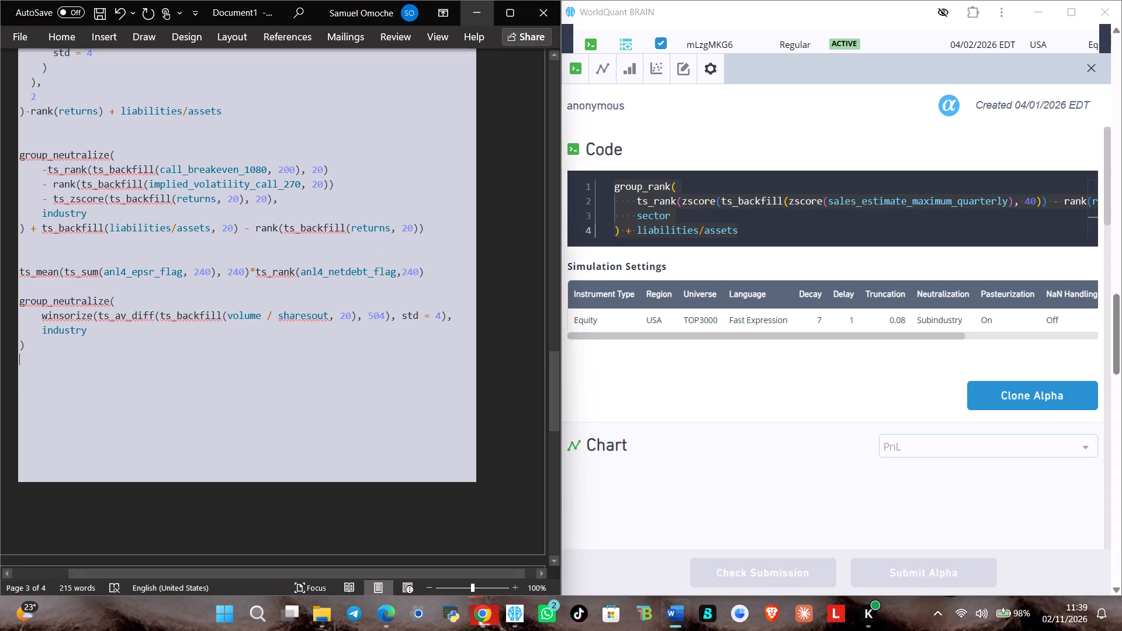
{"action": "key", "text": "ctrl+v"}
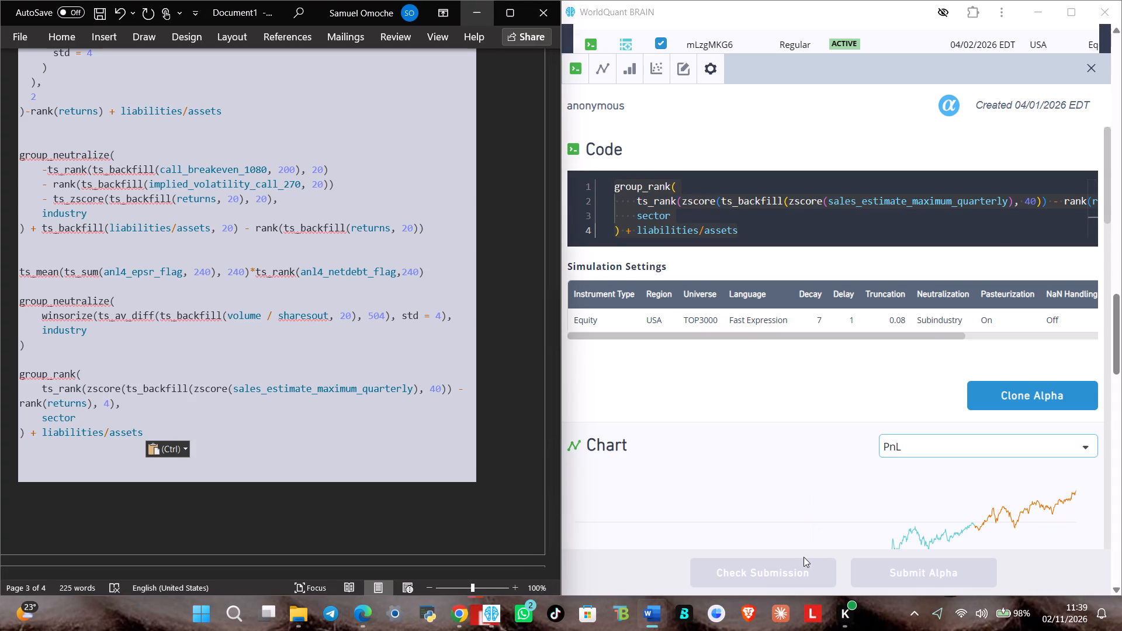
{"action": "left_click", "coordinate": [1091, 65]}
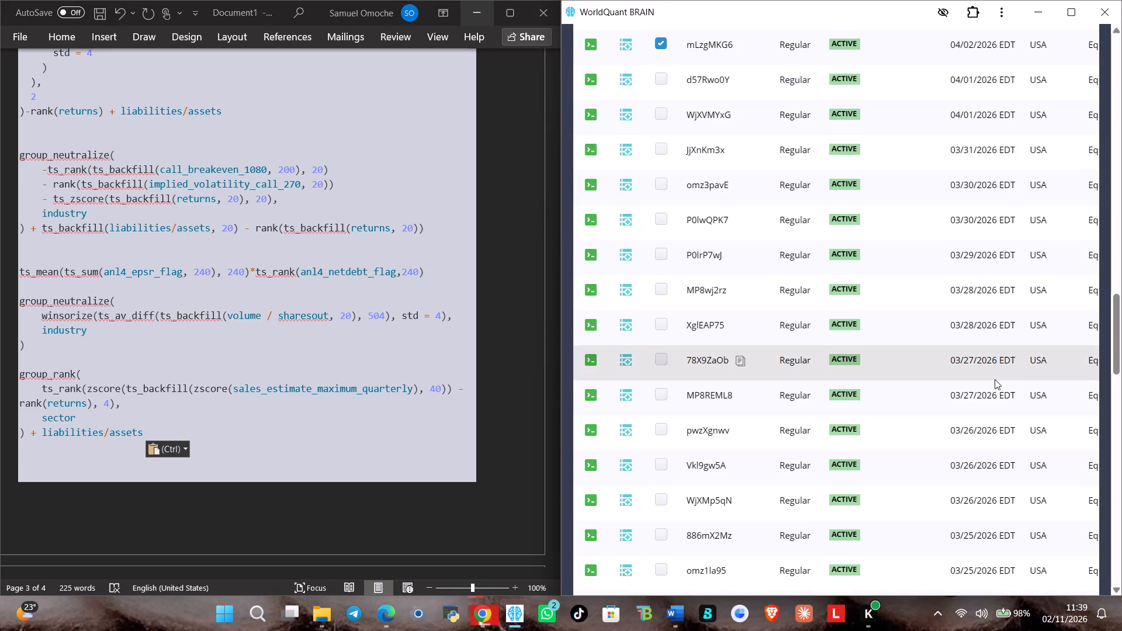
Mark active alpha d57Rwo0Y as selected in the alpha list.
{"action": "scroll", "coordinate": [993, 382], "scroll_direction": "down", "scroll_amount": 2}
{"action": "scroll", "coordinate": [764, 274], "scroll_direction": "up", "scroll_amount": 4}
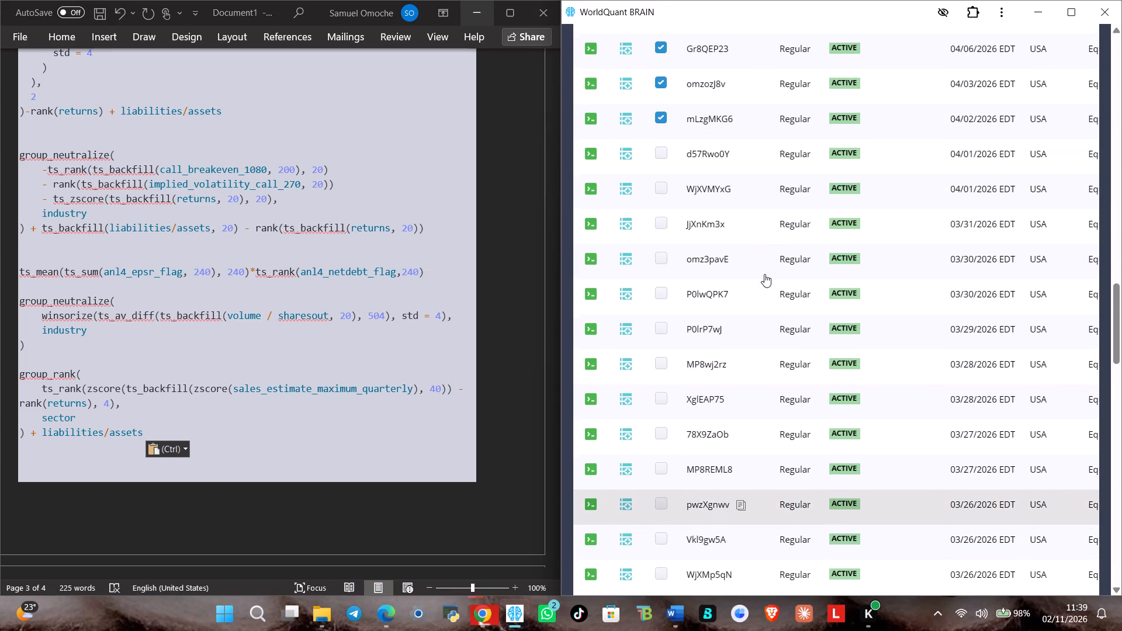
{"action": "left_click", "coordinate": [663, 221]}
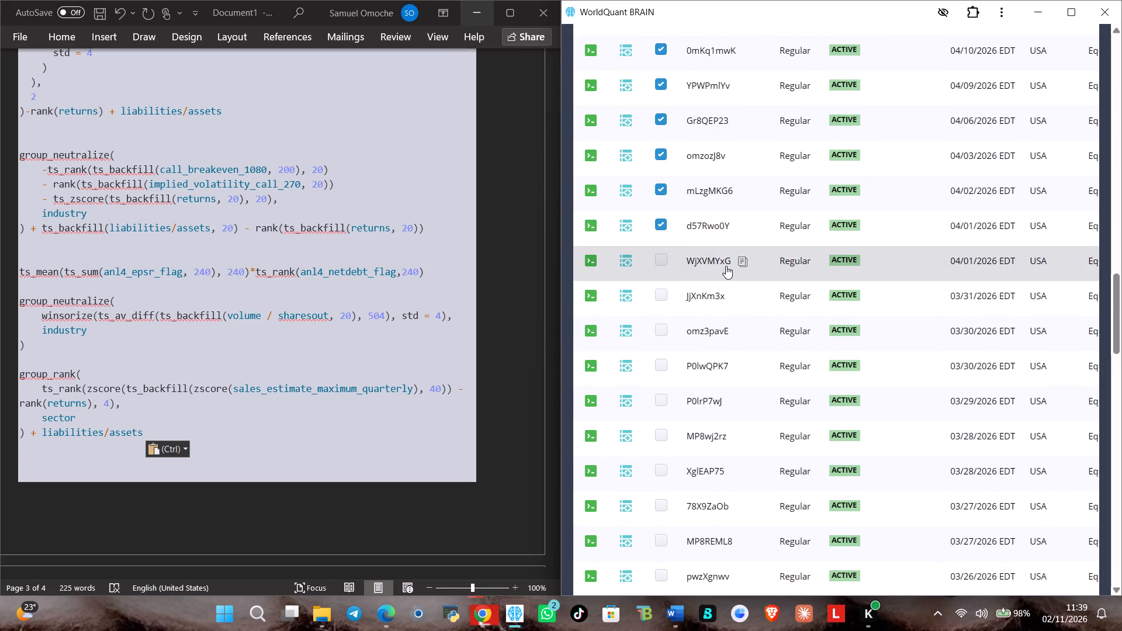
Copy active alpha WjXVMYxG's full code to the top of the Word document's page 4, add blank lines below it, and mark that alpha as selected.
{"action": "left_click", "coordinate": [805, 264]}
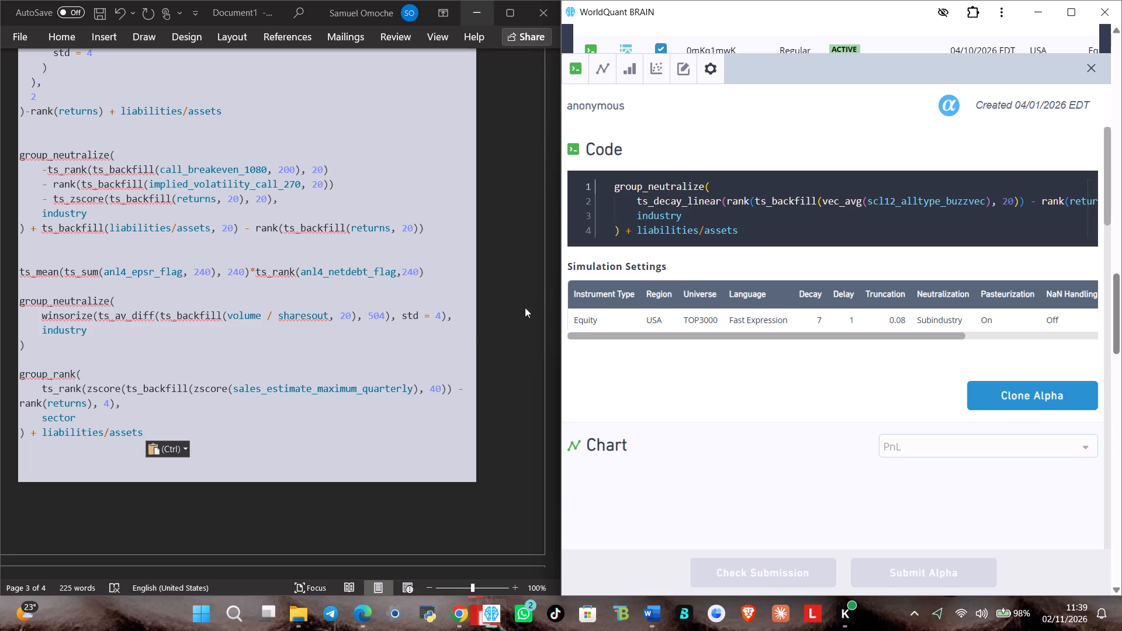
{"action": "left_click", "coordinate": [29, 455]}
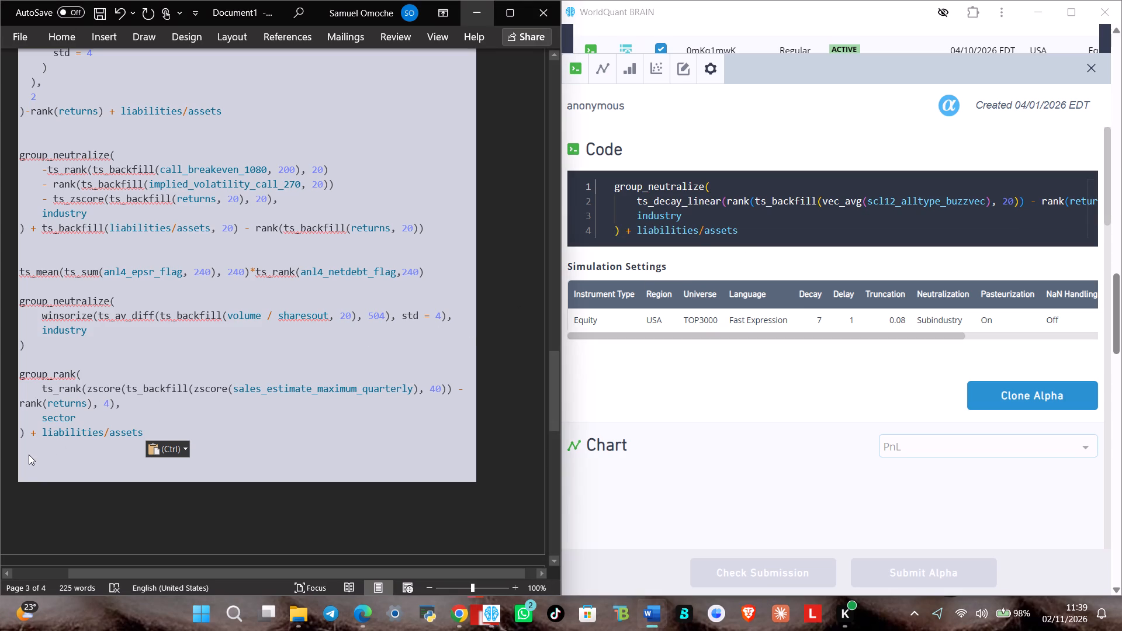
{"action": "key", "text": "Return"}
{"action": "key", "text": "Return"}
{"action": "key", "text": "Return"}
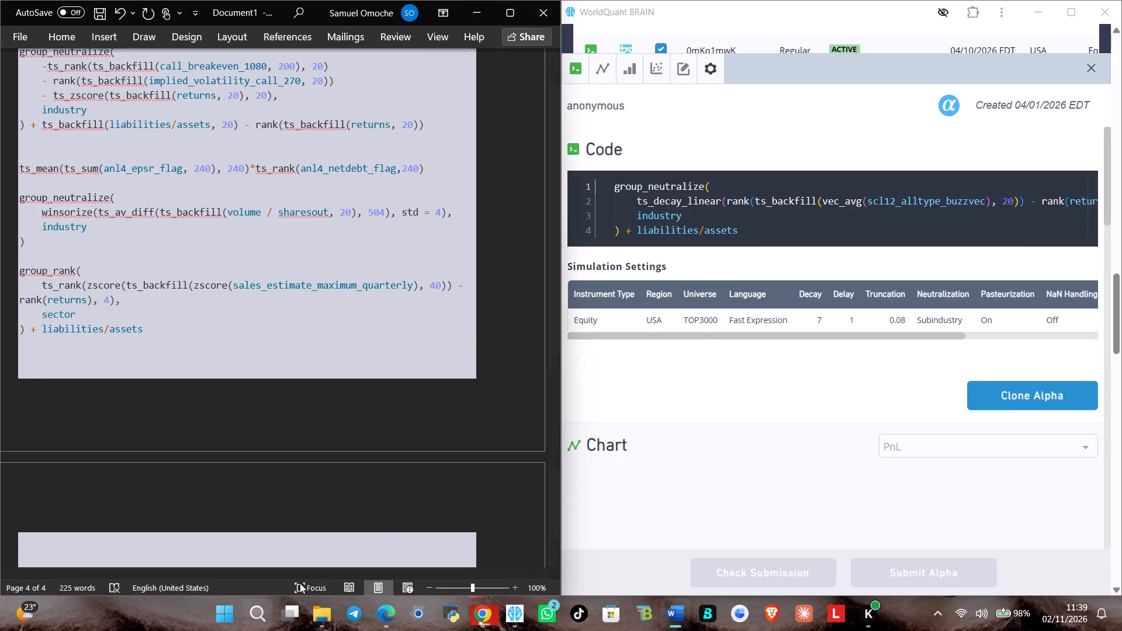
{"action": "left_click", "coordinate": [769, 229]}
{"action": "left_click", "coordinate": [760, 205]}
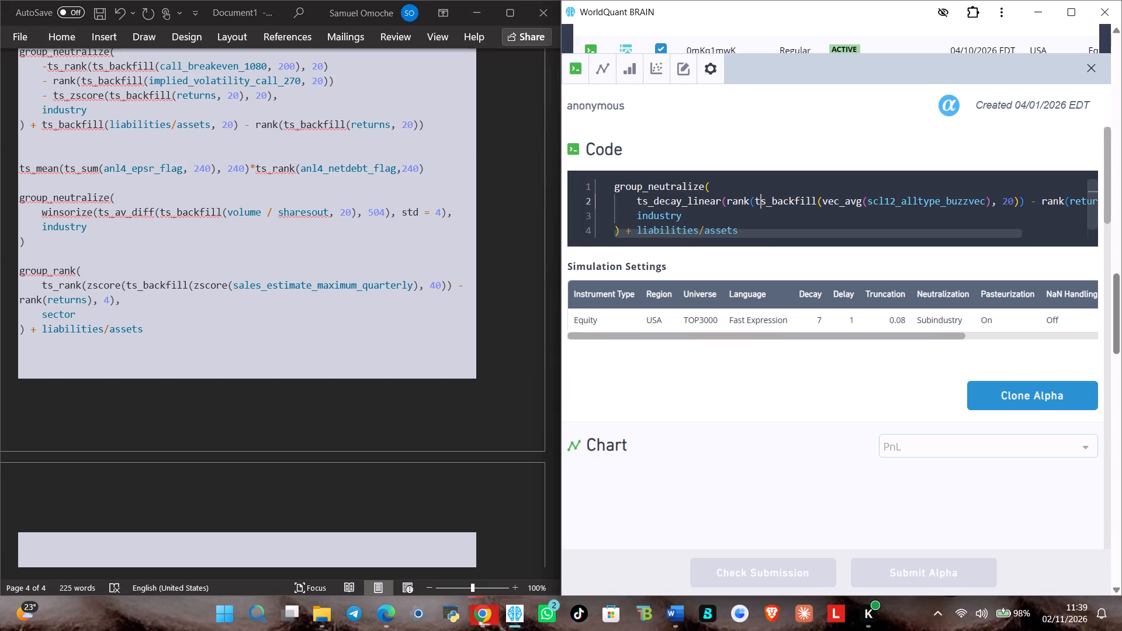
{"action": "key", "text": "ctrl+a"}
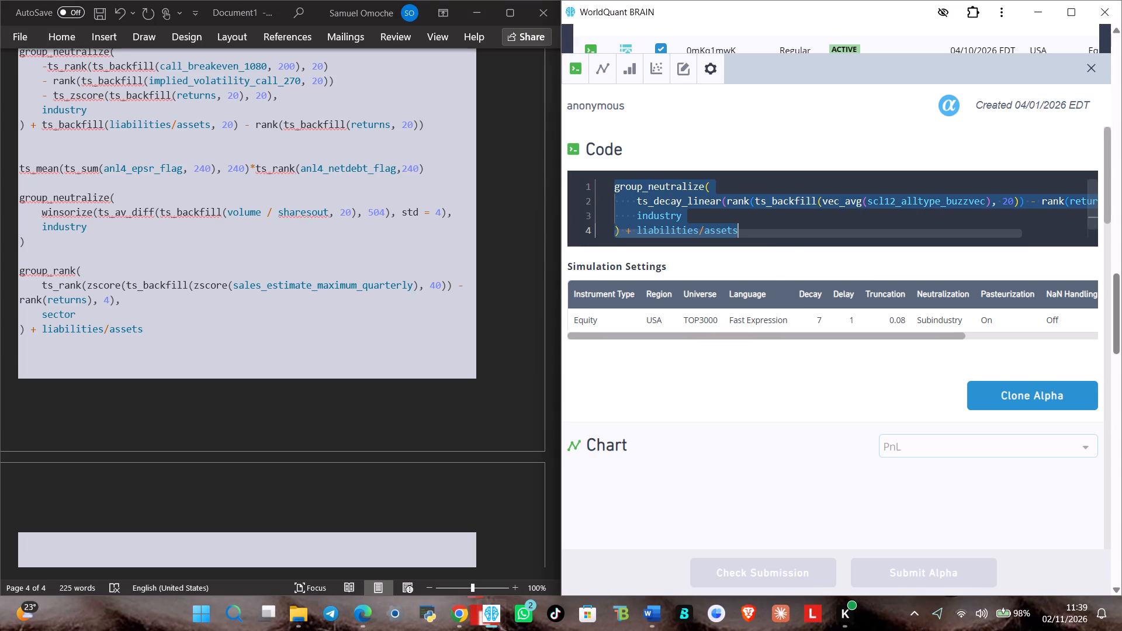
{"action": "key", "text": "ctrl+c"}
{"action": "left_click", "coordinate": [200, 547]}
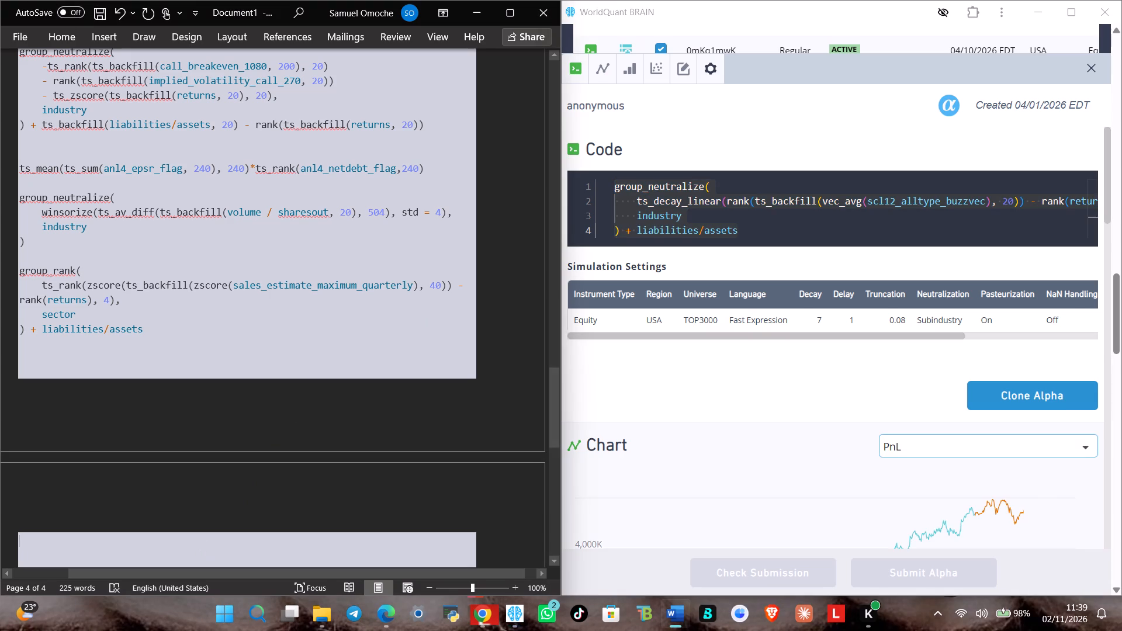
{"action": "key", "text": "ctrl+v"}
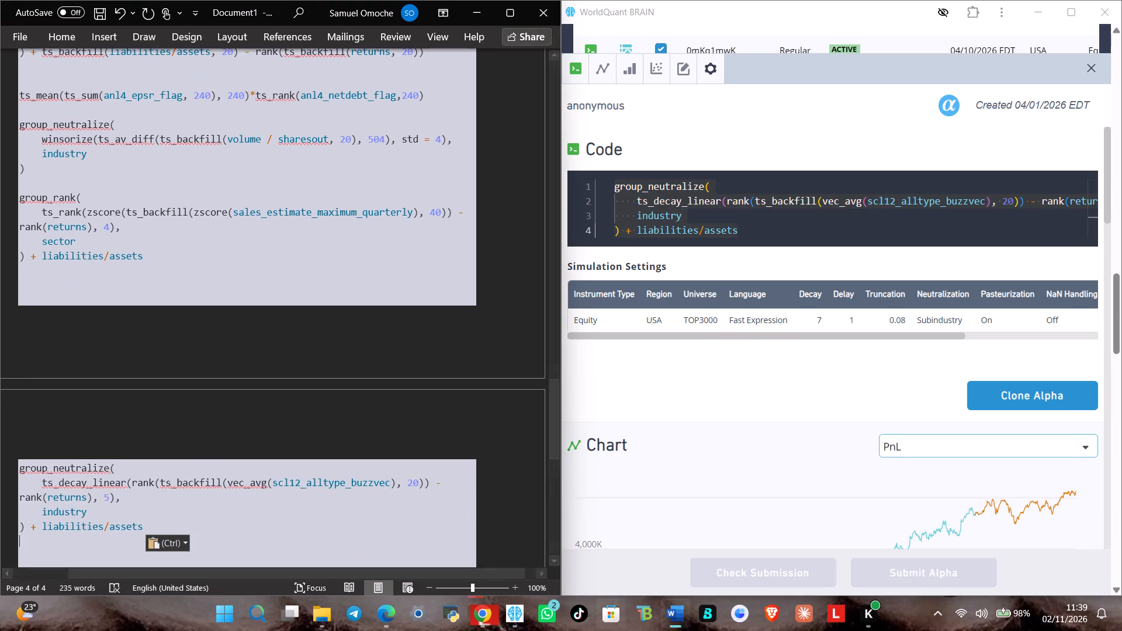
{"action": "left_click", "coordinate": [221, 522]}
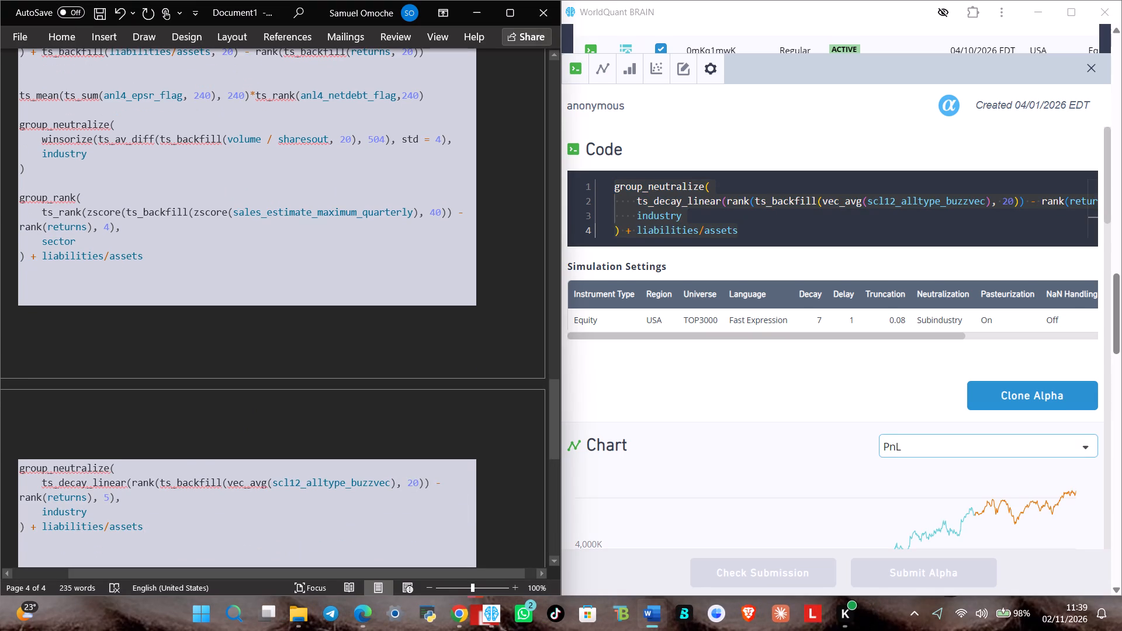
{"action": "key", "text": "Return"}
{"action": "key", "text": "Return"}
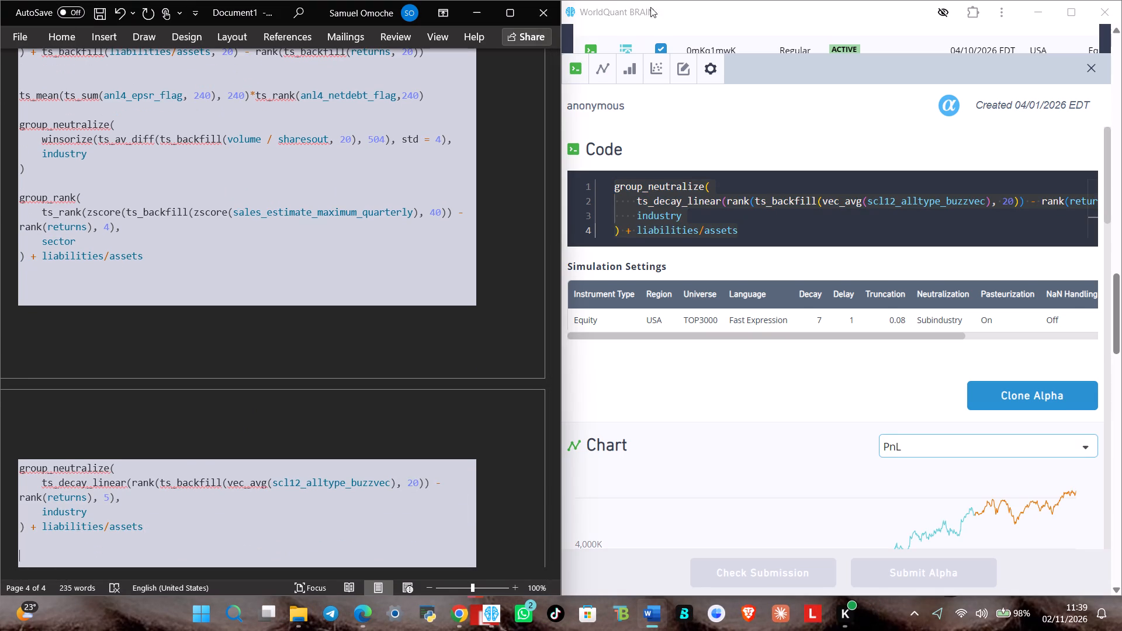
{"action": "left_click", "coordinate": [1096, 62]}
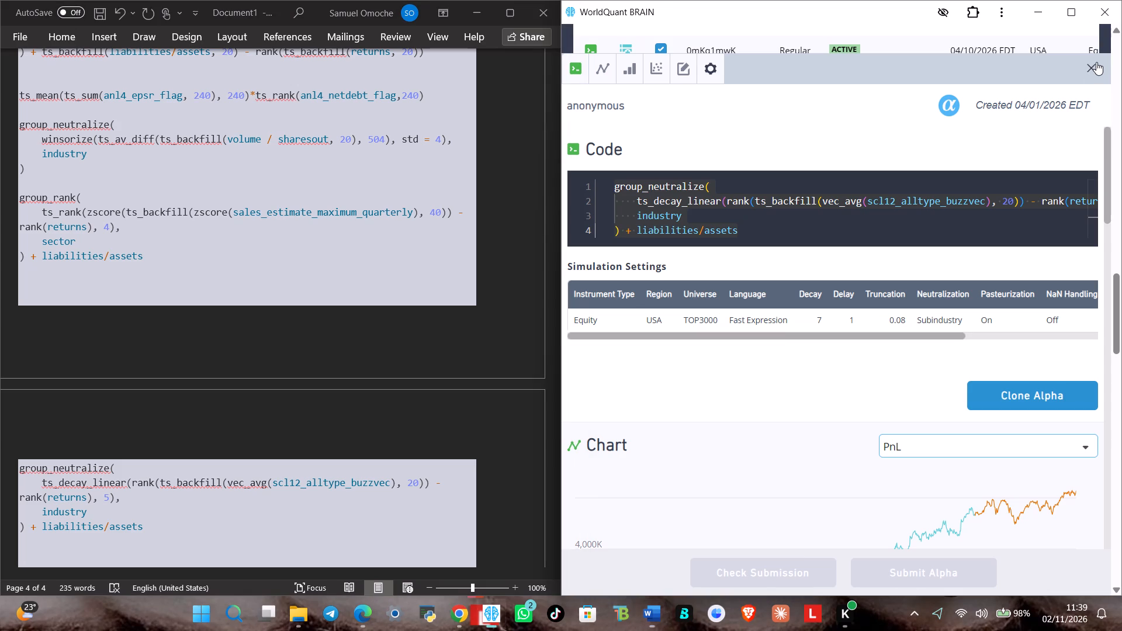
{"action": "left_click", "coordinate": [657, 264]}
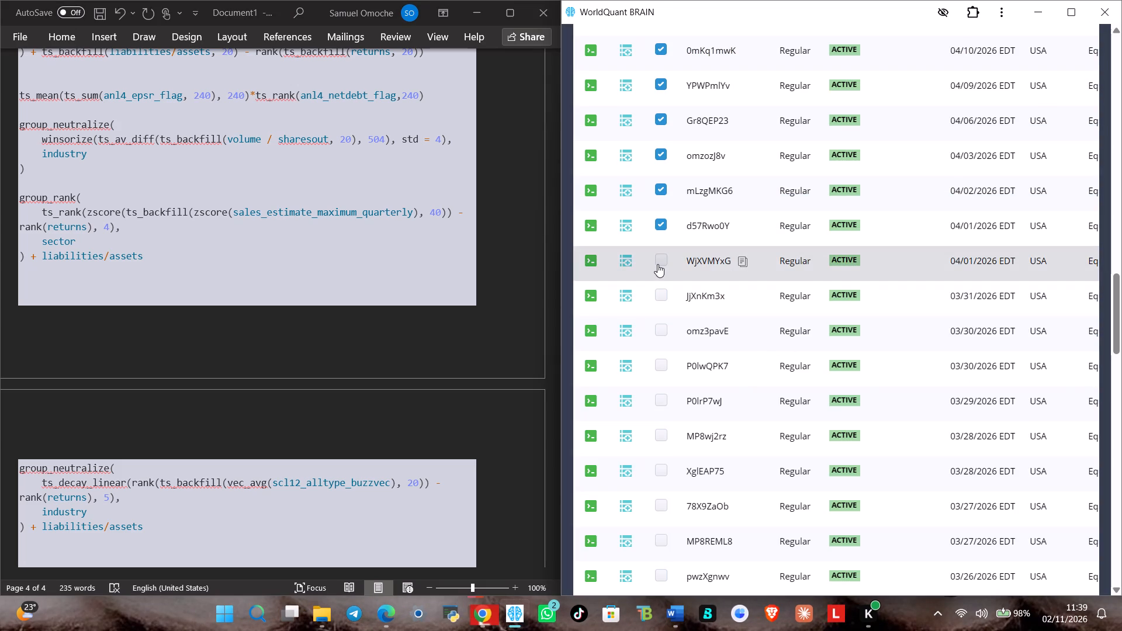
Copy active alpha JjXnKm3x's full code into the Word document below the scl12_alltype_buzzvec expression, separated by a blank line, and mark that alpha as selected.
{"action": "left_click", "coordinate": [774, 308]}
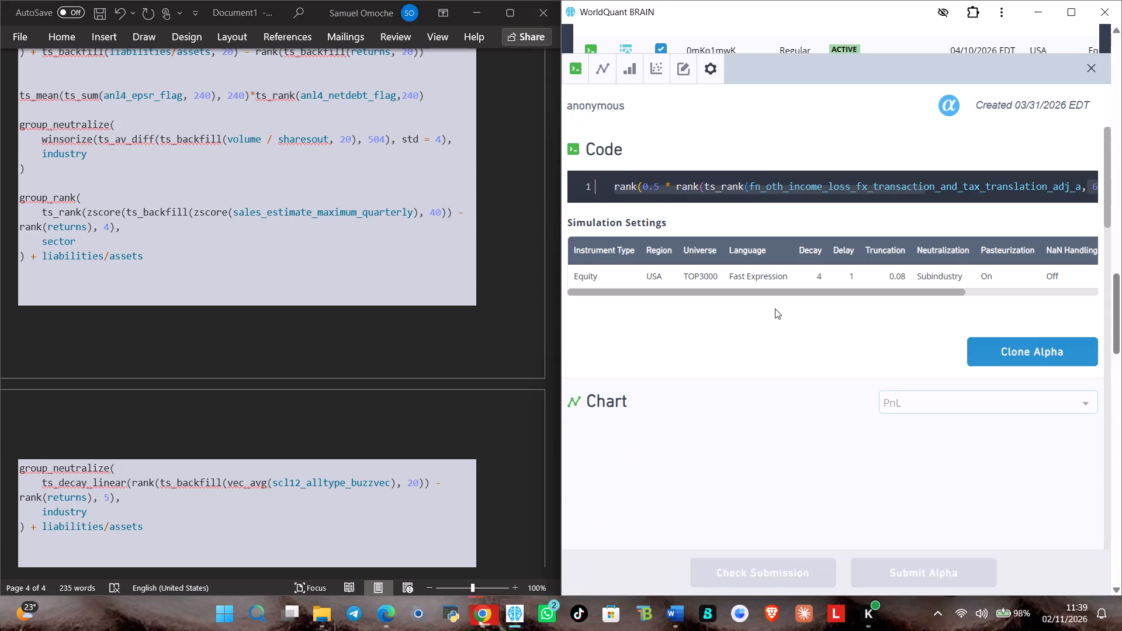
{"action": "left_click", "coordinate": [1052, 184]}
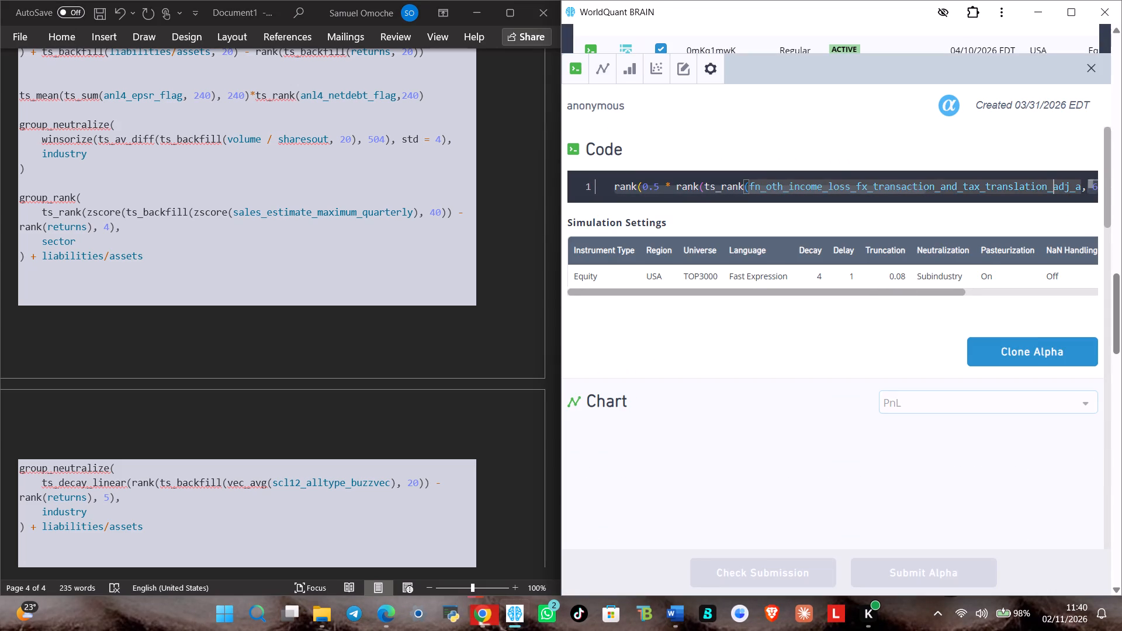
{"action": "key", "text": "ctrl+a"}
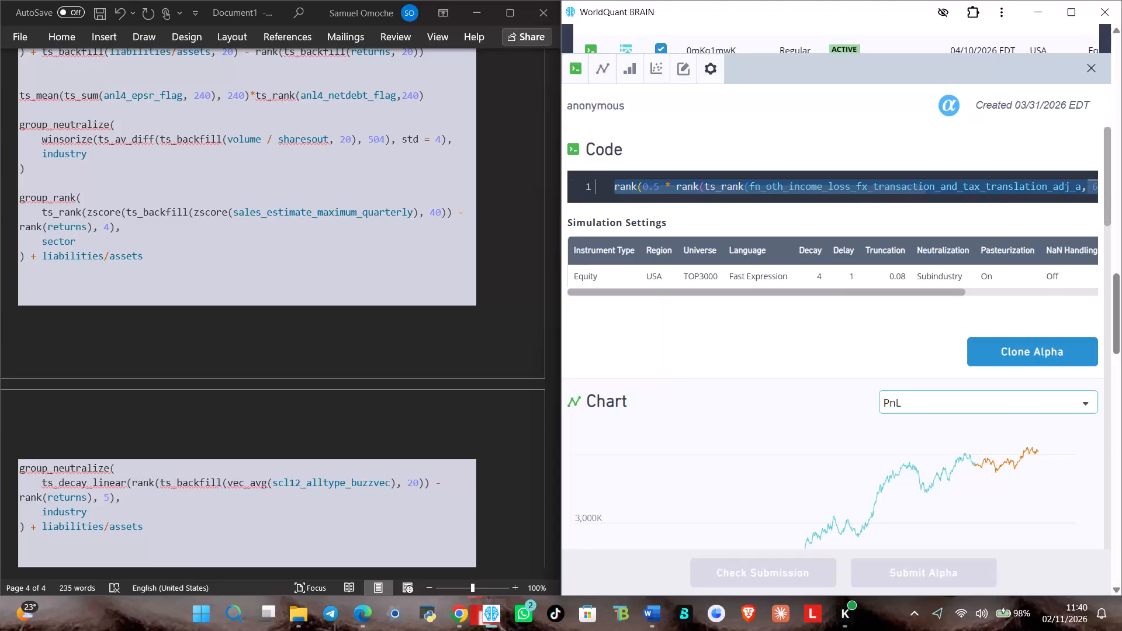
{"action": "key", "text": "ctrl+c"}
{"action": "scroll", "coordinate": [135, 527], "scroll_direction": "down", "scroll_amount": 3}
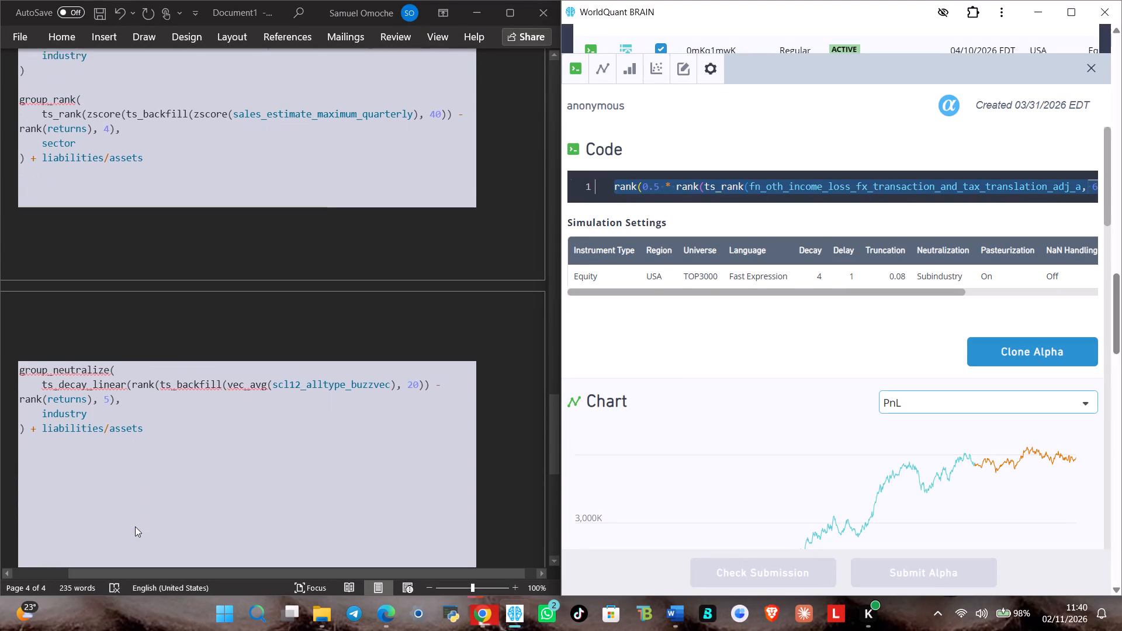
{"action": "scroll", "coordinate": [133, 521], "scroll_direction": "down", "scroll_amount": 3}
{"action": "left_click", "coordinate": [60, 335]}
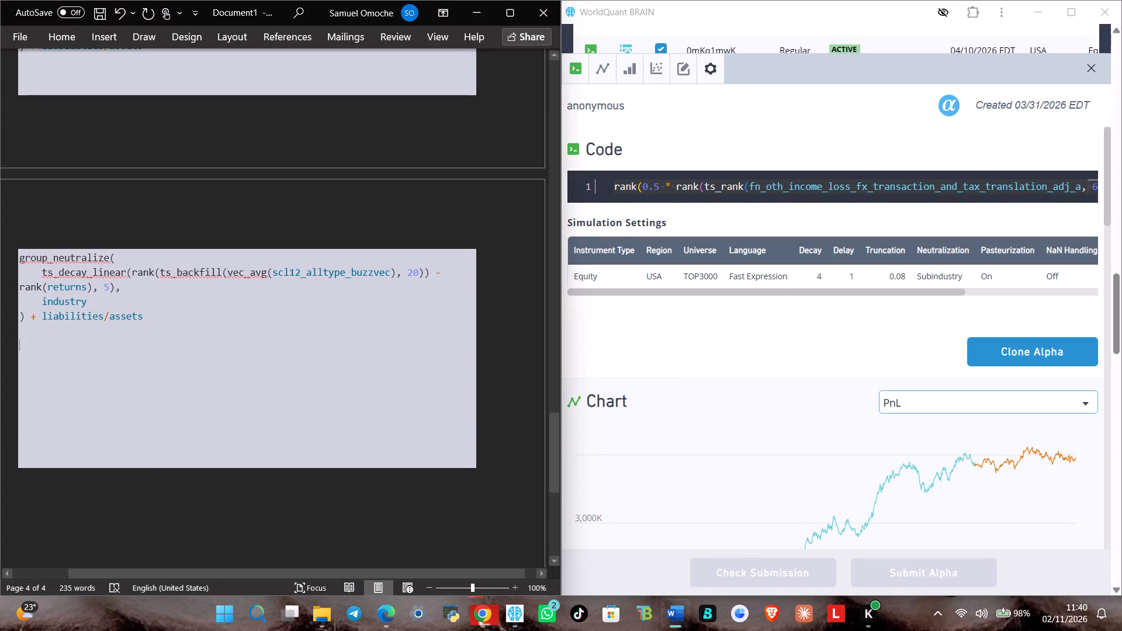
{"action": "key", "text": "ctrl+v"}
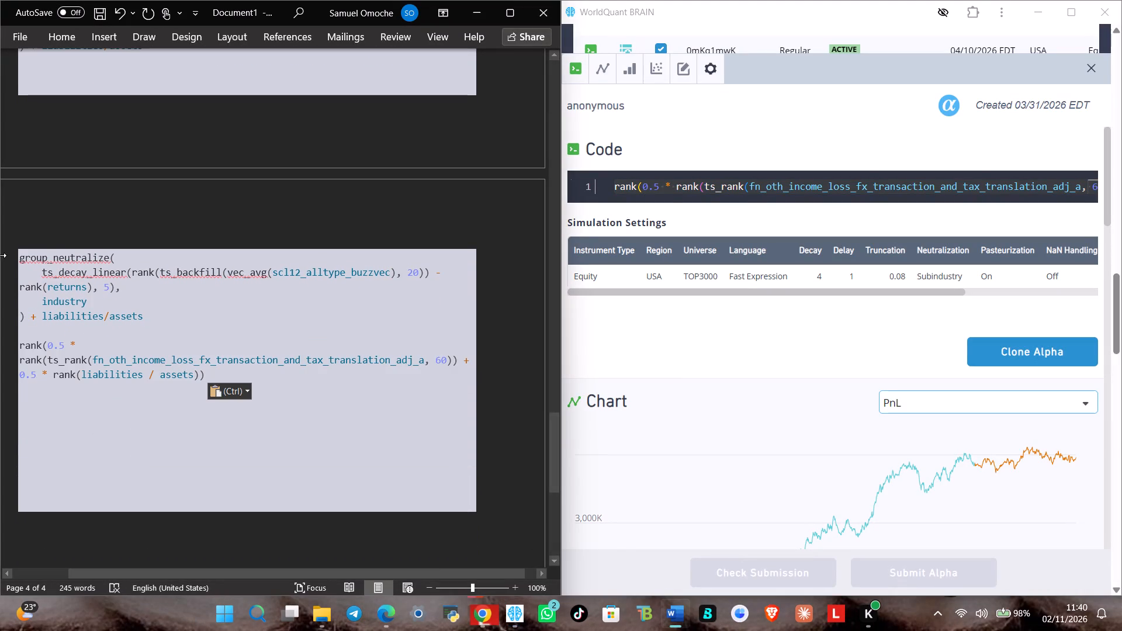
{"action": "left_click", "coordinate": [1088, 61]}
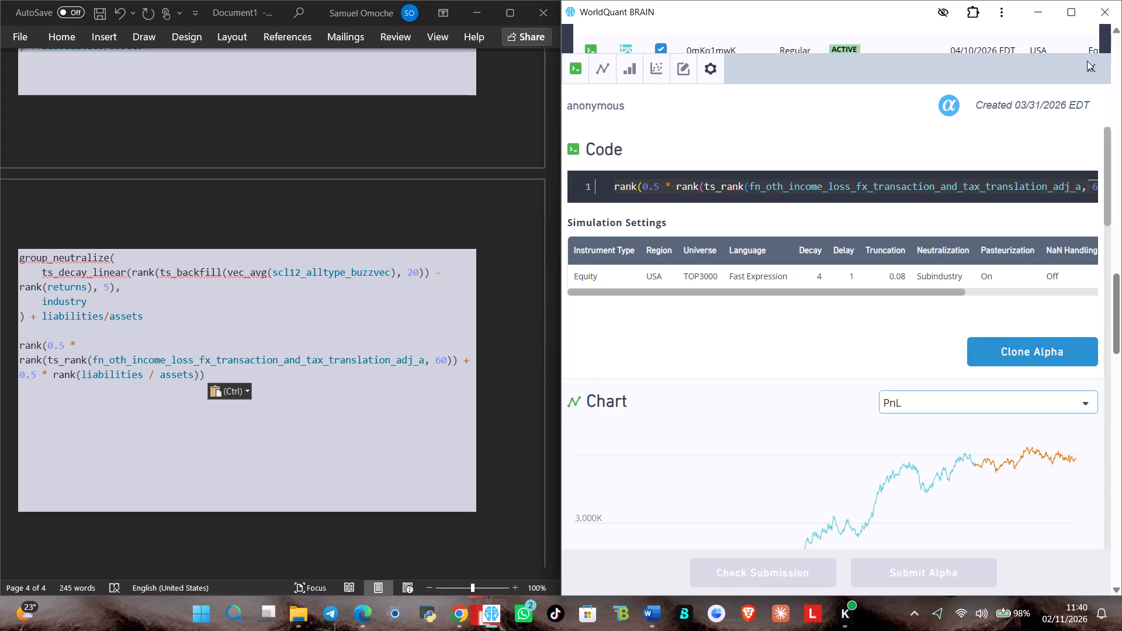
{"action": "left_click", "coordinate": [1087, 65]}
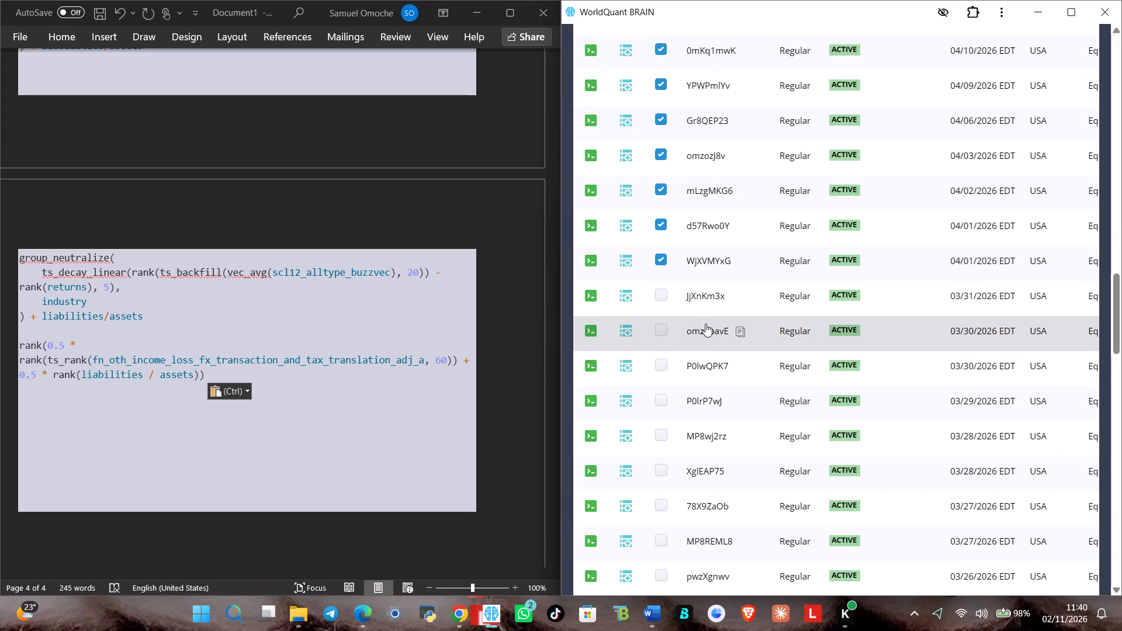
{"action": "left_click", "coordinate": [667, 297]}
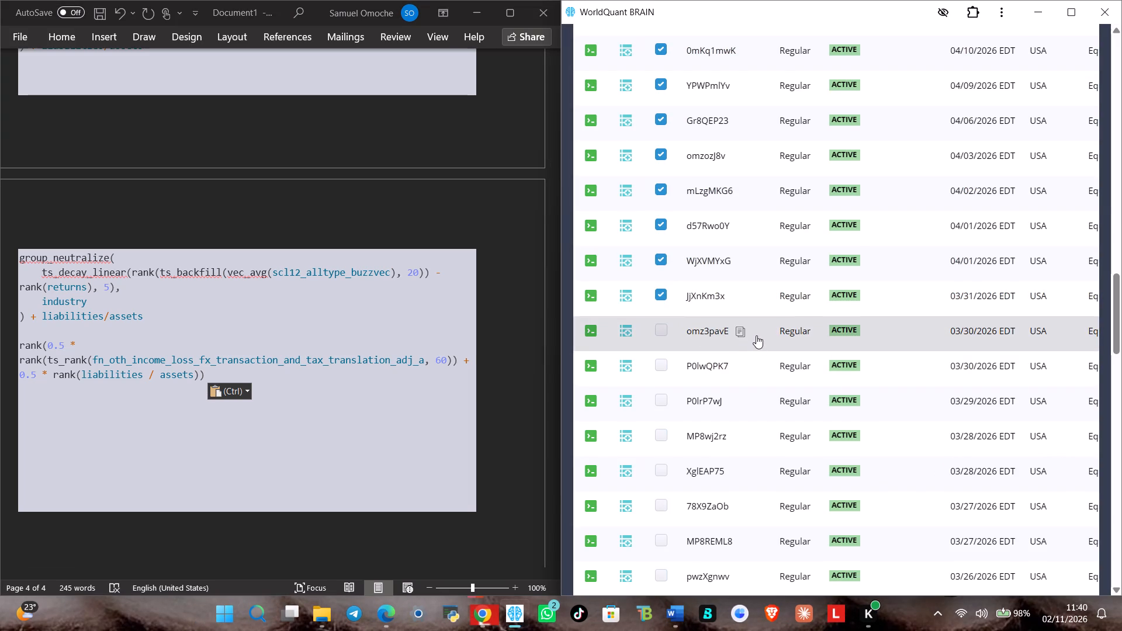
Copy active alpha omz3pavE's full code into the Word document below the rank(0.5 * …) expression after a blank line, and mark that alpha as selected.
{"action": "left_click", "coordinate": [757, 334]}
{"action": "left_click", "coordinate": [872, 212]}
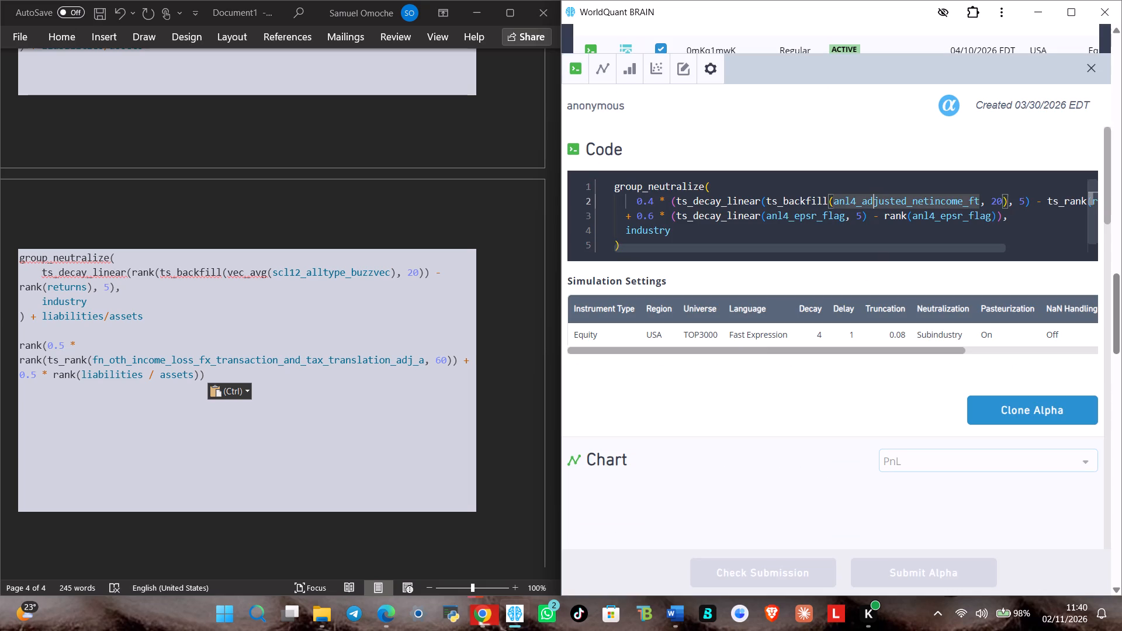
{"action": "key", "text": "ctrl+a"}
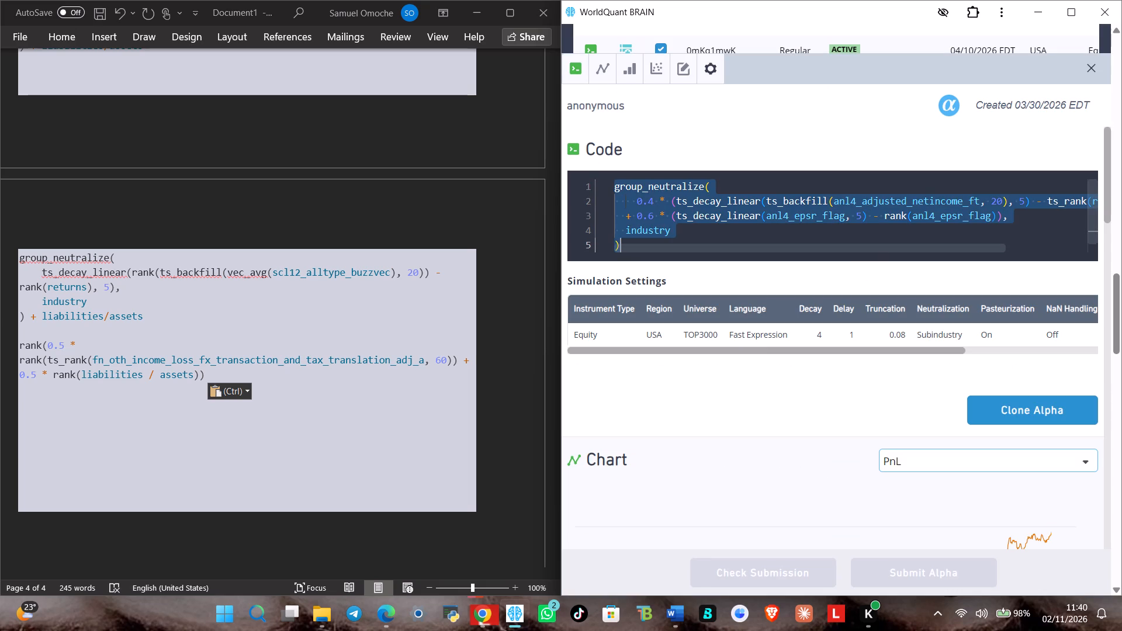
{"action": "key", "text": "ctrl+c"}
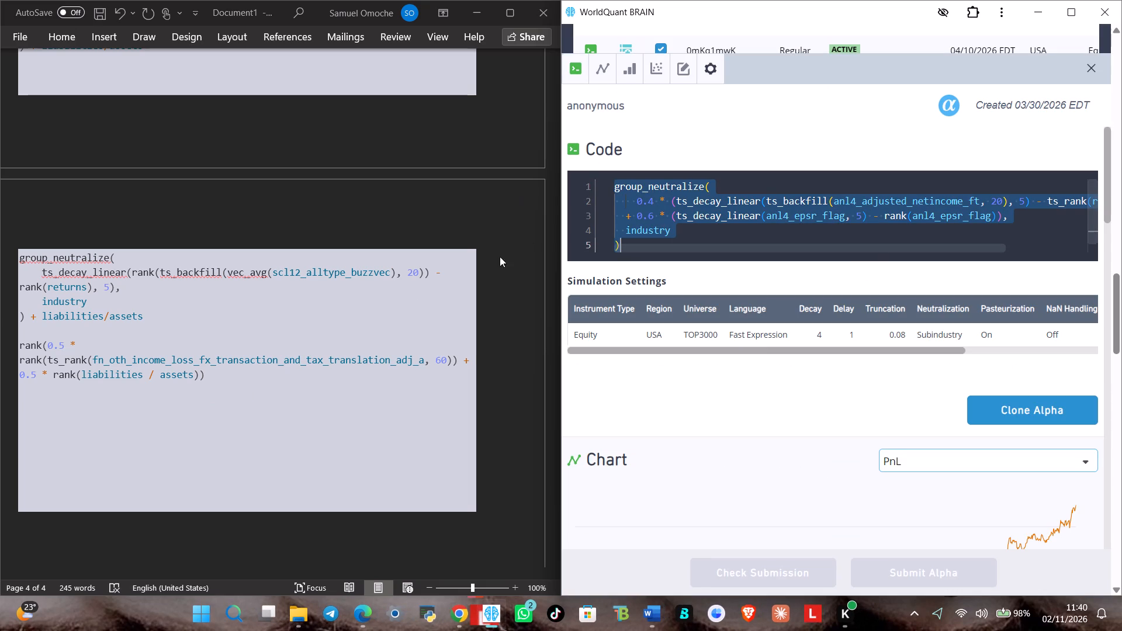
{"action": "left_click", "coordinate": [41, 408]}
{"action": "key", "text": "Return"}
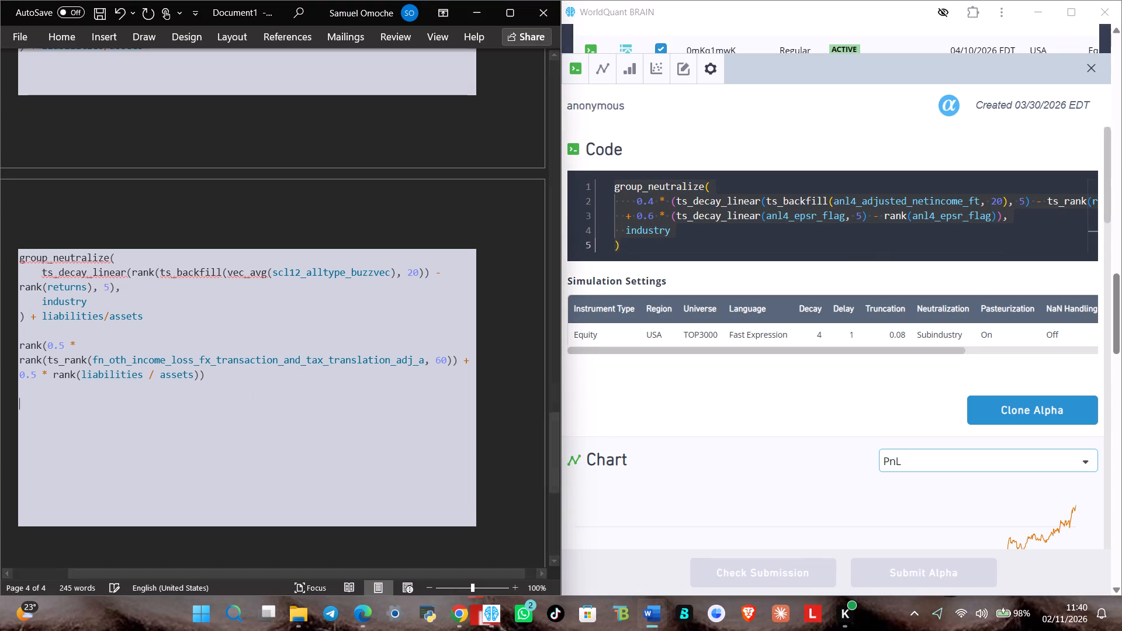
{"action": "key", "text": "ctrl+v"}
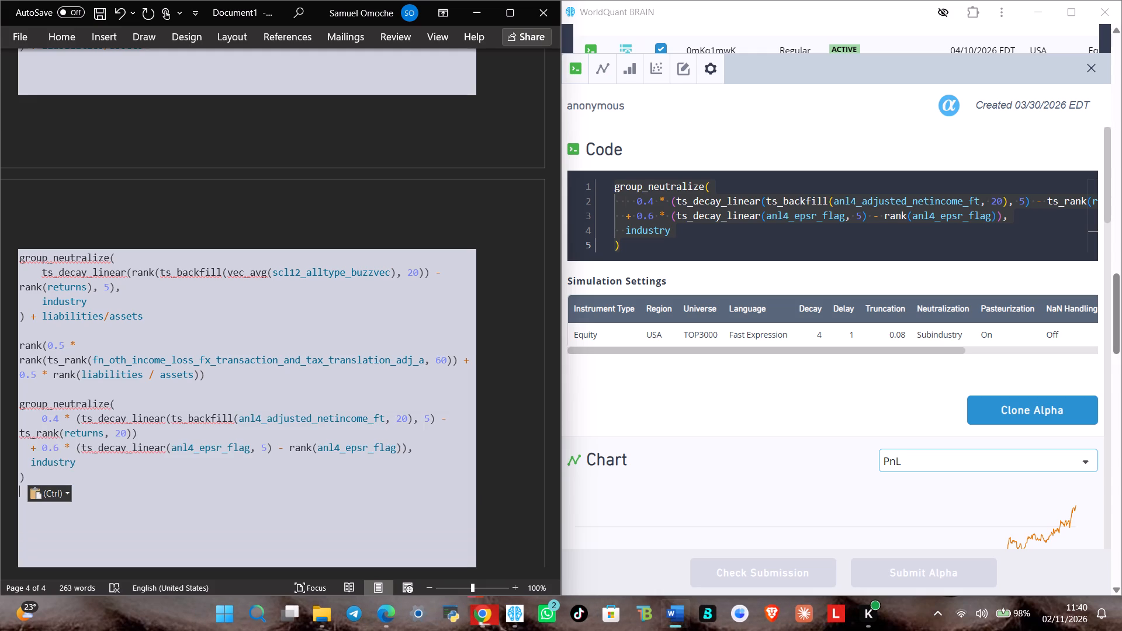
{"action": "key", "text": "Return"}
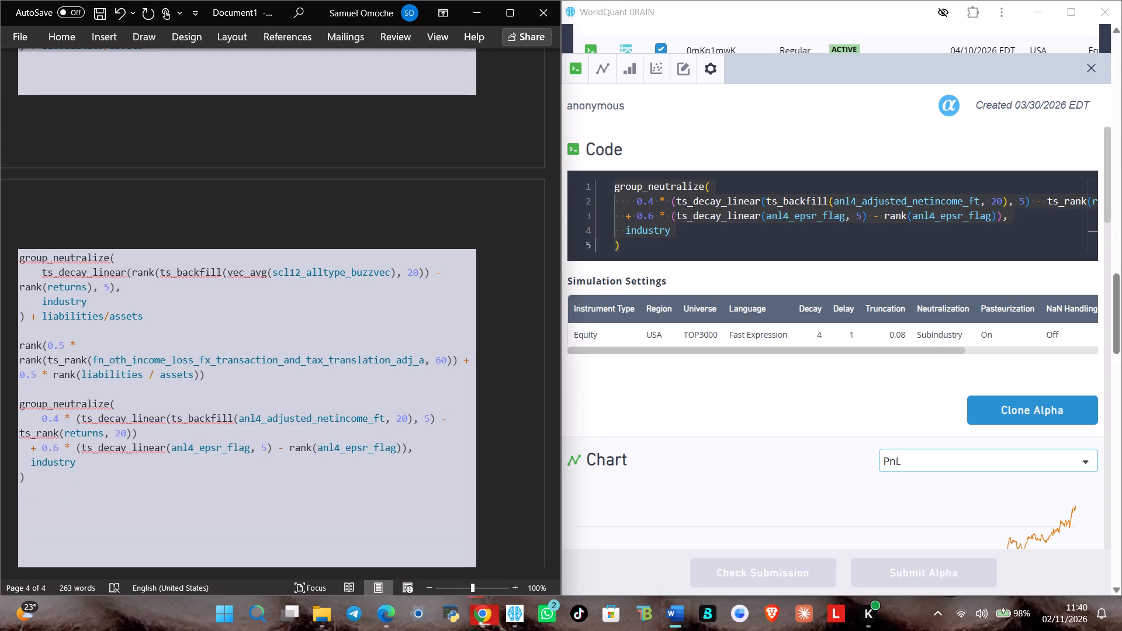
{"action": "left_click", "coordinate": [1092, 64]}
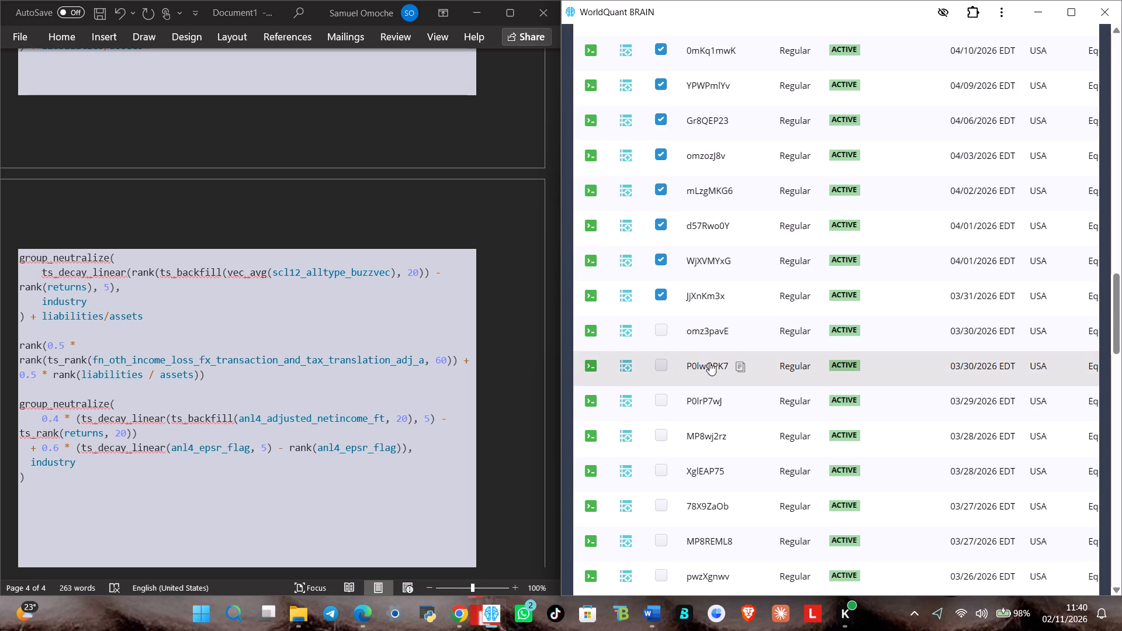
{"action": "left_click", "coordinate": [659, 332]}
Copy active alpha P0lwQPK7's full code into the Word document below the anl4_adjusted_netincome_ft expression after a blank line, and mark that alpha as selected.
{"action": "left_click", "coordinate": [758, 363]}
{"action": "left_click", "coordinate": [983, 209]}
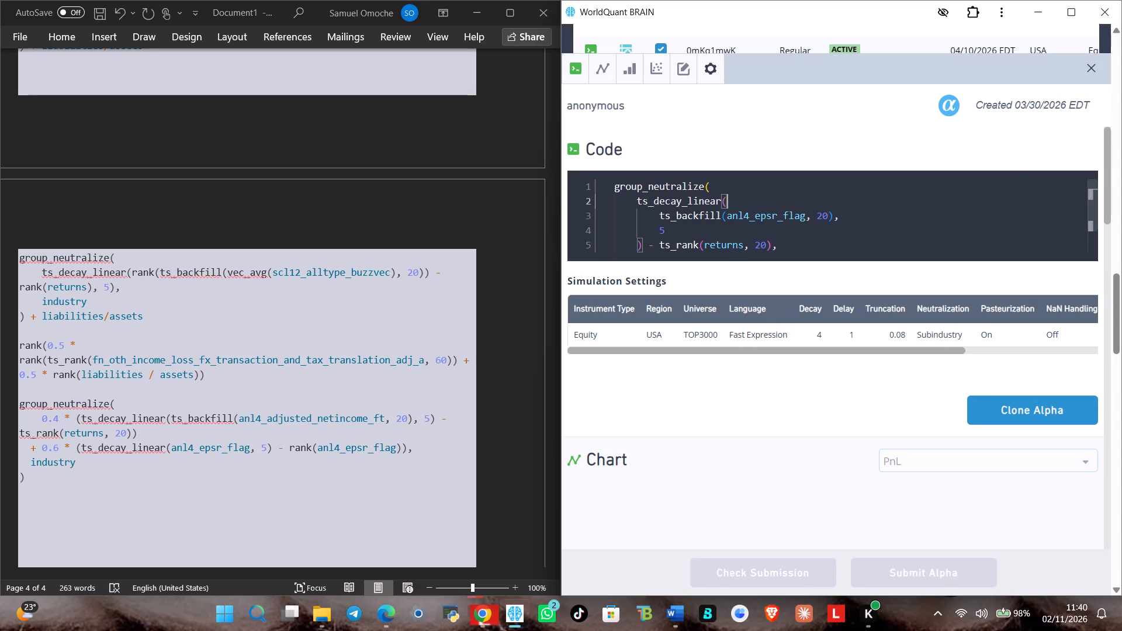
{"action": "key", "text": "ctrl+a"}
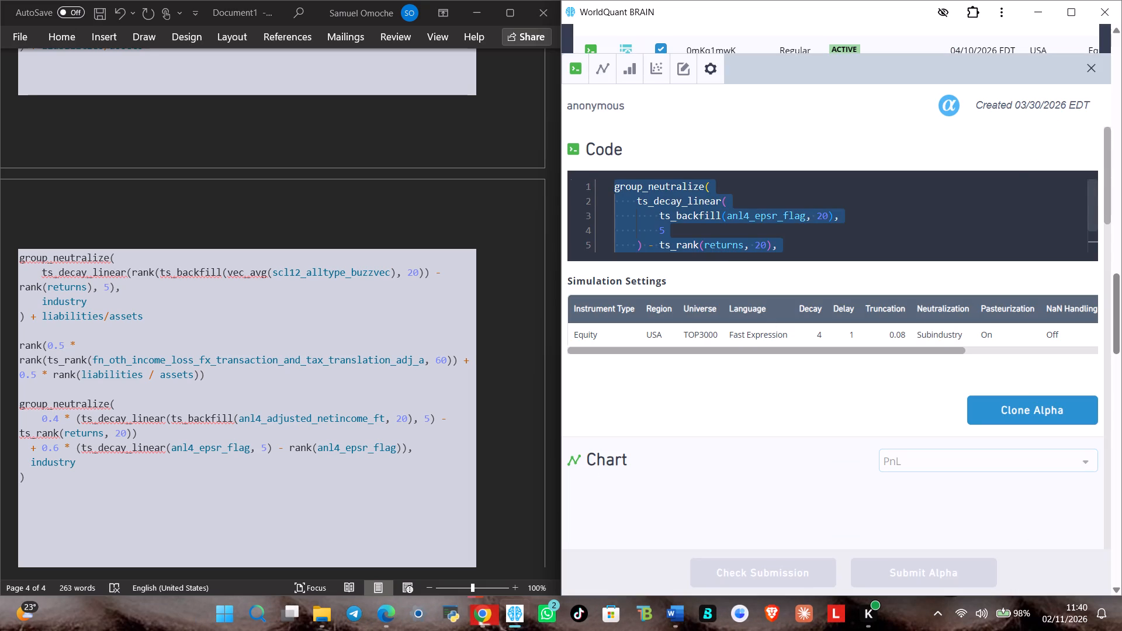
{"action": "key", "text": "ctrl+c"}
{"action": "left_click", "coordinate": [27, 514]}
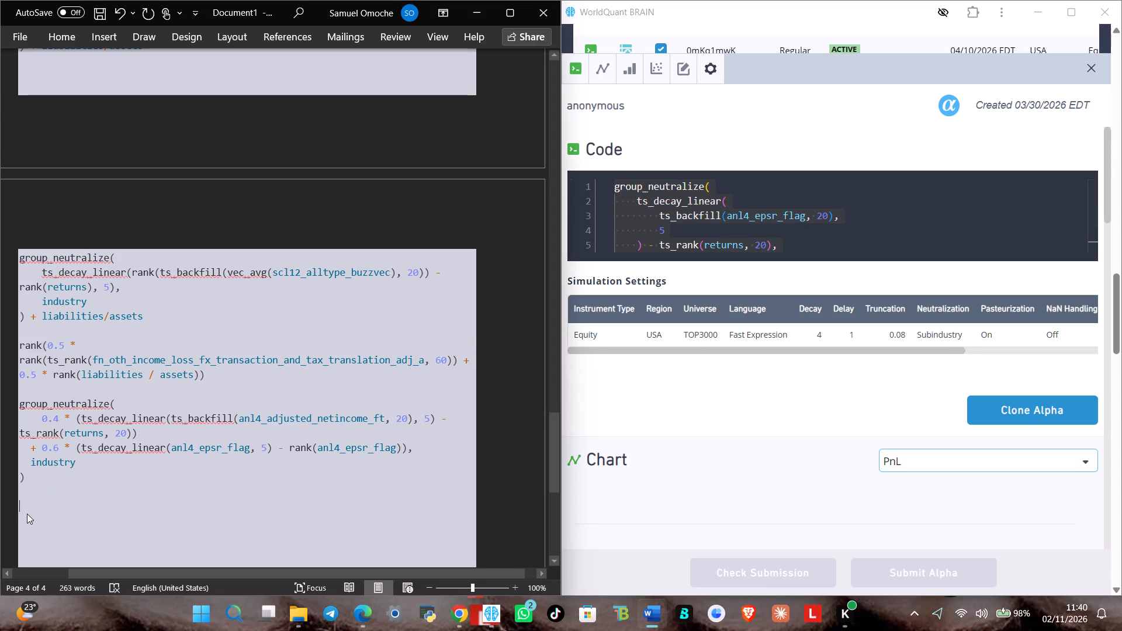
{"action": "key", "text": "ctrl+v"}
{"action": "scroll", "coordinate": [0, 487], "scroll_direction": "down", "scroll_amount": 1}
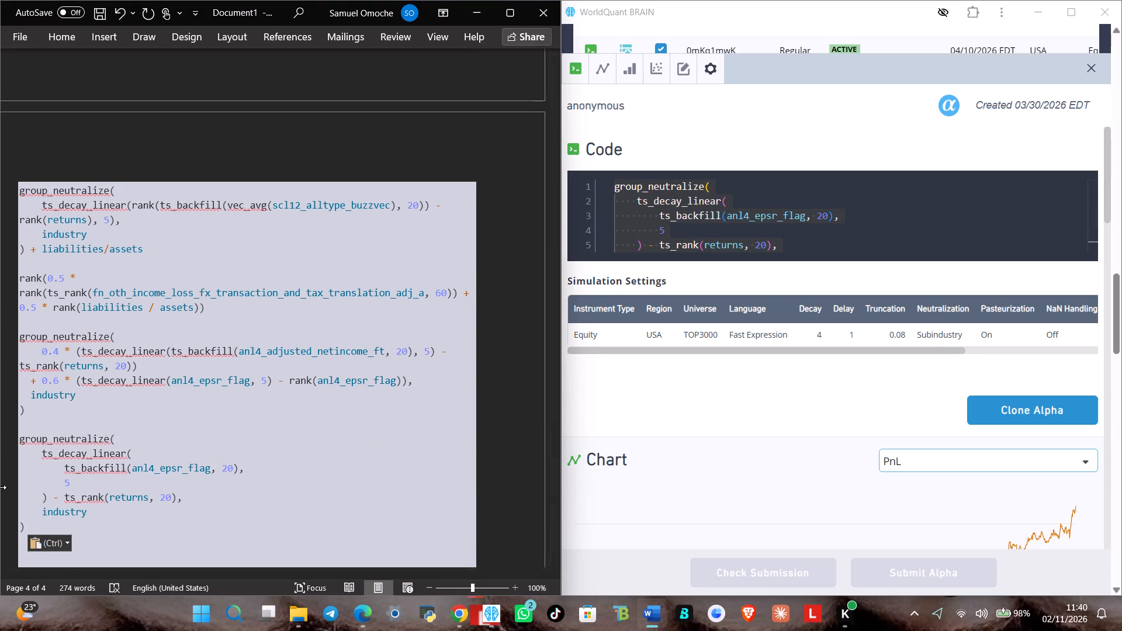
{"action": "scroll", "coordinate": [0, 487], "scroll_direction": "down", "scroll_amount": 1}
{"action": "scroll", "coordinate": [137, 515], "scroll_direction": "down", "scroll_amount": 3}
{"action": "scroll", "coordinate": [181, 492], "scroll_direction": "down", "scroll_amount": 1}
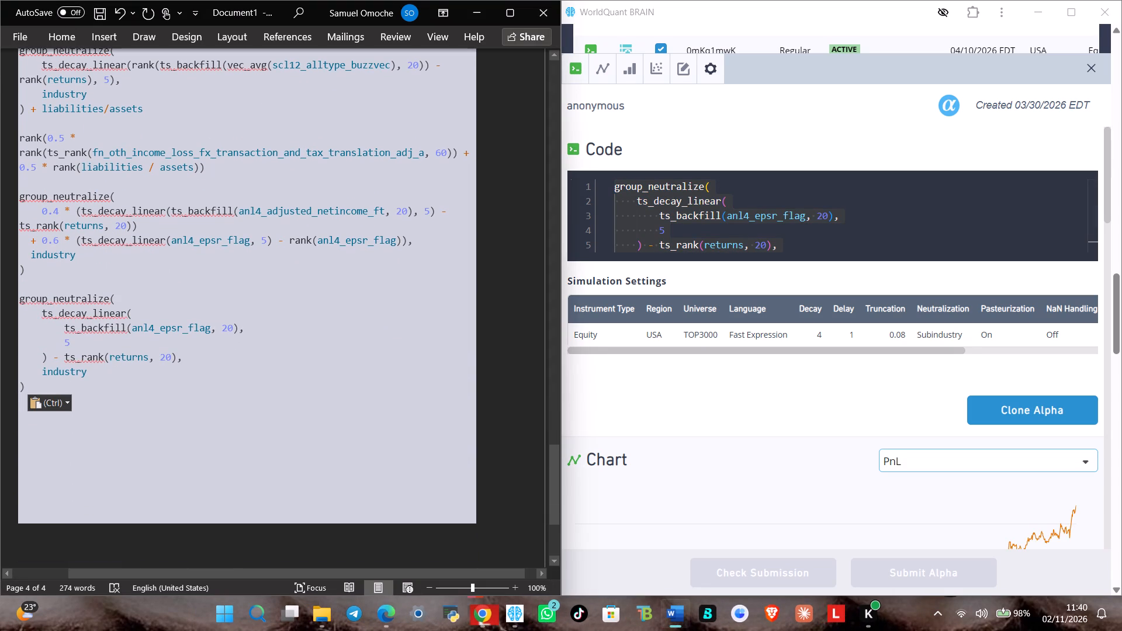
{"action": "key", "text": "Return"}
{"action": "scroll", "coordinate": [701, 306], "scroll_direction": "down", "scroll_amount": 1}
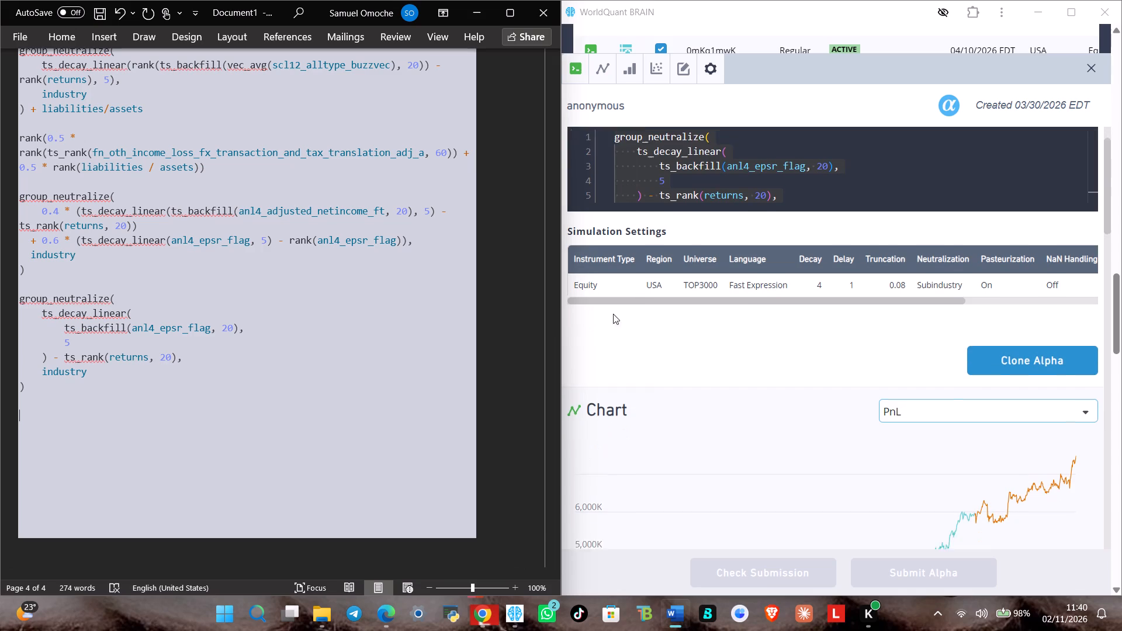
{"action": "scroll", "coordinate": [354, 317], "scroll_direction": "down", "scroll_amount": 3}
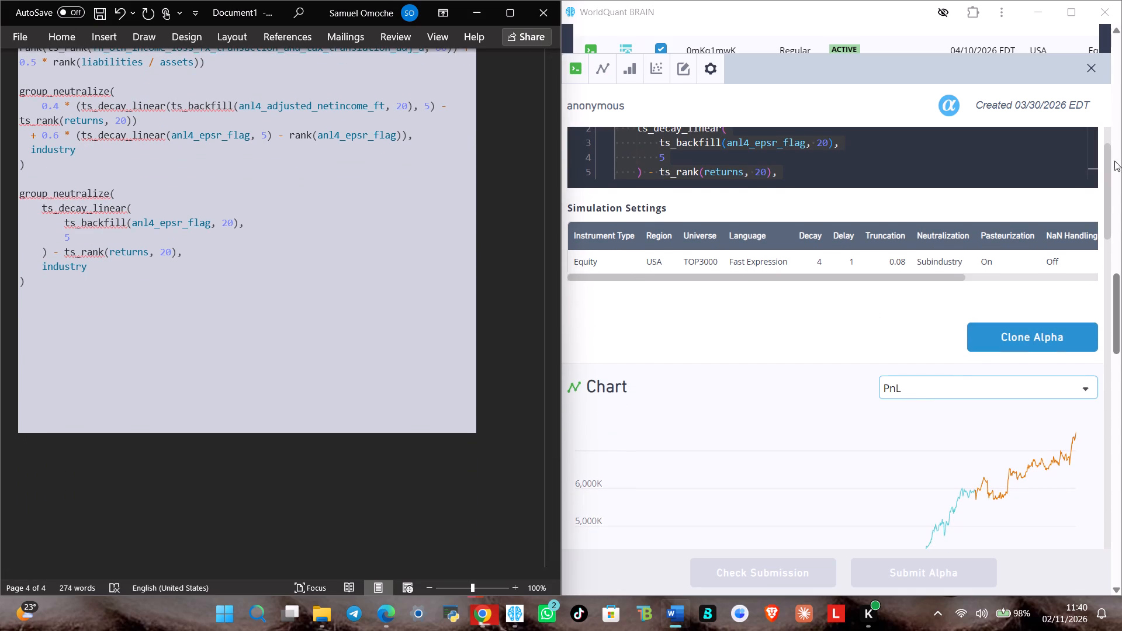
{"action": "left_click", "coordinate": [1094, 65]}
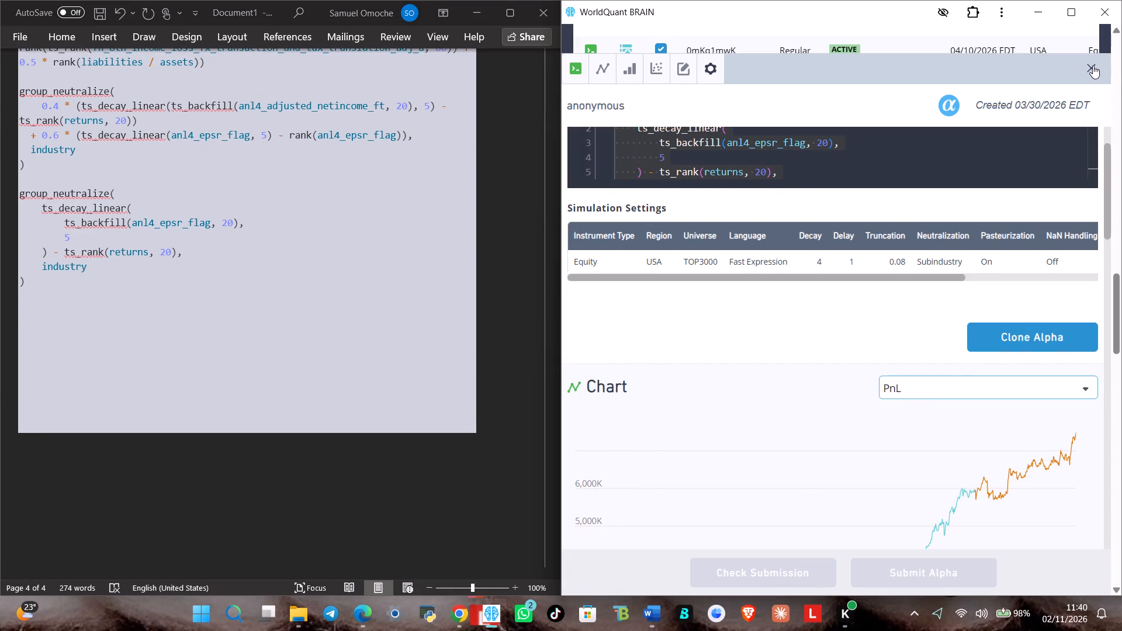
{"action": "left_click", "coordinate": [664, 360]}
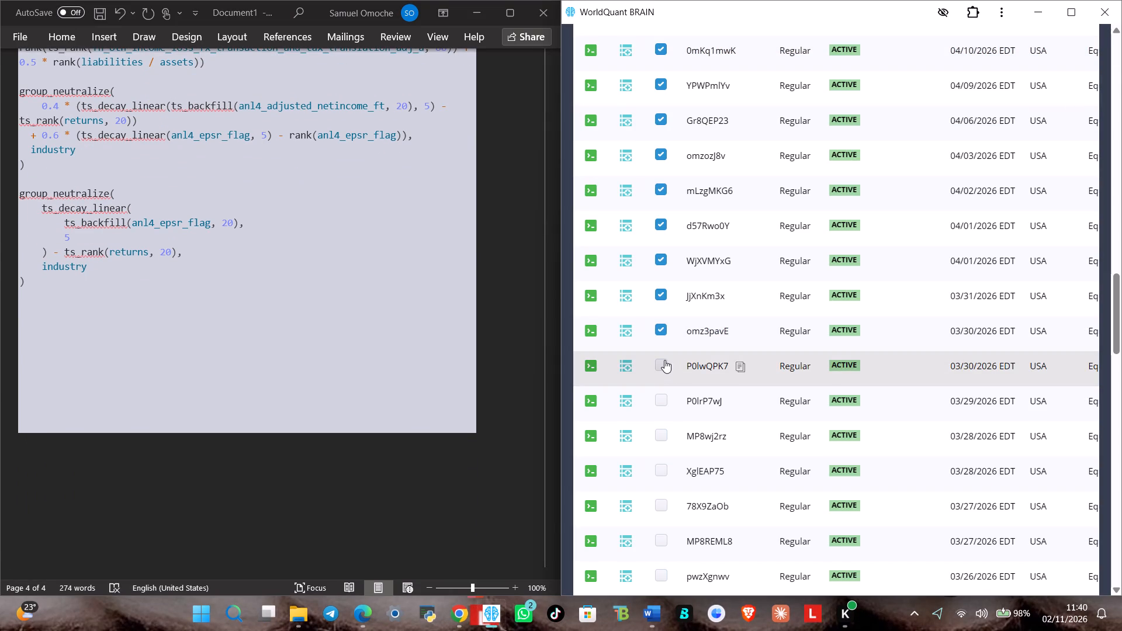
Copy active alpha P0lrP7wJ's full code to the end of the Word document's code, separated by a blank line, and mark that alpha as selected.
{"action": "left_click", "coordinate": [729, 405]}
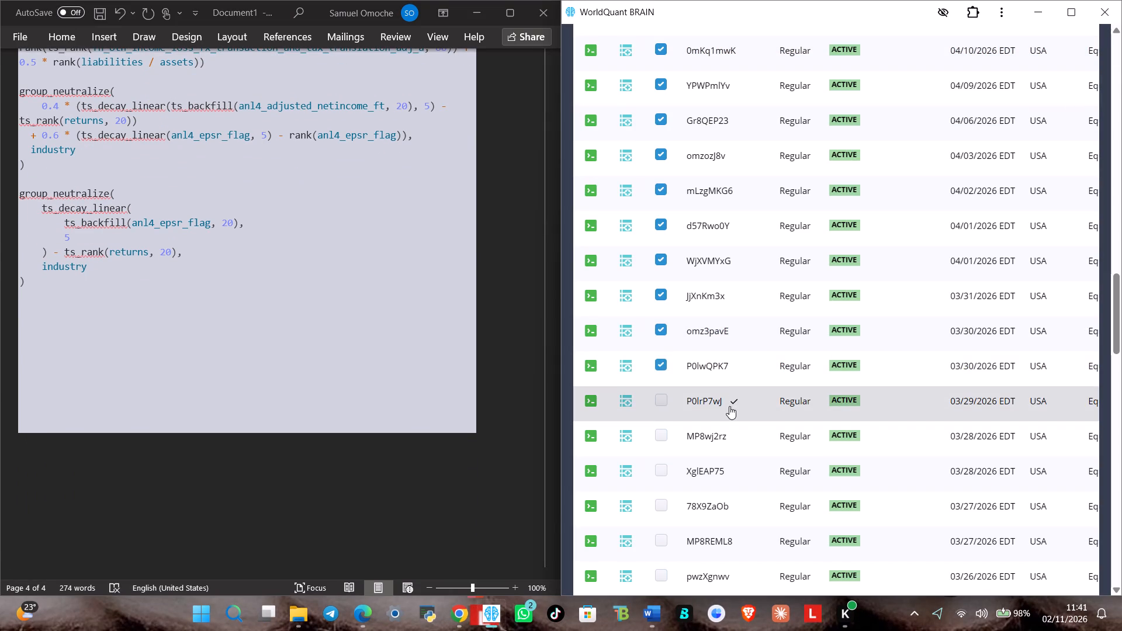
{"action": "left_click", "coordinate": [771, 409]}
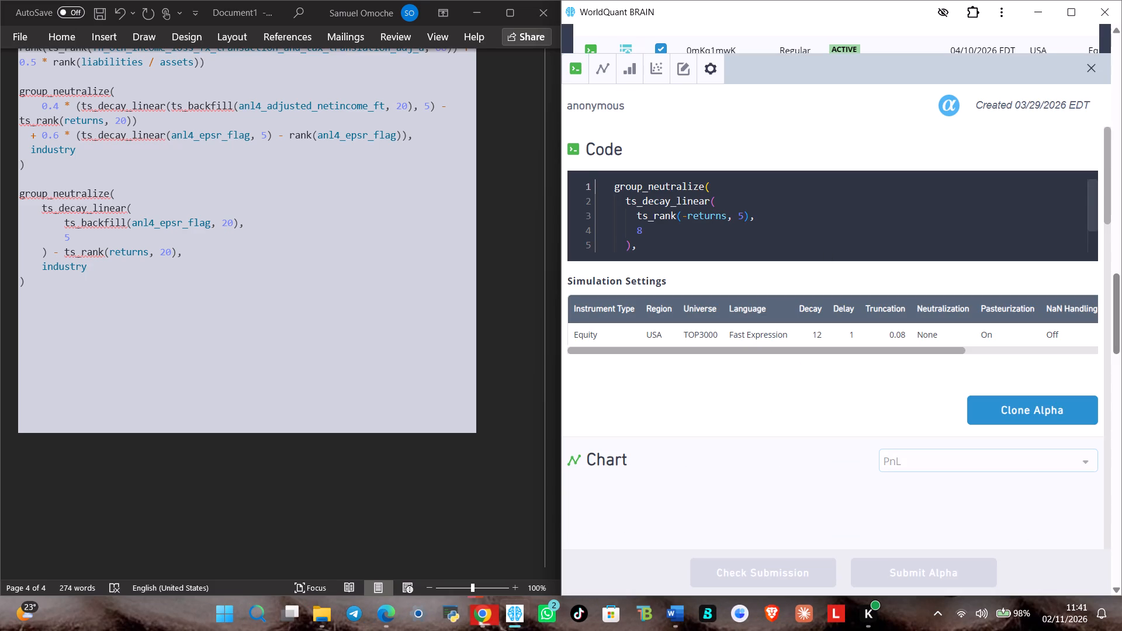
{"action": "left_click", "coordinate": [750, 210]}
{"action": "key", "text": "ctrl+a"}
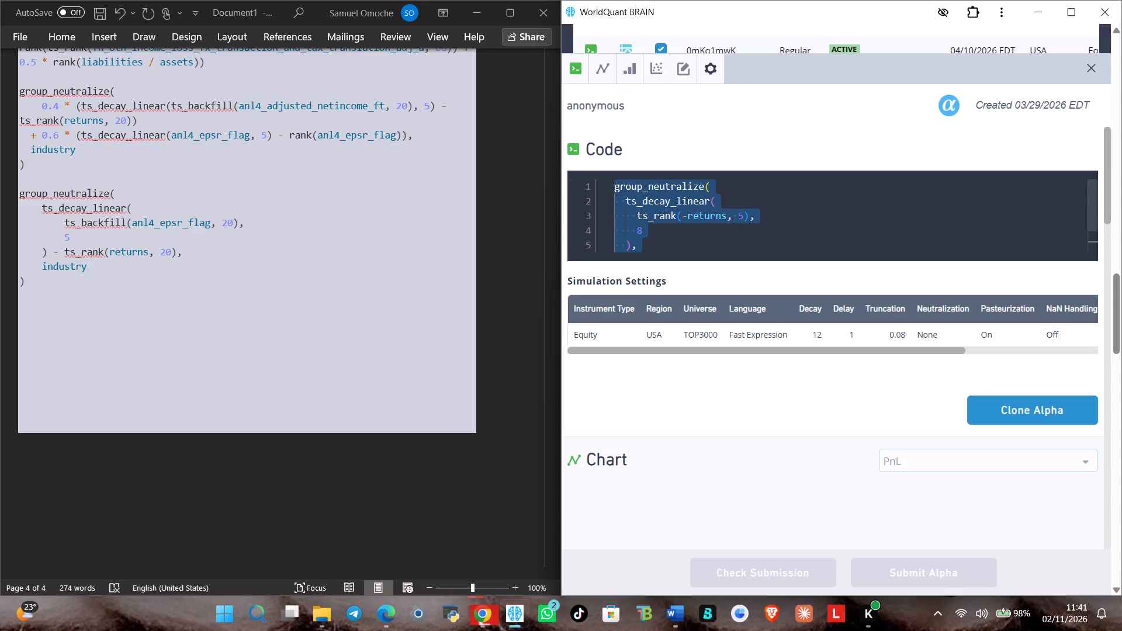
{"action": "key", "text": "ctrl+c"}
{"action": "left_click", "coordinate": [27, 313]}
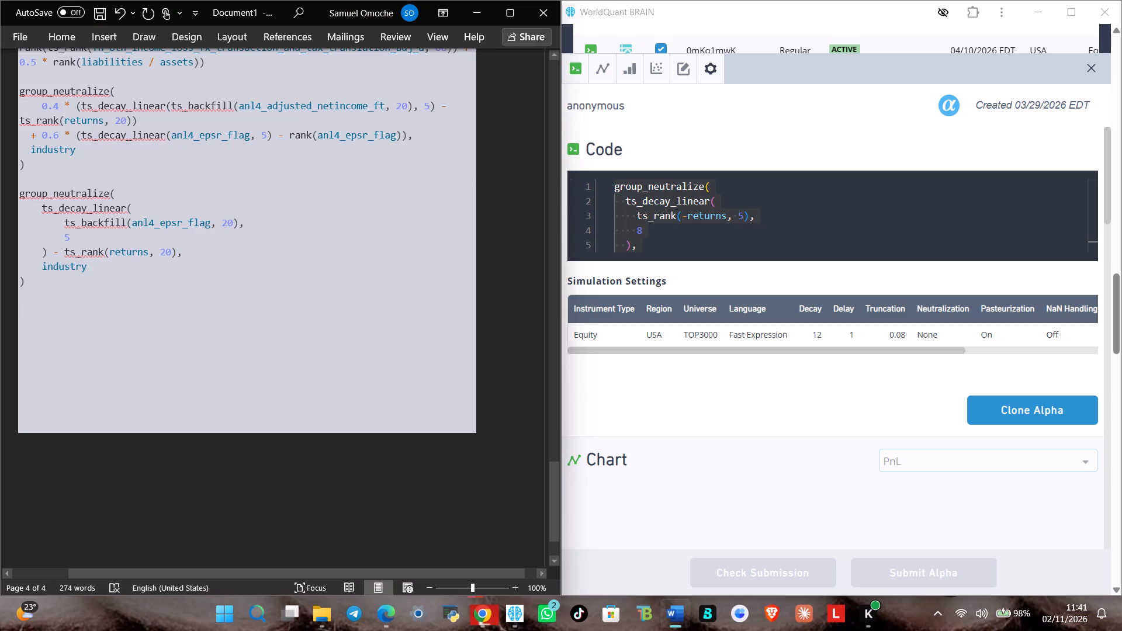
{"action": "key", "text": "ctrl+a"}
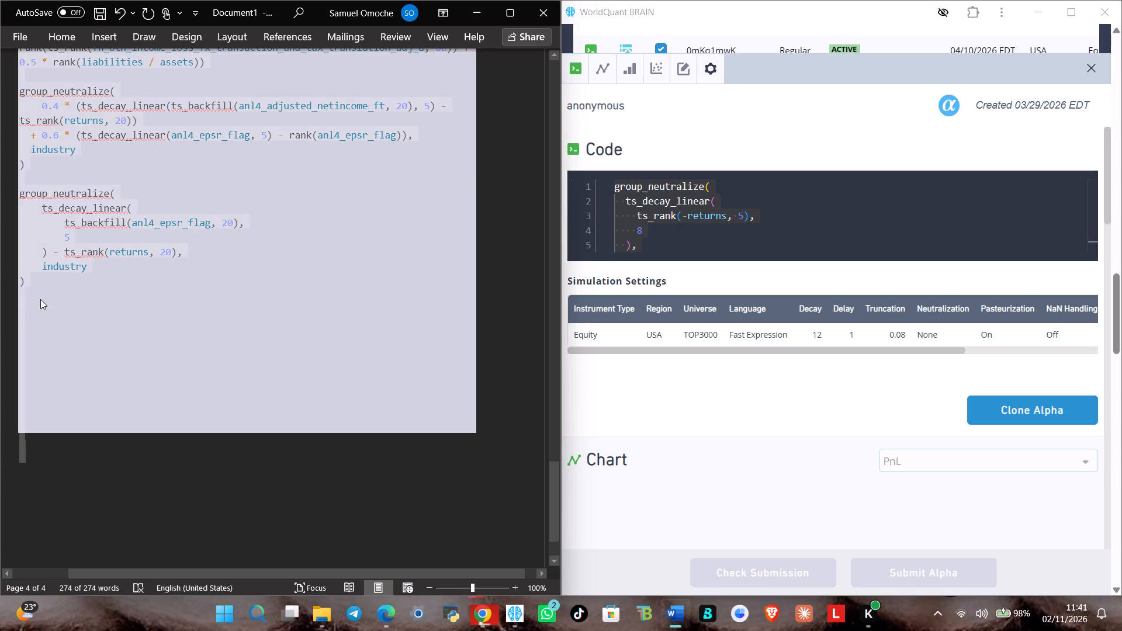
{"action": "left_click", "coordinate": [40, 299]}
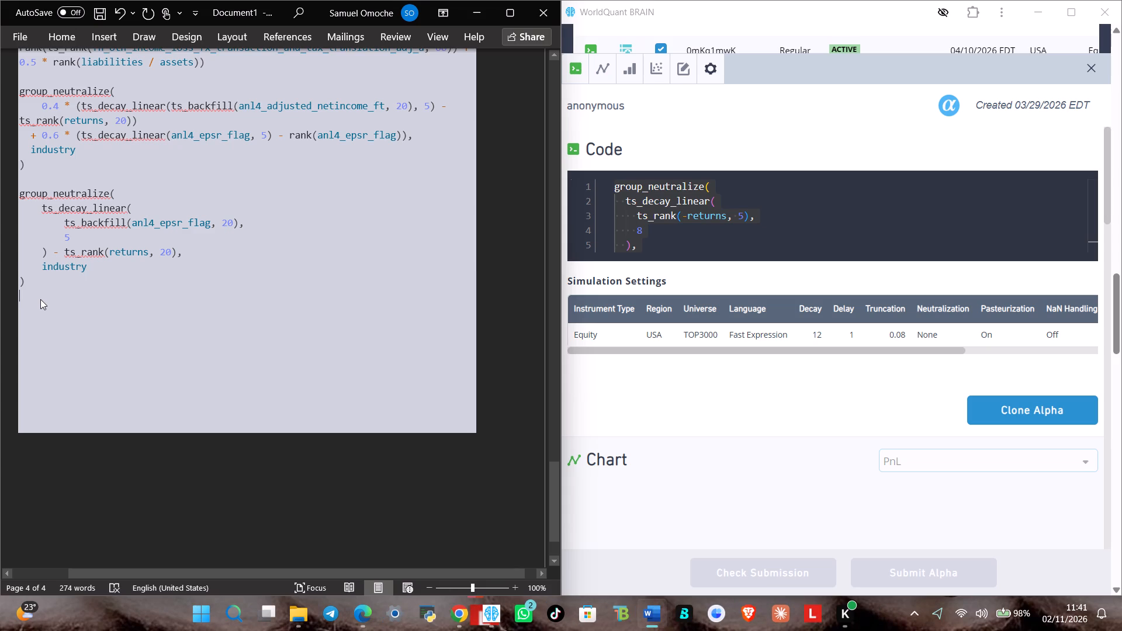
{"action": "key", "text": "Return"}
{"action": "key", "text": "ctrl+v"}
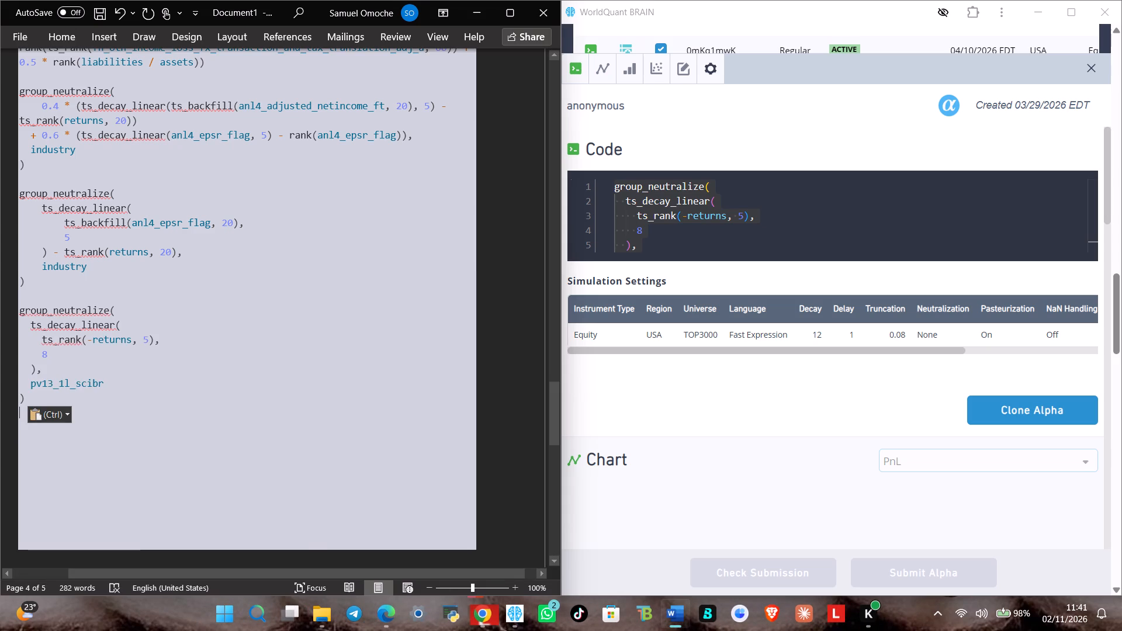
{"action": "scroll", "coordinate": [204, 348], "scroll_direction": "down", "scroll_amount": 2}
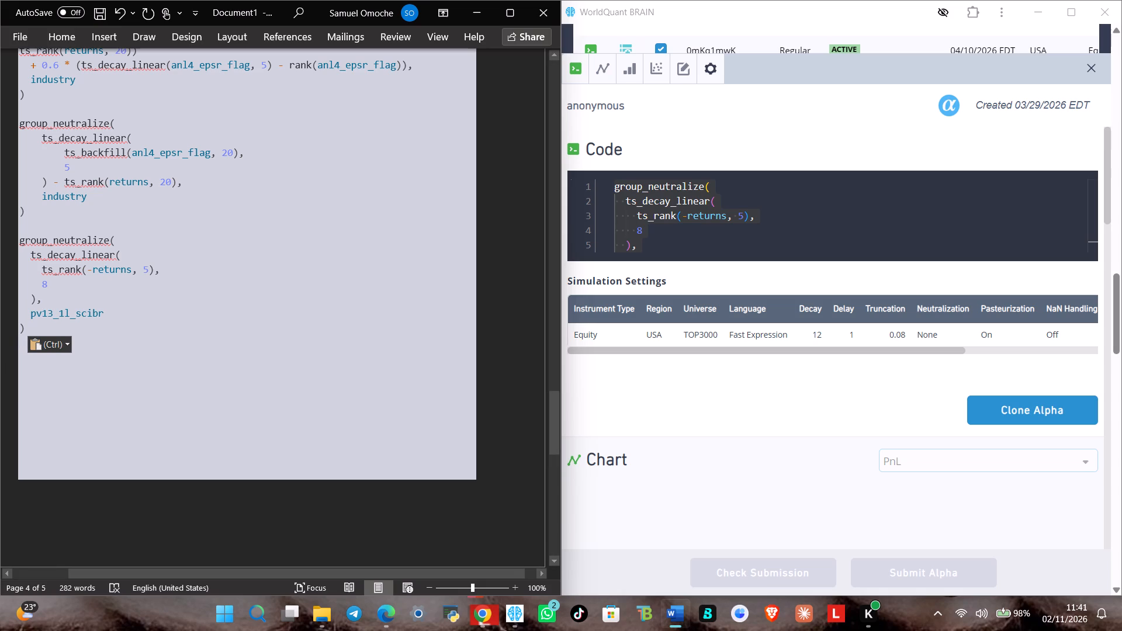
{"action": "key", "text": "Return"}
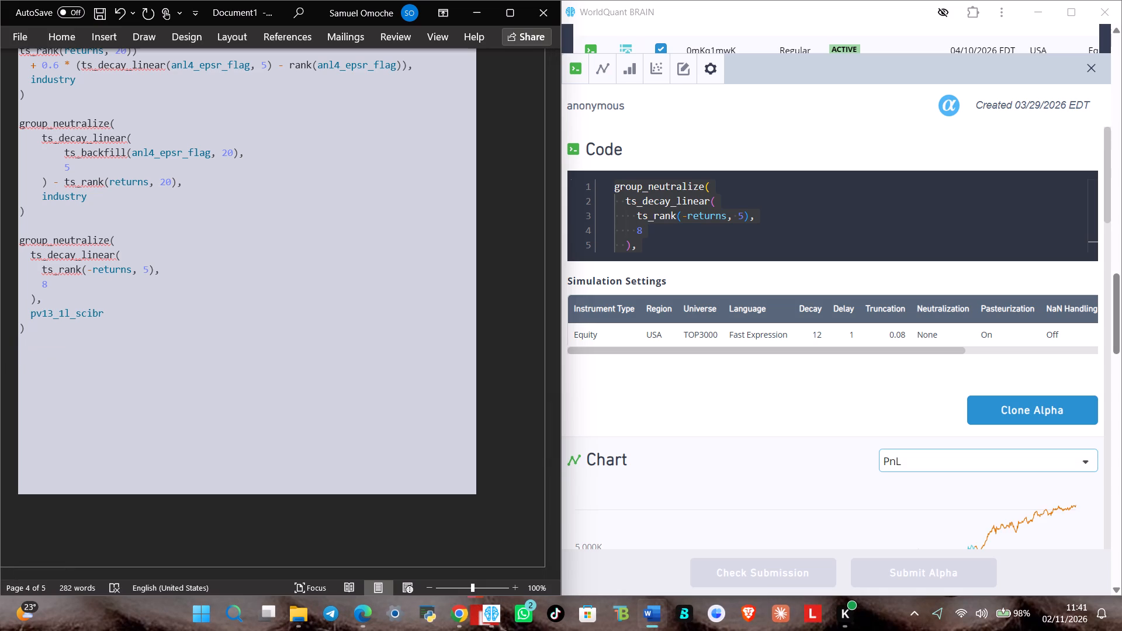
{"action": "left_click", "coordinate": [1091, 64]}
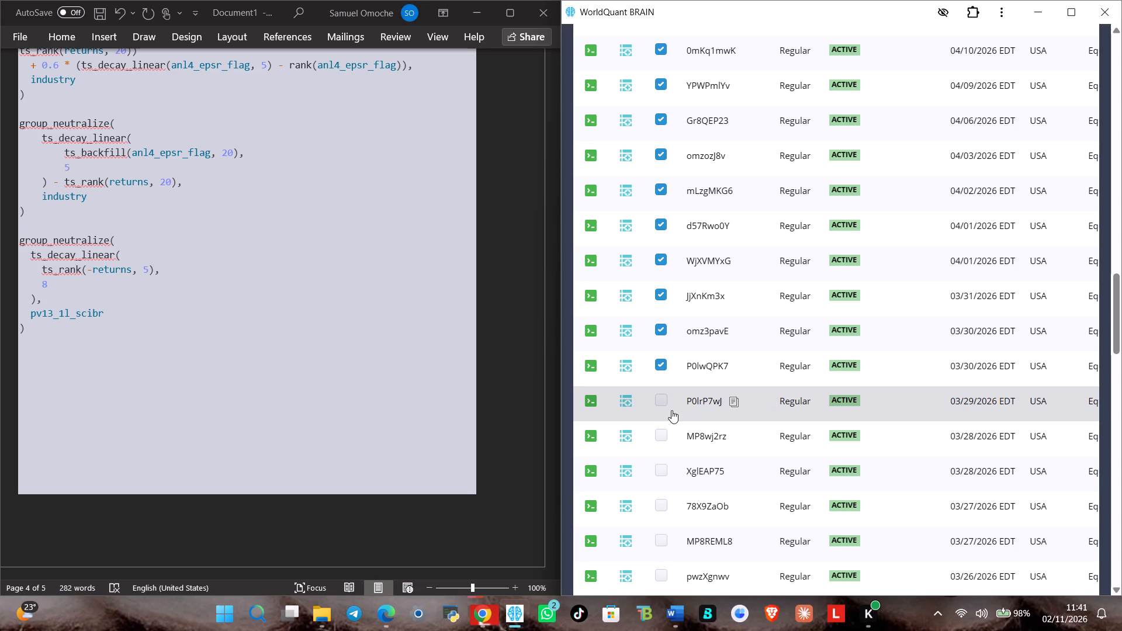
{"action": "left_click", "coordinate": [661, 400]}
Copy active alpha MP8wj2rz's full code into the Word document below the pv13_1l_scibr expression, add blank lines below it, and mark that alpha as selected.
{"action": "left_click", "coordinate": [751, 434]}
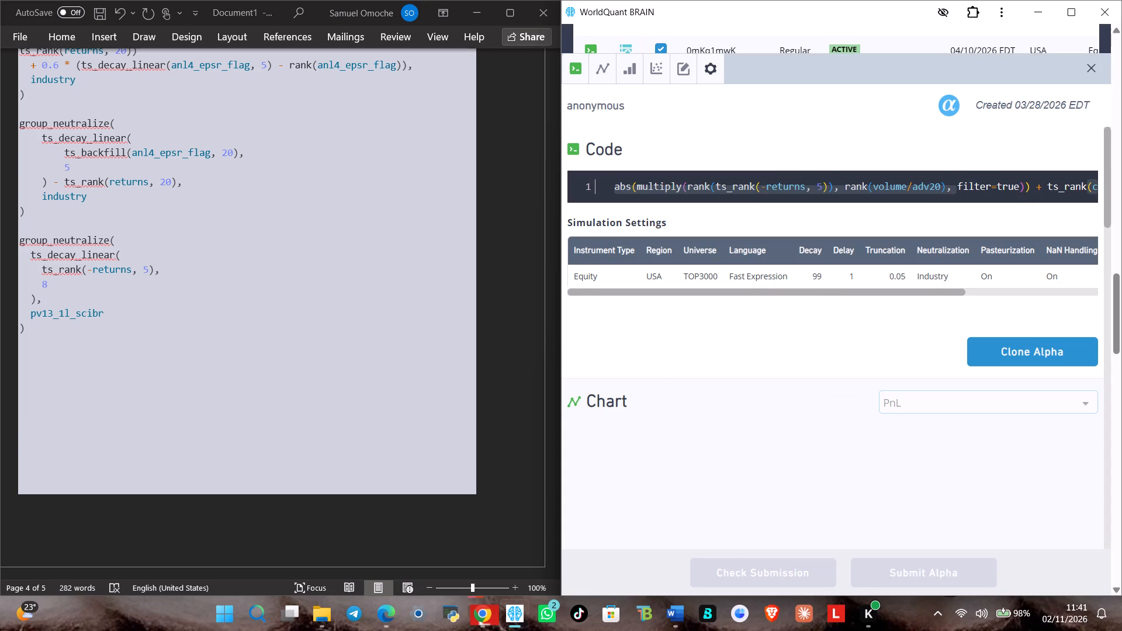
{"action": "left_click", "coordinate": [1026, 184]}
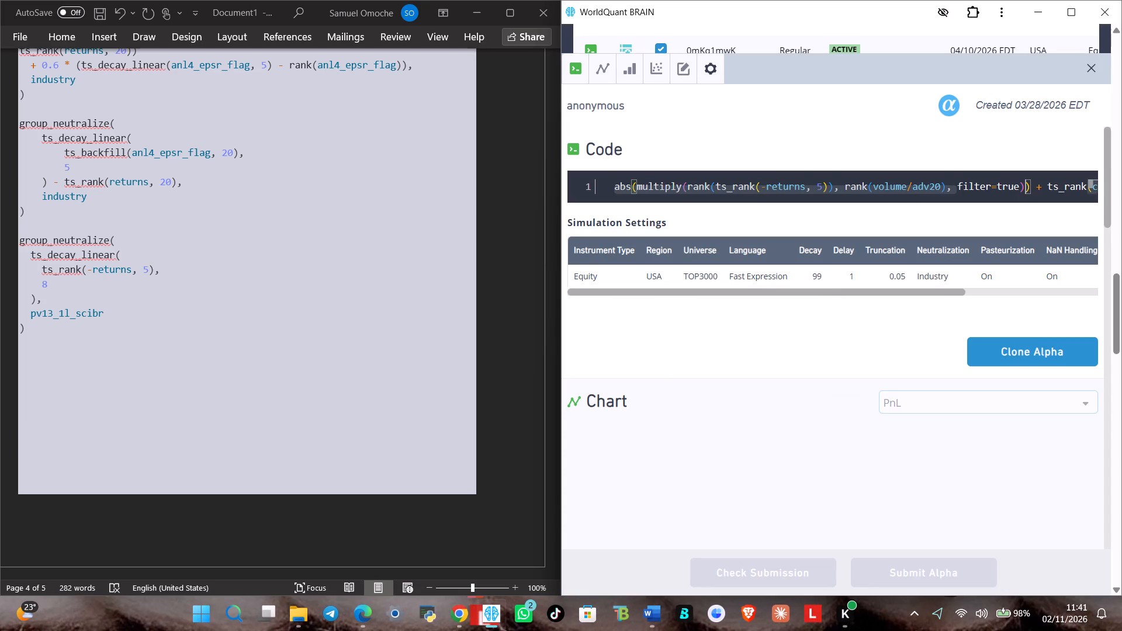
{"action": "key", "text": "ctrl+a"}
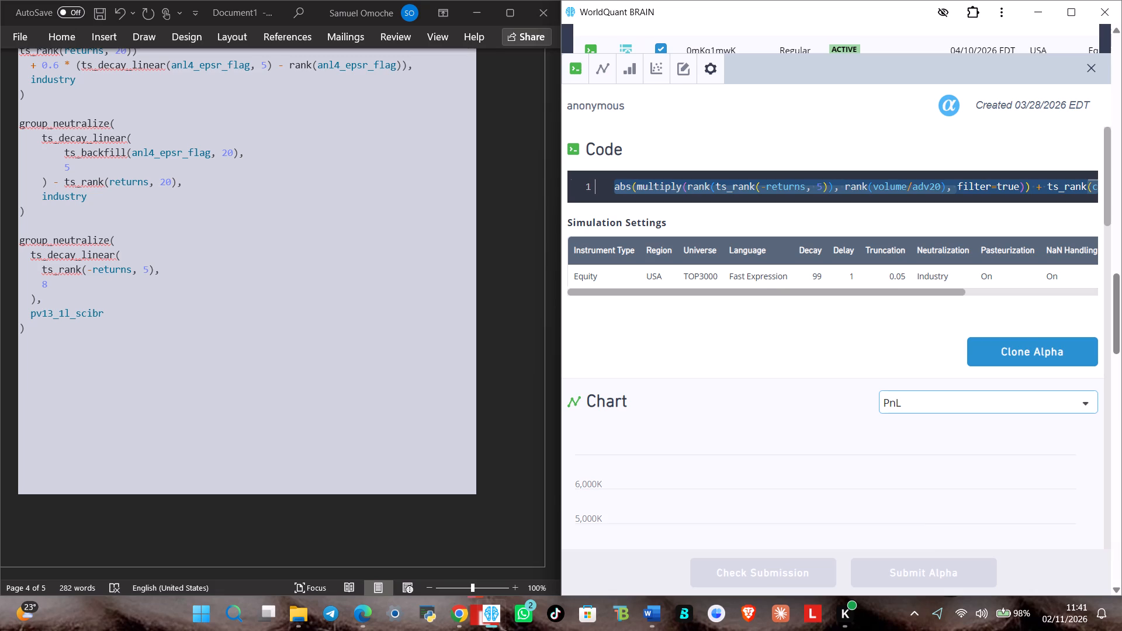
{"action": "key", "text": "ctrl+c"}
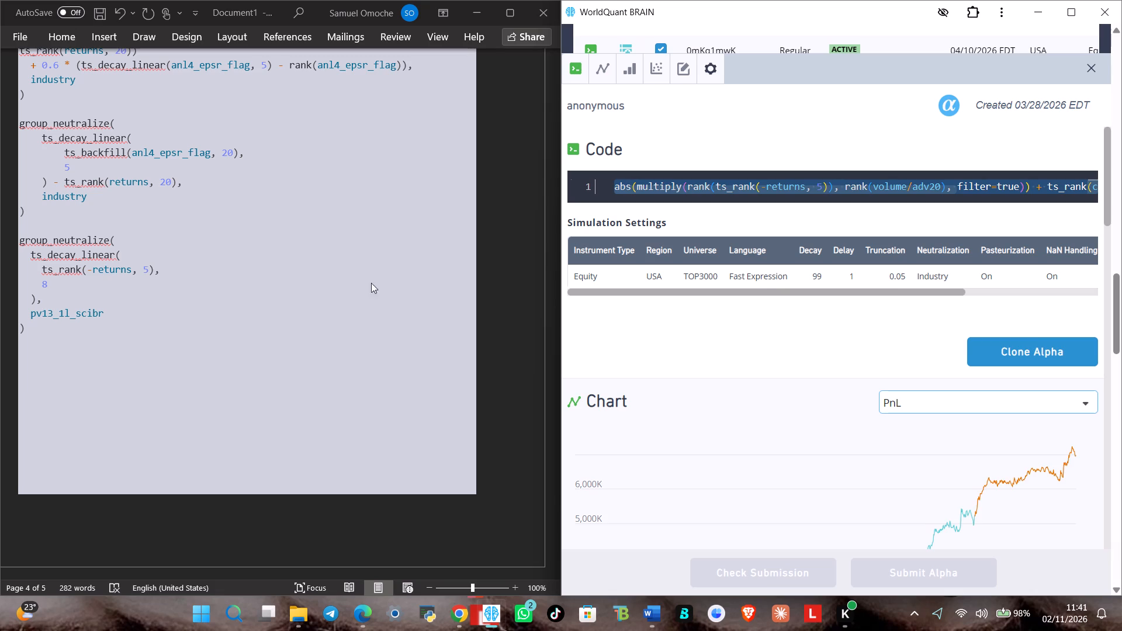
{"action": "left_click", "coordinate": [71, 372]}
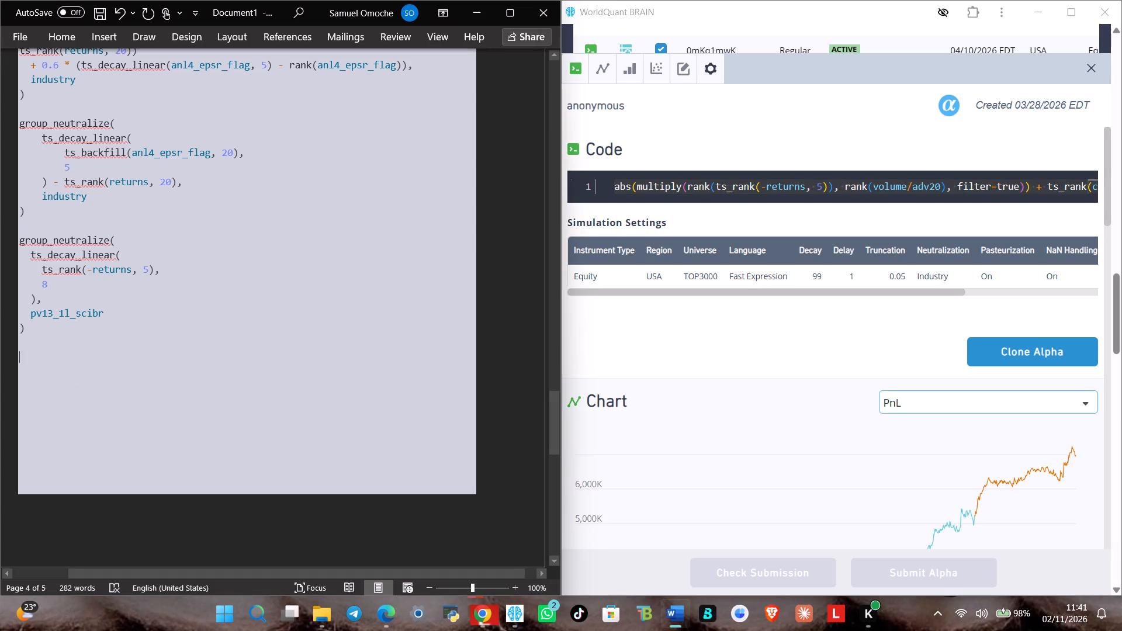
{"action": "key", "text": "ctrl+v"}
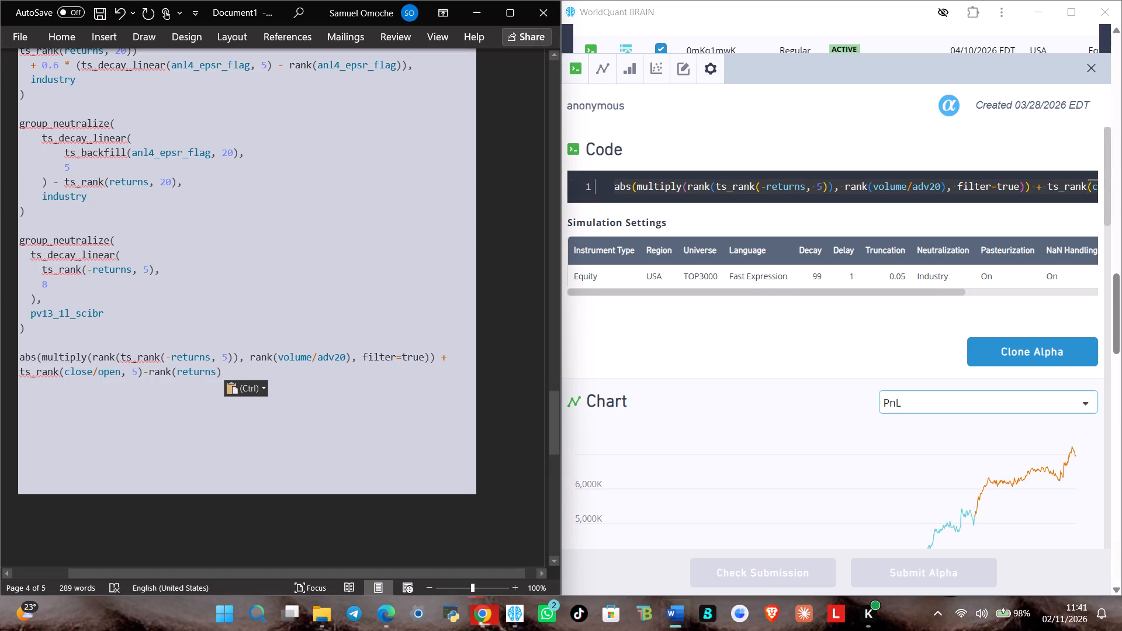
{"action": "left_click", "coordinate": [228, 369]}
{"action": "key", "text": "Return"}
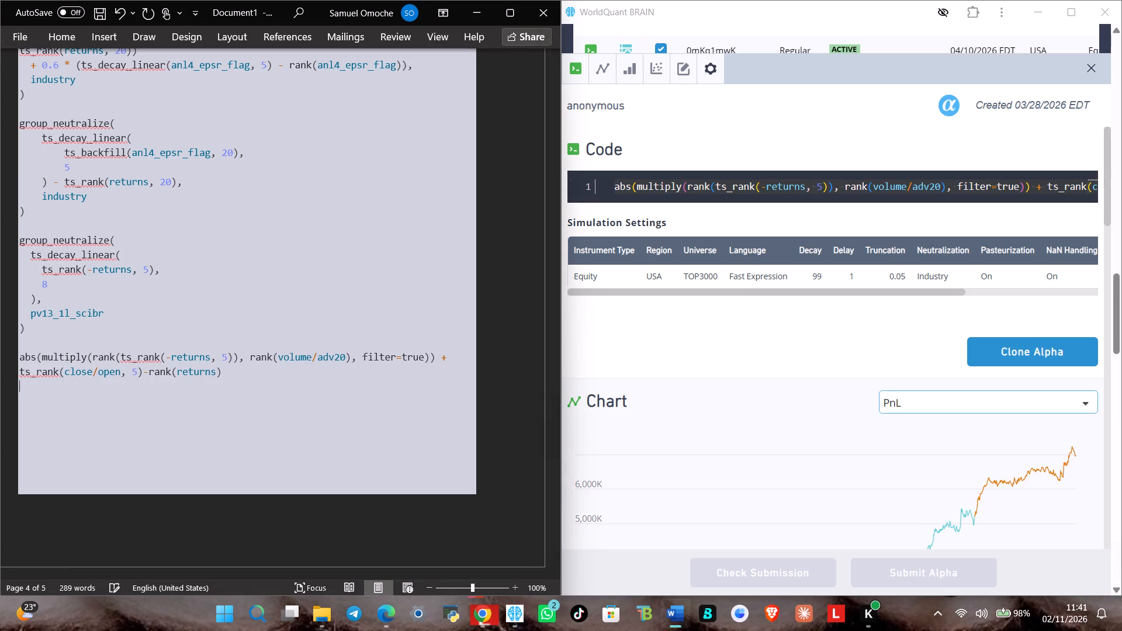
{"action": "key", "text": "Return"}
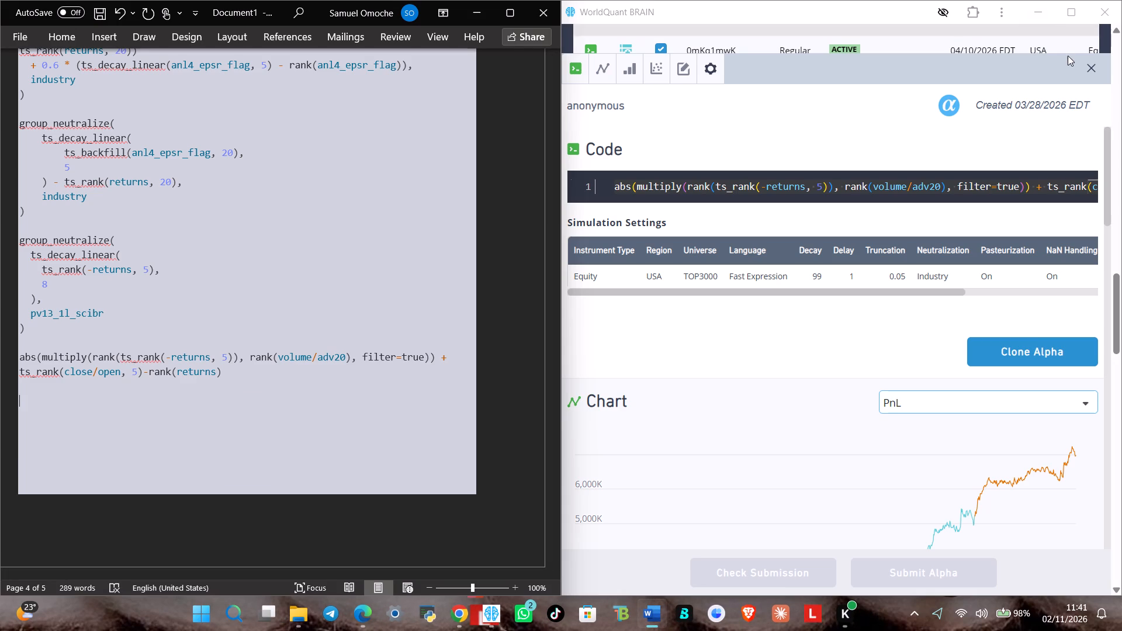
{"action": "left_click", "coordinate": [1090, 67]}
{"action": "scroll", "coordinate": [953, 140], "scroll_direction": "down", "scroll_amount": 2}
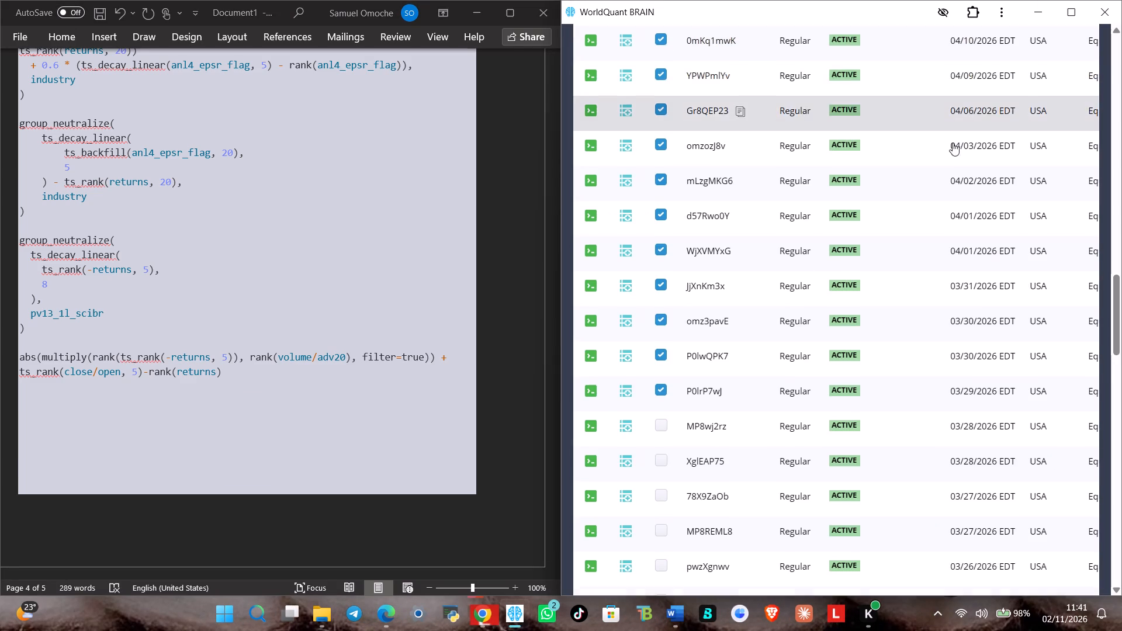
{"action": "scroll", "coordinate": [953, 143], "scroll_direction": "down", "scroll_amount": 1}
{"action": "left_click", "coordinate": [657, 217]}
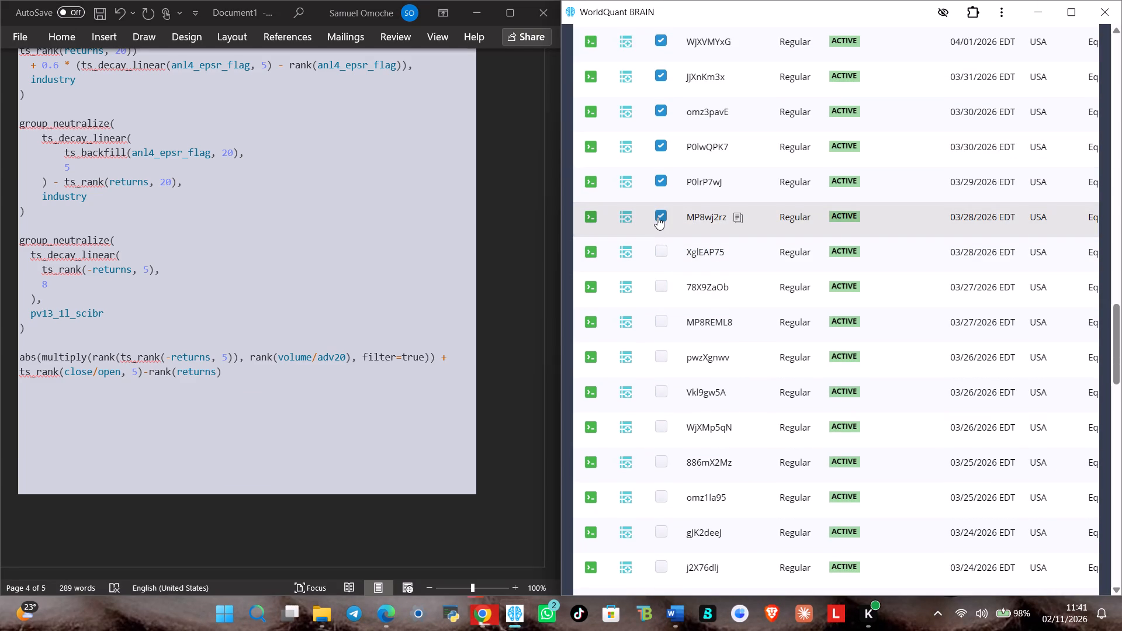
Copy active alpha XglEAP75's full code into the Word document below the abs(multiply(…)) expression after a blank line, and mark that alpha as selected.
{"action": "left_click", "coordinate": [745, 251]}
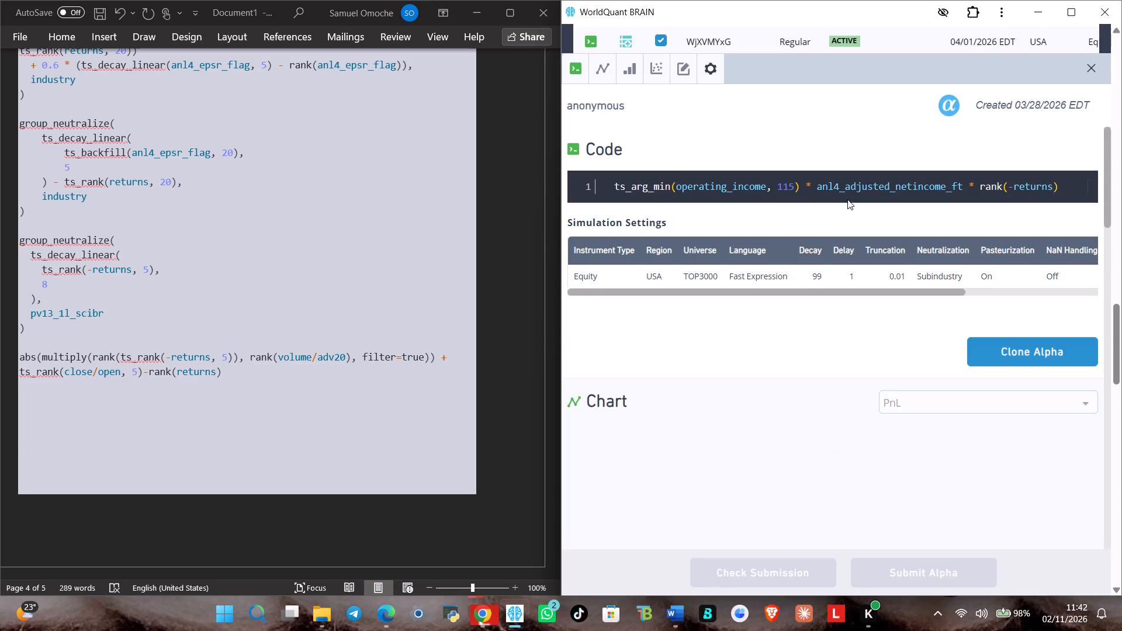
{"action": "left_click", "coordinate": [853, 185]}
{"action": "key", "text": "ctrl+a"}
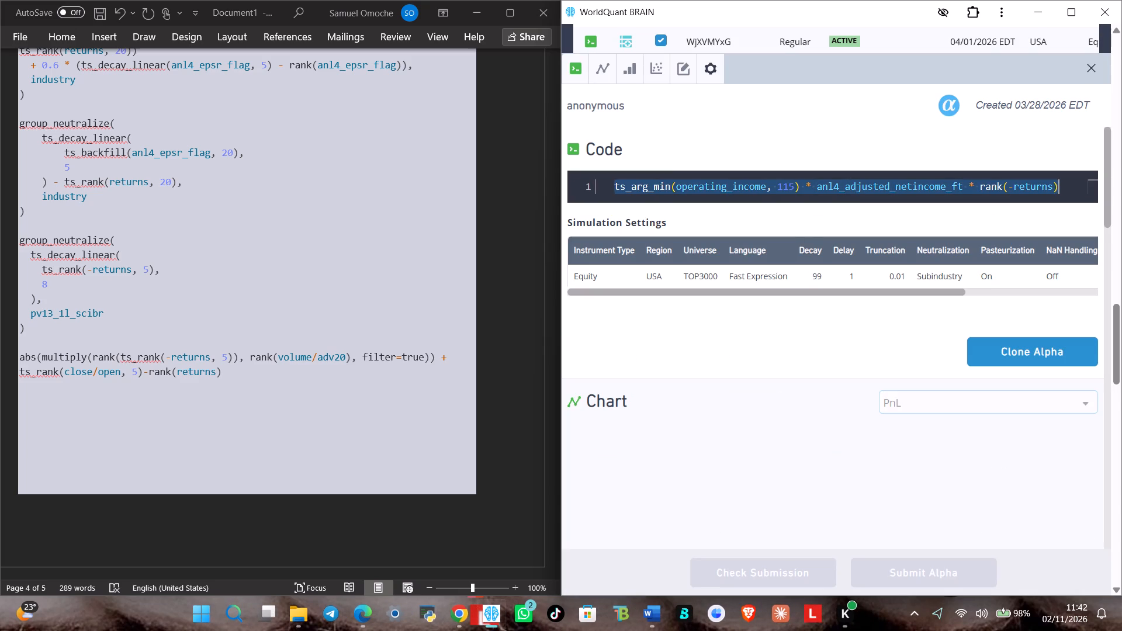
{"action": "key", "text": "ctrl+c"}
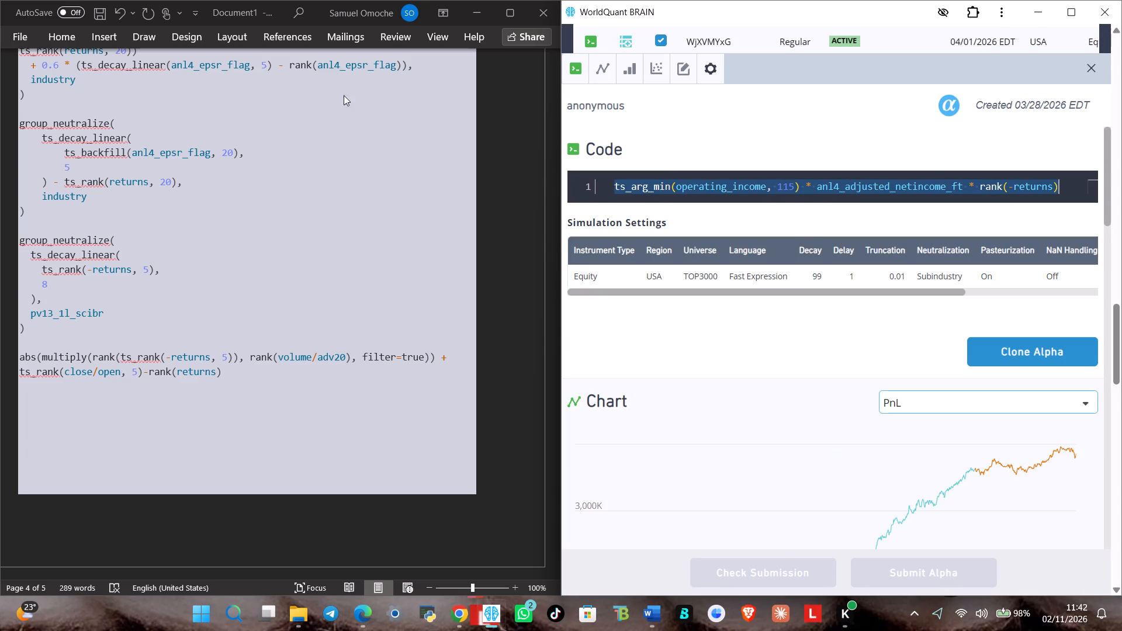
{"action": "left_click", "coordinate": [71, 404]}
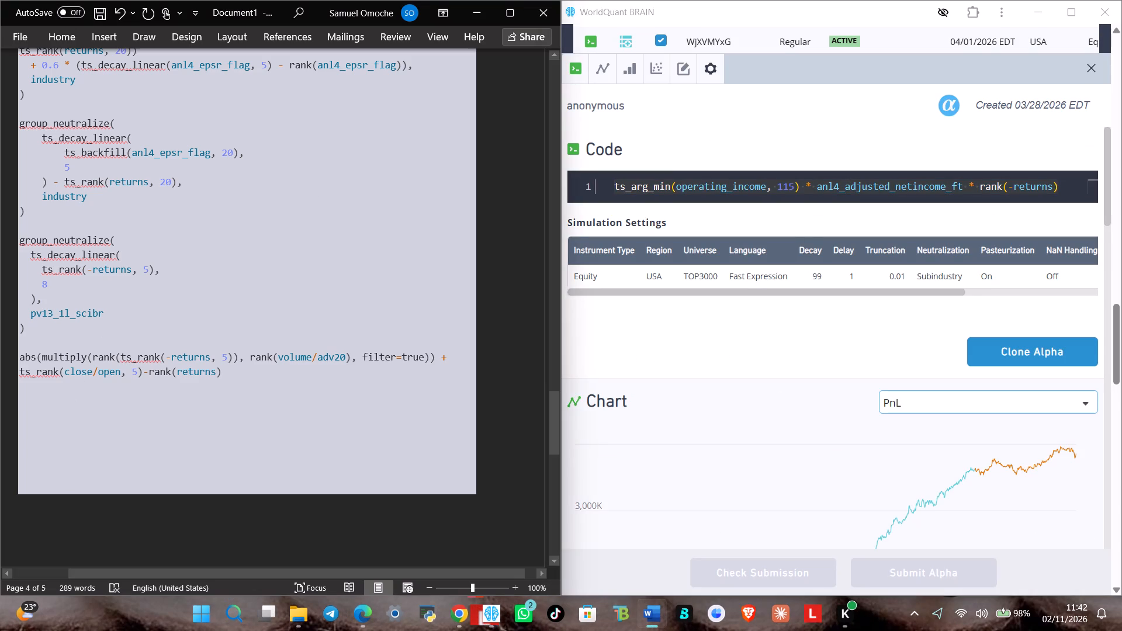
{"action": "key", "text": "ctrl+v"}
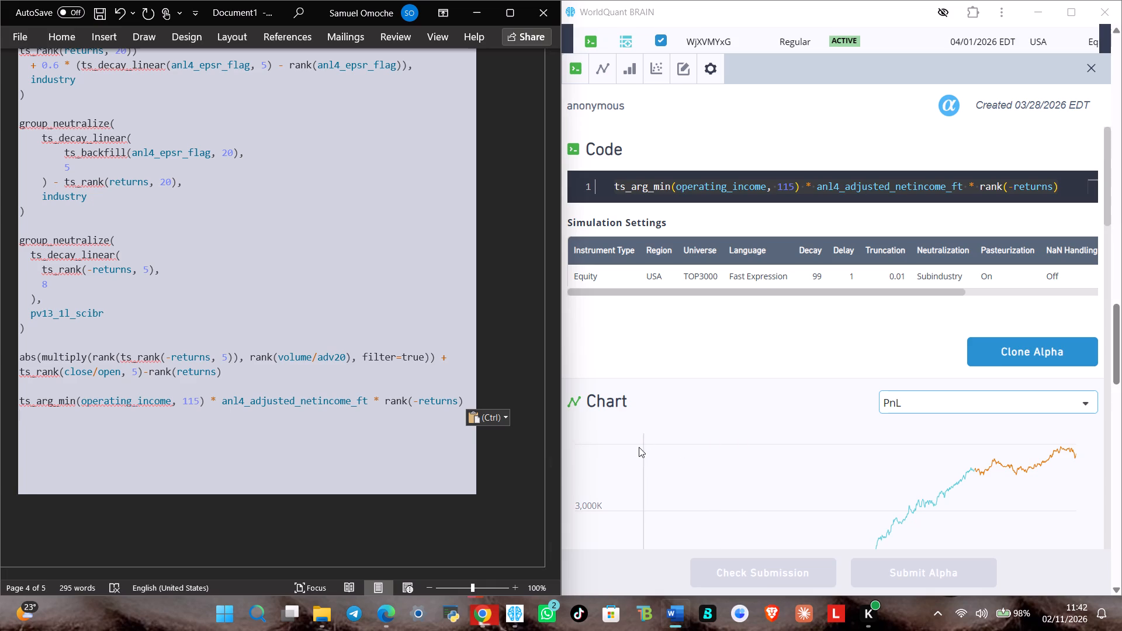
{"action": "left_click", "coordinate": [1089, 64]}
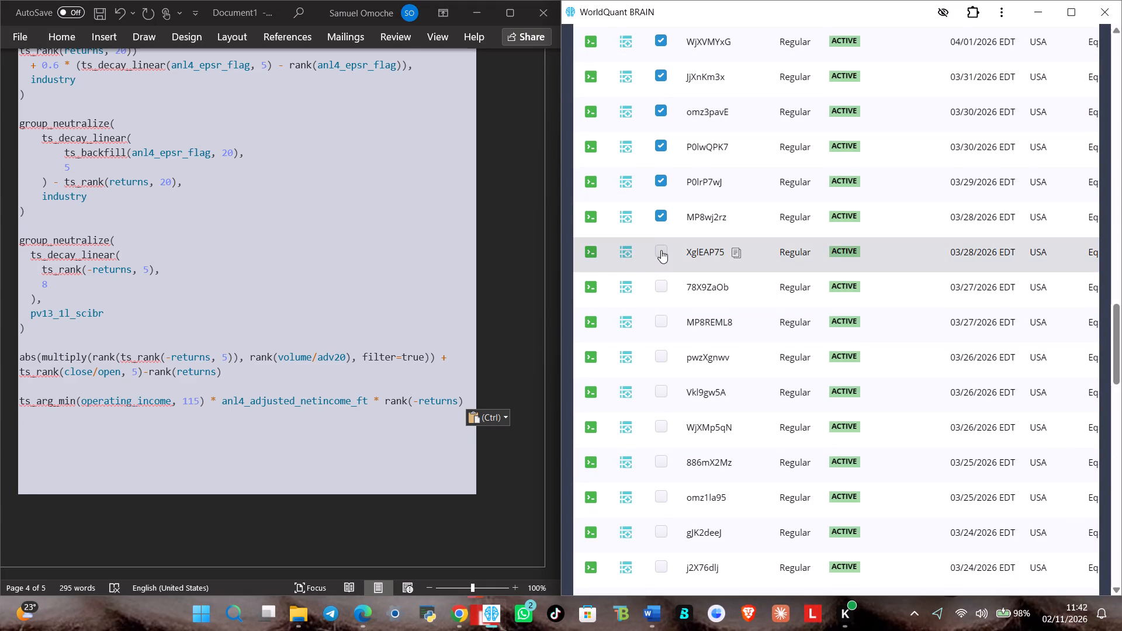
{"action": "left_click", "coordinate": [660, 249]}
Copy active alpha 78X9ZaOb's full code into the Word document below the ts_arg_min expression, with blank lines around it, and mark that alpha as selected.
{"action": "left_click", "coordinate": [814, 290]}
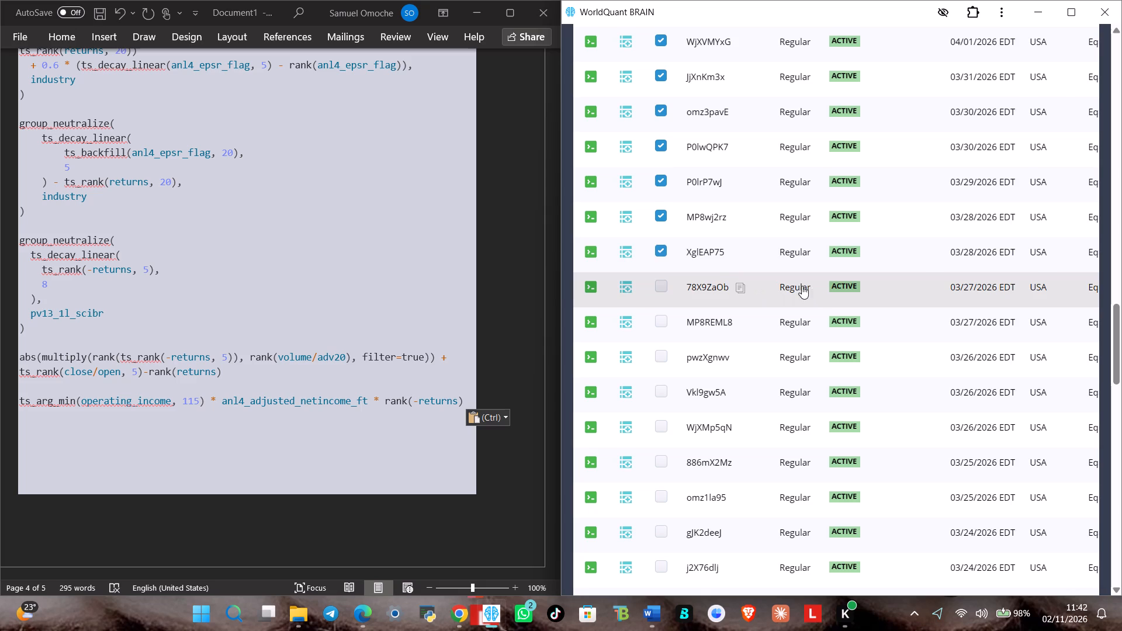
{"action": "left_click", "coordinate": [1054, 183]}
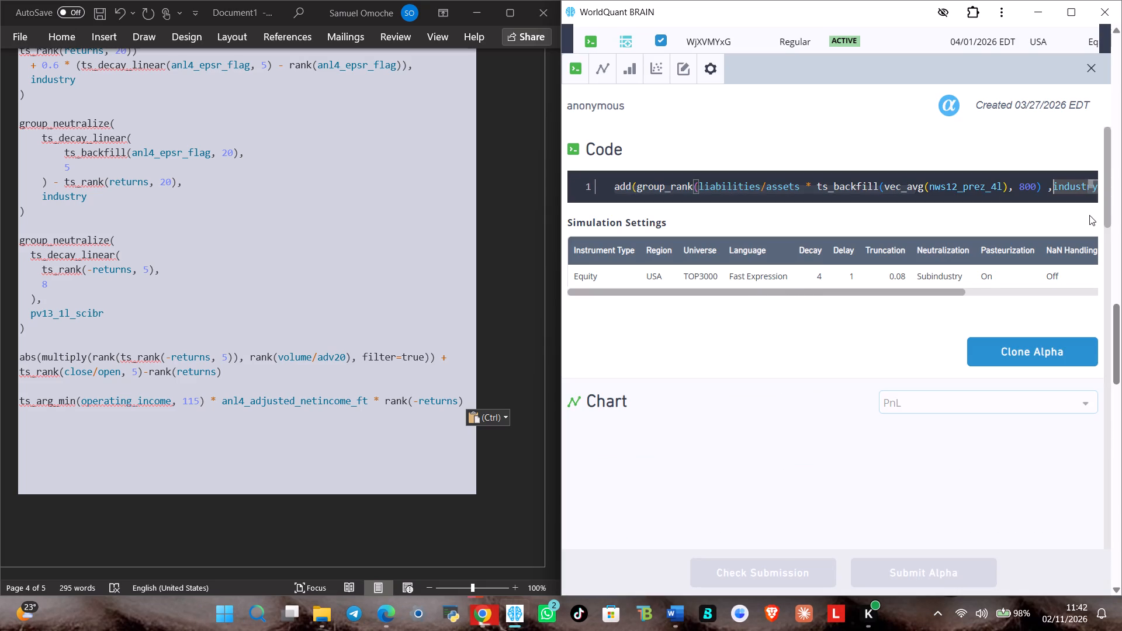
{"action": "key", "text": "ctrl+a"}
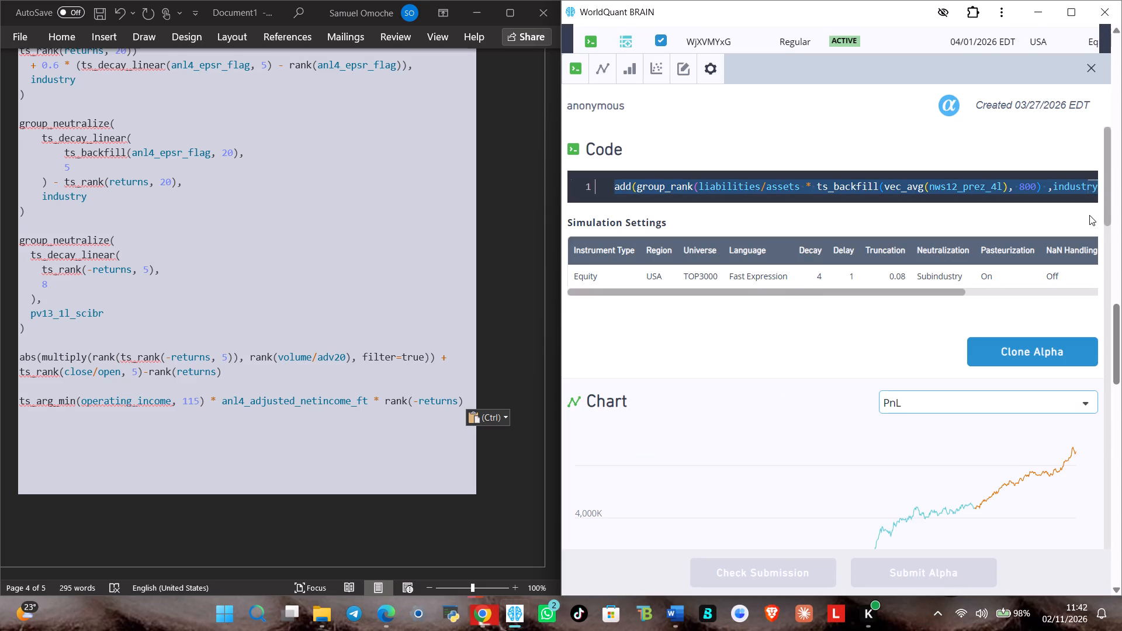
{"action": "key", "text": "ctrl+c"}
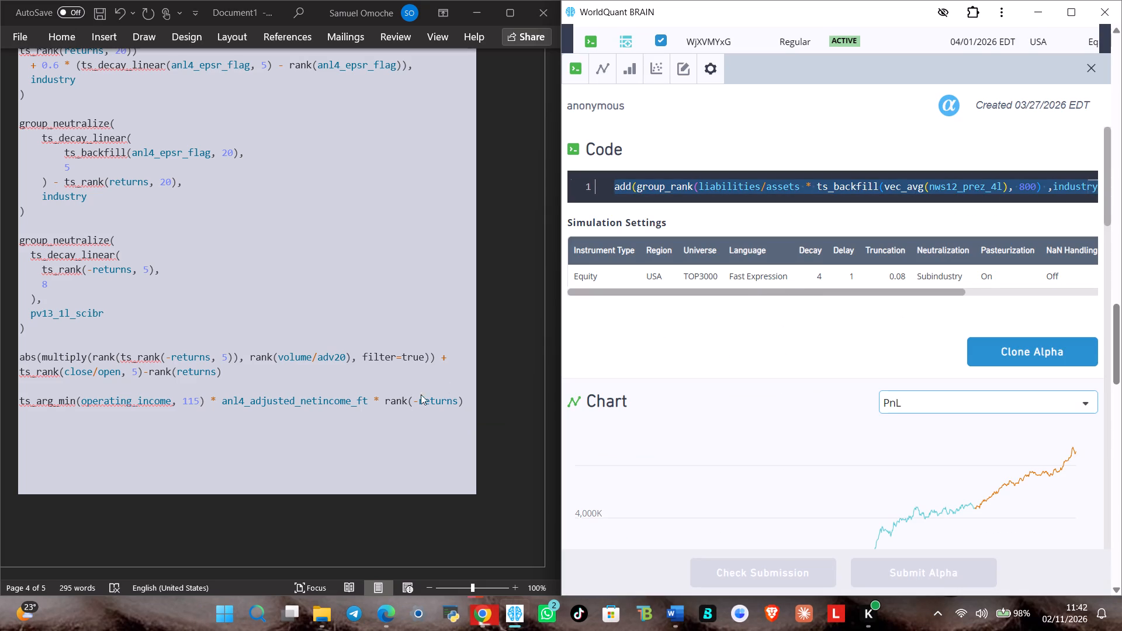
{"action": "left_click", "coordinate": [125, 423]}
{"action": "key", "text": "Return"}
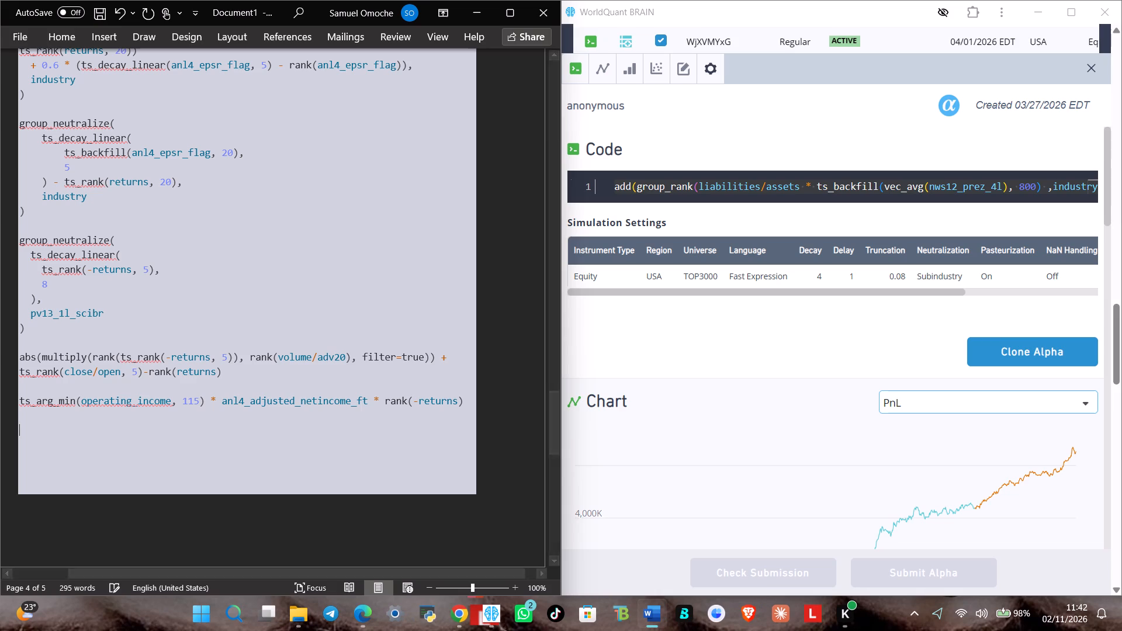
{"action": "key", "text": "ctrl+v"}
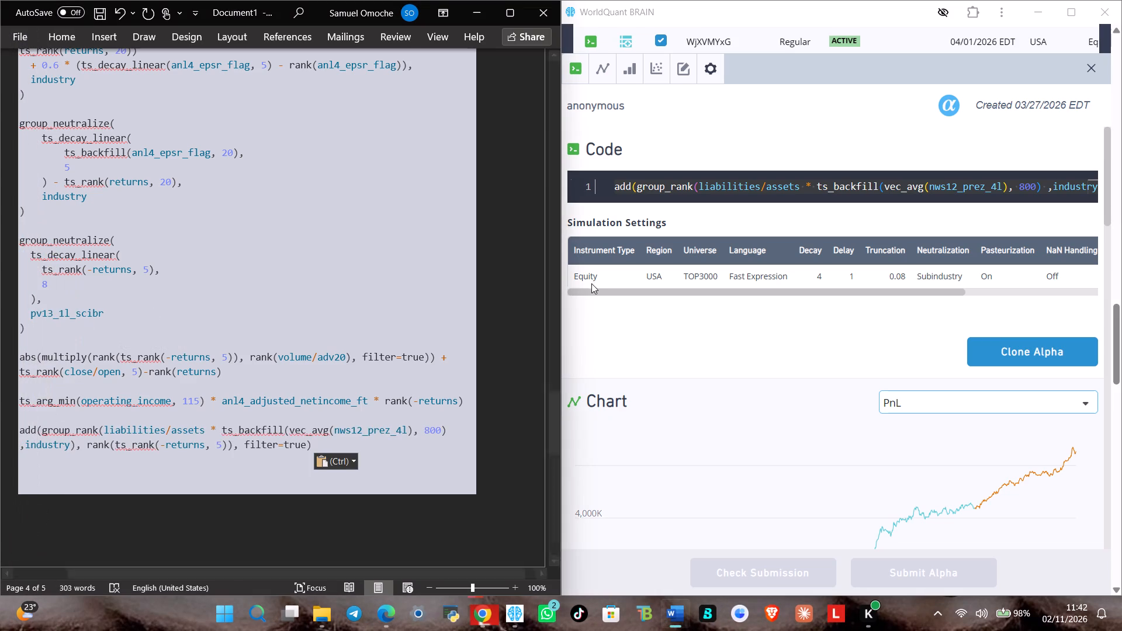
{"action": "key", "text": "Return"}
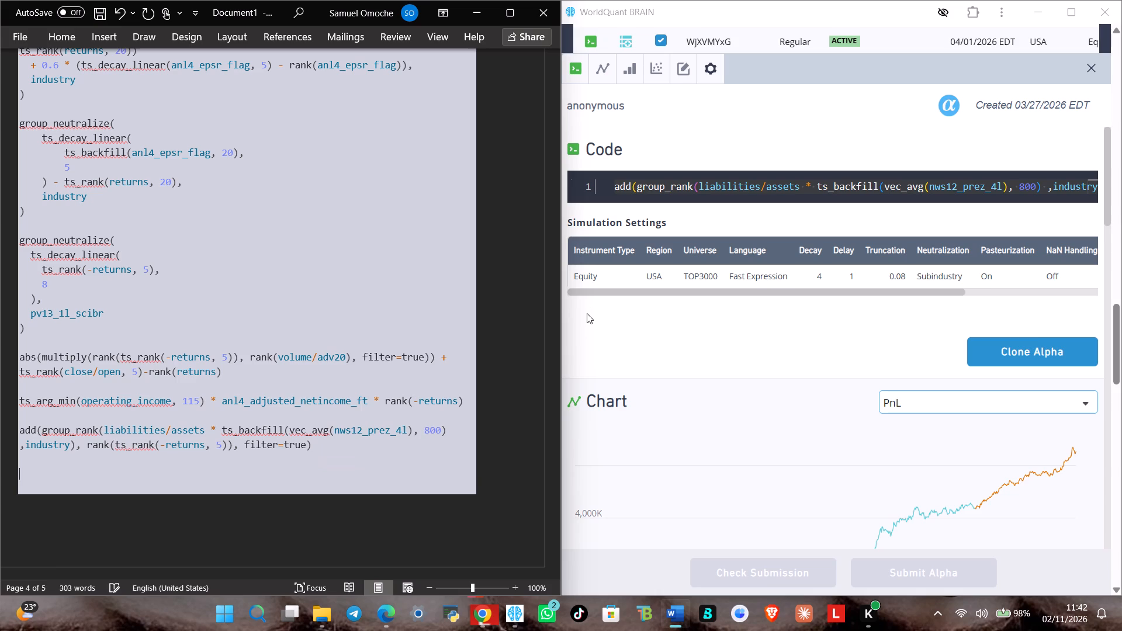
{"action": "left_click", "coordinate": [1096, 64]}
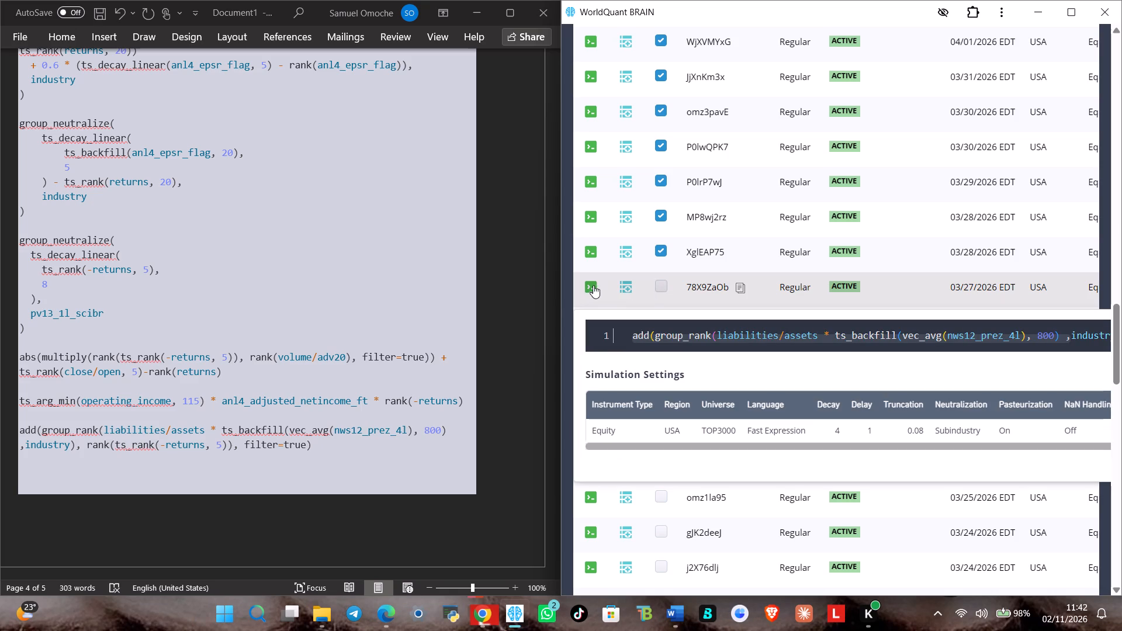
{"action": "left_click", "coordinate": [659, 283]}
Copy active alpha MP8REML8's full code into the Word document below the add(group_rank…) expression, add a blank line below it, and mark that alpha as selected.
{"action": "scroll", "coordinate": [715, 279], "scroll_direction": "down", "scroll_amount": 3}
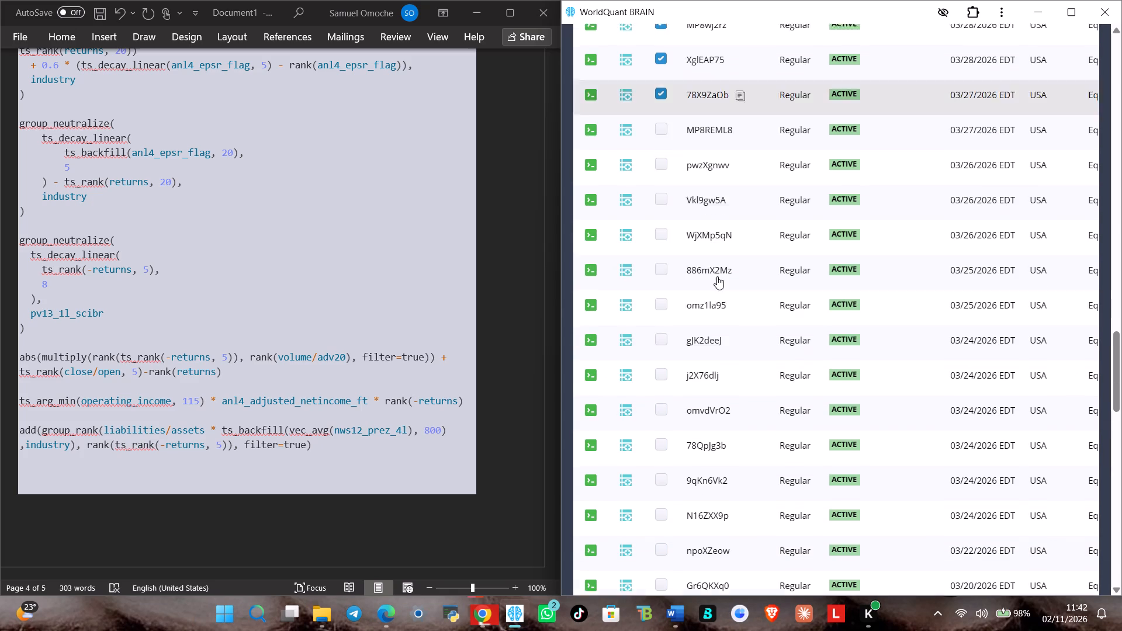
{"action": "left_click", "coordinate": [878, 102]}
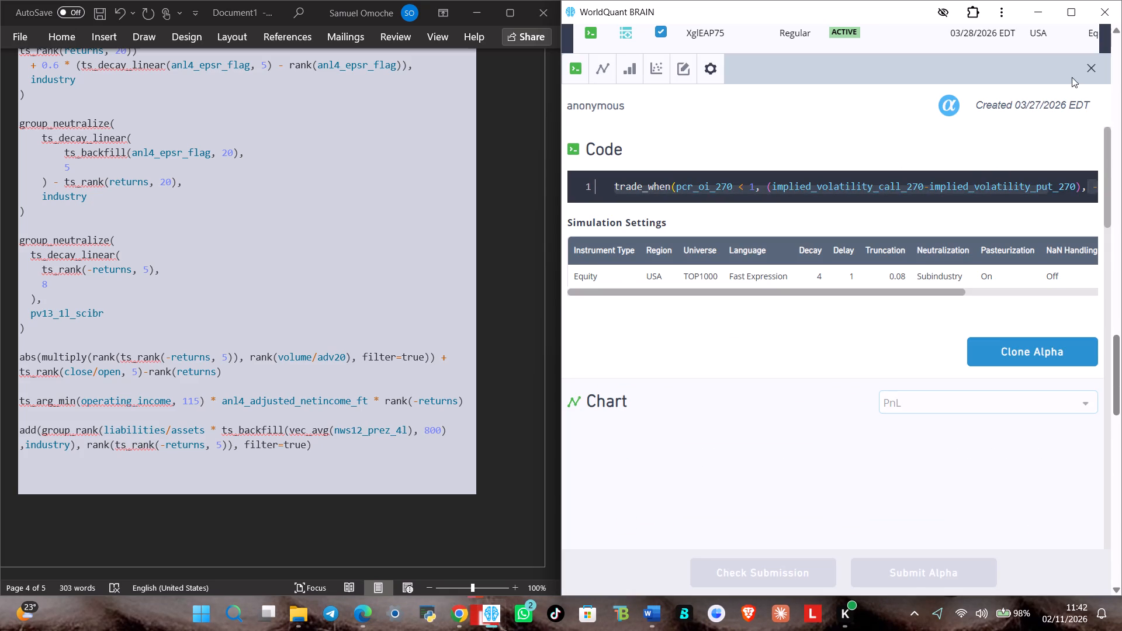
{"action": "left_click", "coordinate": [984, 187]}
{"action": "left_click", "coordinate": [1062, 181]}
{"action": "key", "text": "ctrl+a"}
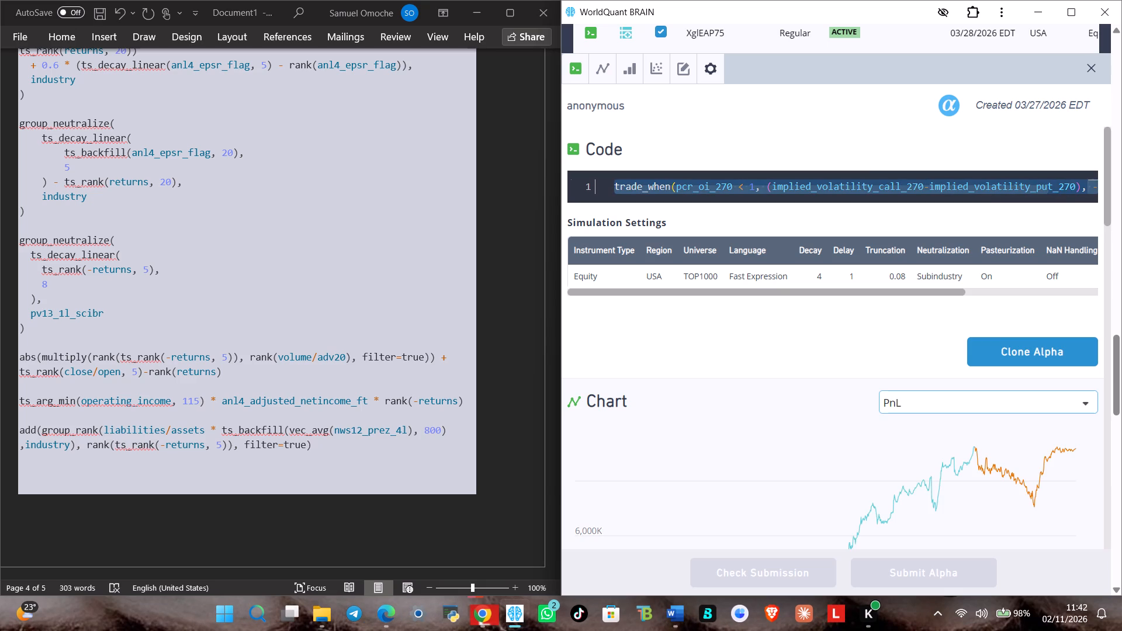
{"action": "key", "text": "ctrl+c"}
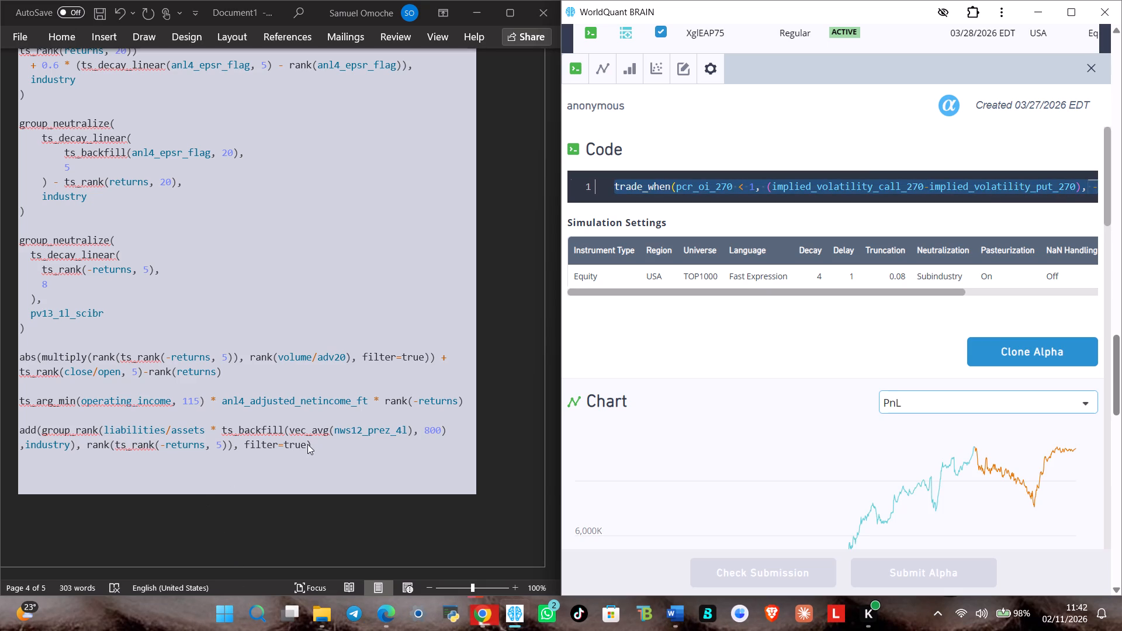
{"action": "left_click", "coordinate": [287, 459]}
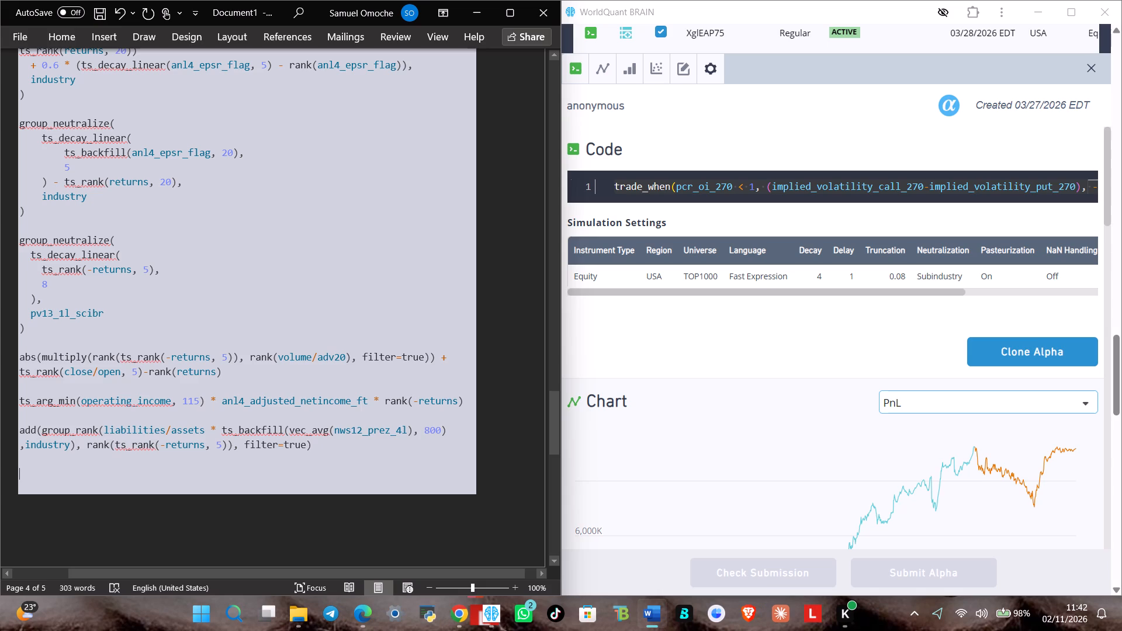
{"action": "key", "text": "ctrl+v"}
{"action": "scroll", "coordinate": [278, 462], "scroll_direction": "down", "scroll_amount": 2}
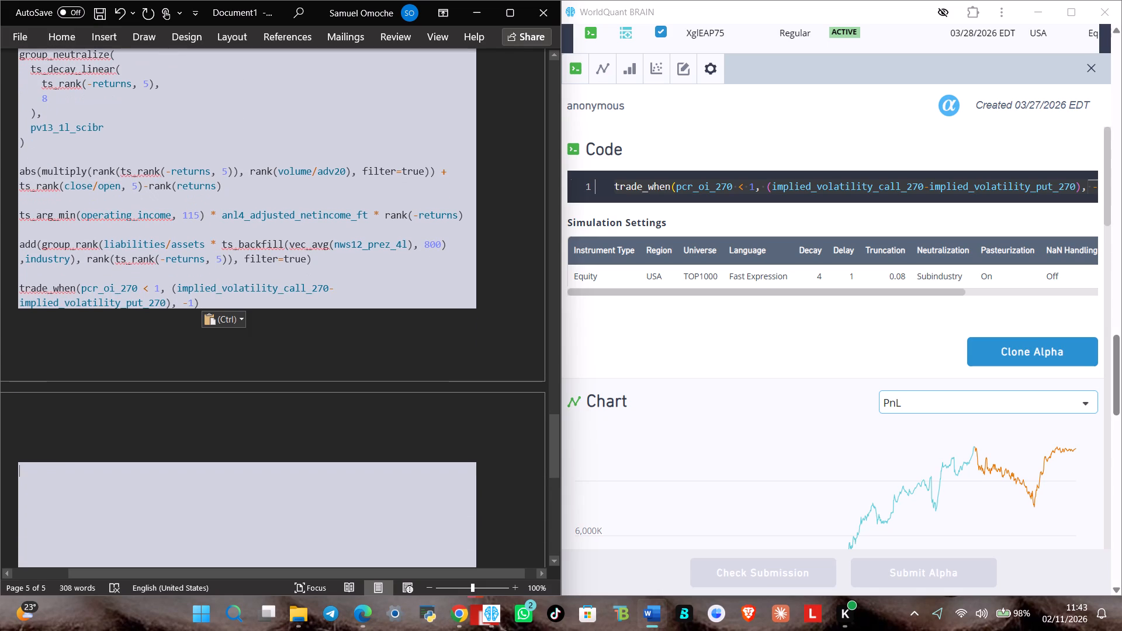
{"action": "left_click", "coordinate": [1091, 66]}
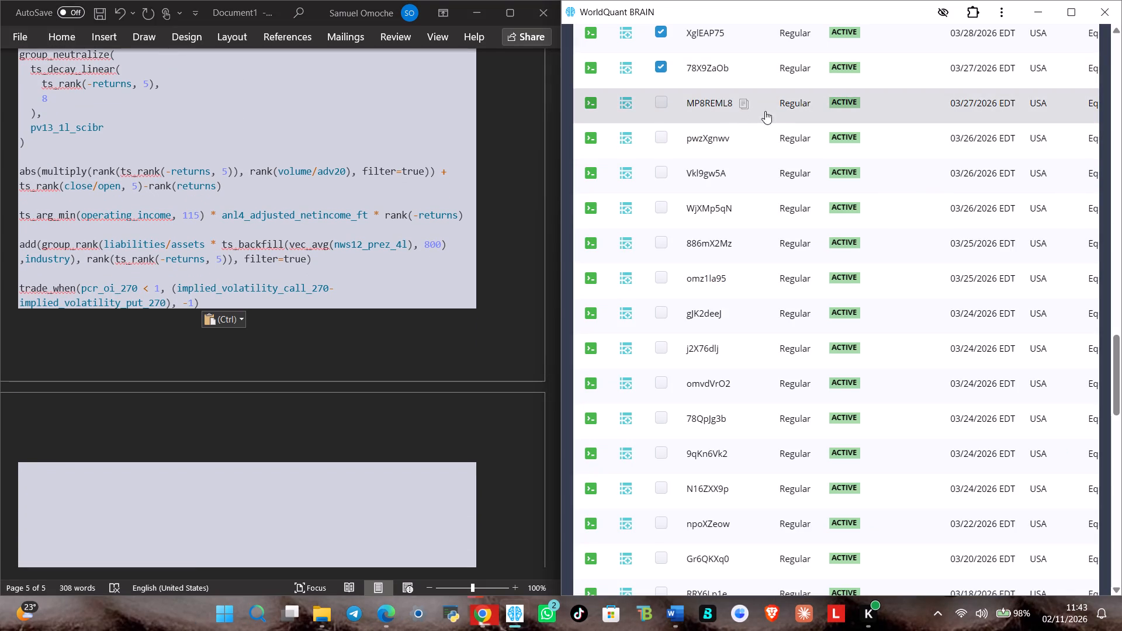
{"action": "left_click", "coordinate": [777, 111]}
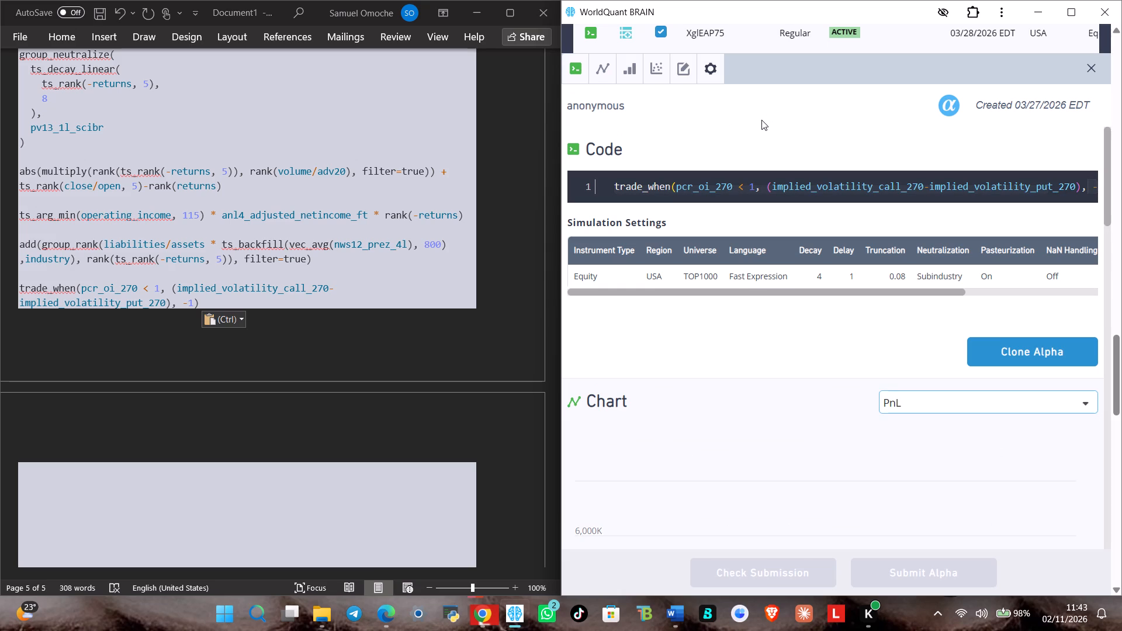
{"action": "left_click", "coordinate": [66, 475]}
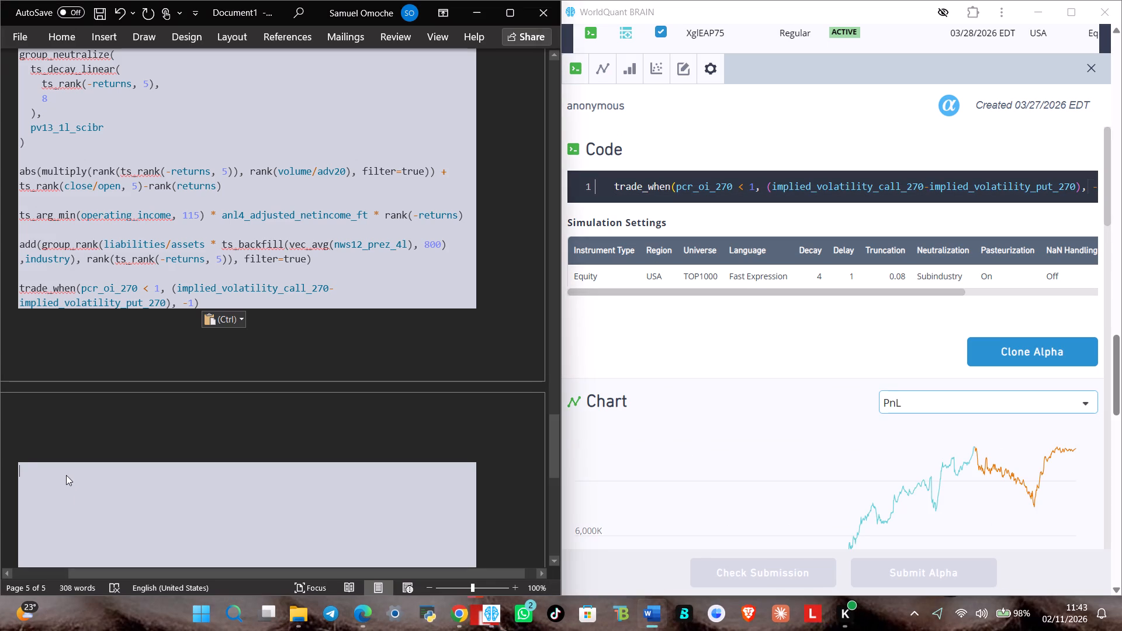
{"action": "key", "text": "Return"}
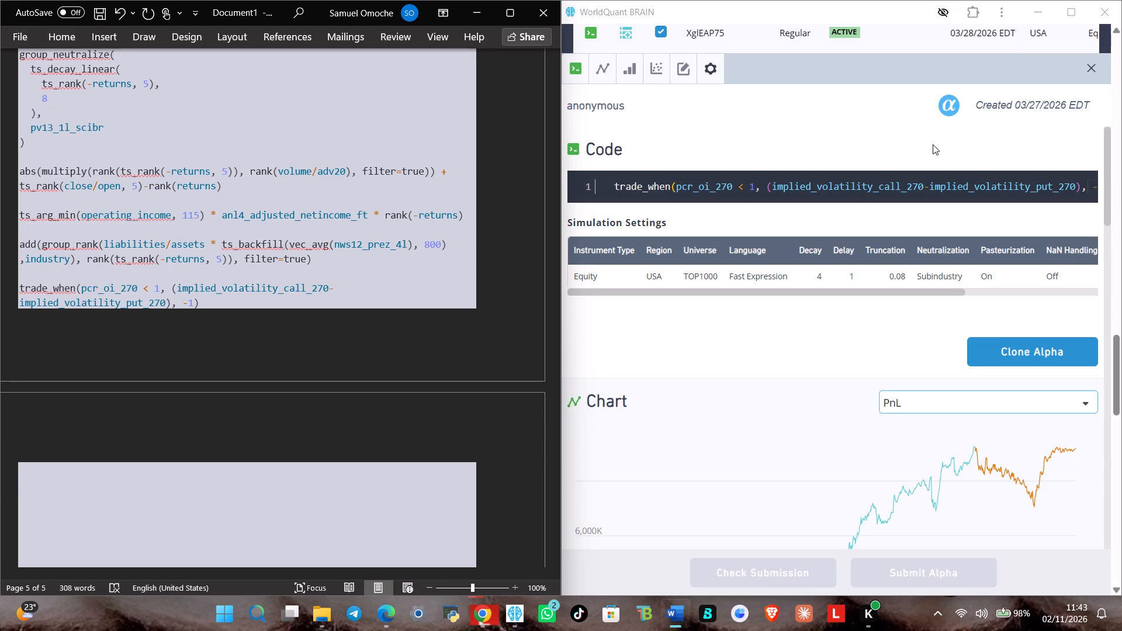
{"action": "left_click", "coordinate": [1091, 67]}
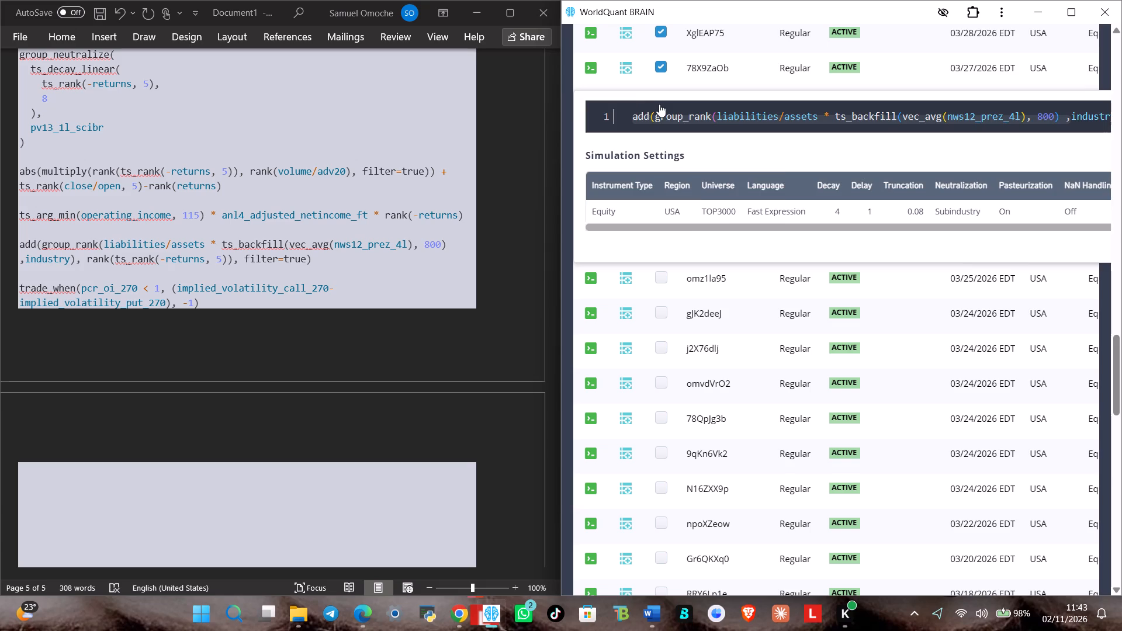
{"action": "left_click", "coordinate": [660, 105]}
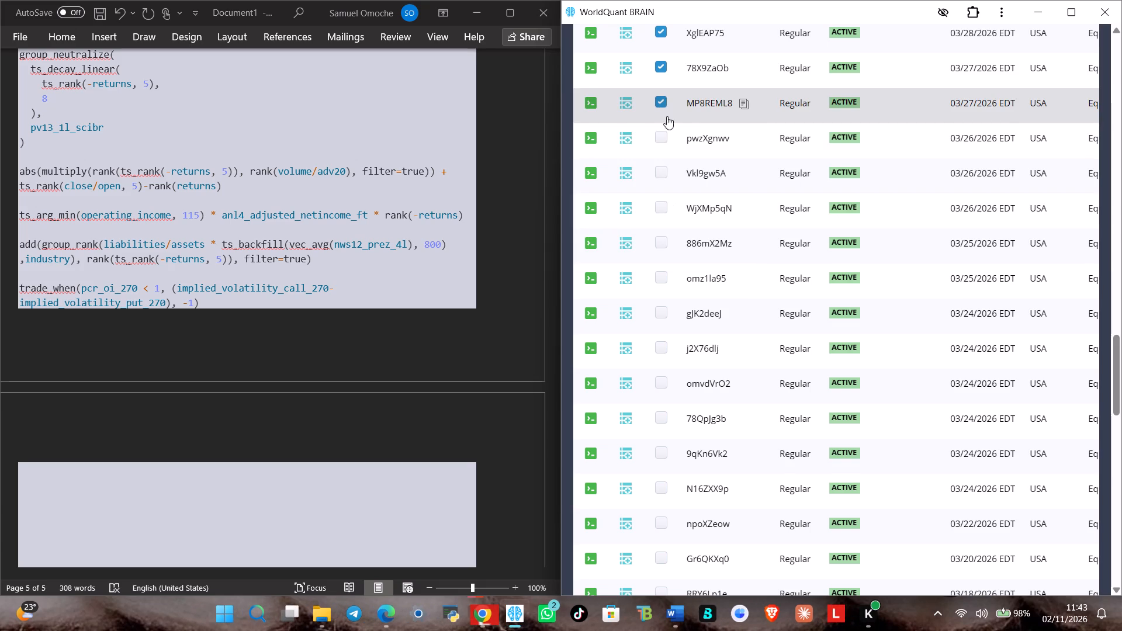
Copy active alpha pwzXgnwv's full code into the Word document below the trade_when expression after the blank line, and mark that alpha as selected.
{"action": "left_click", "coordinate": [769, 147]}
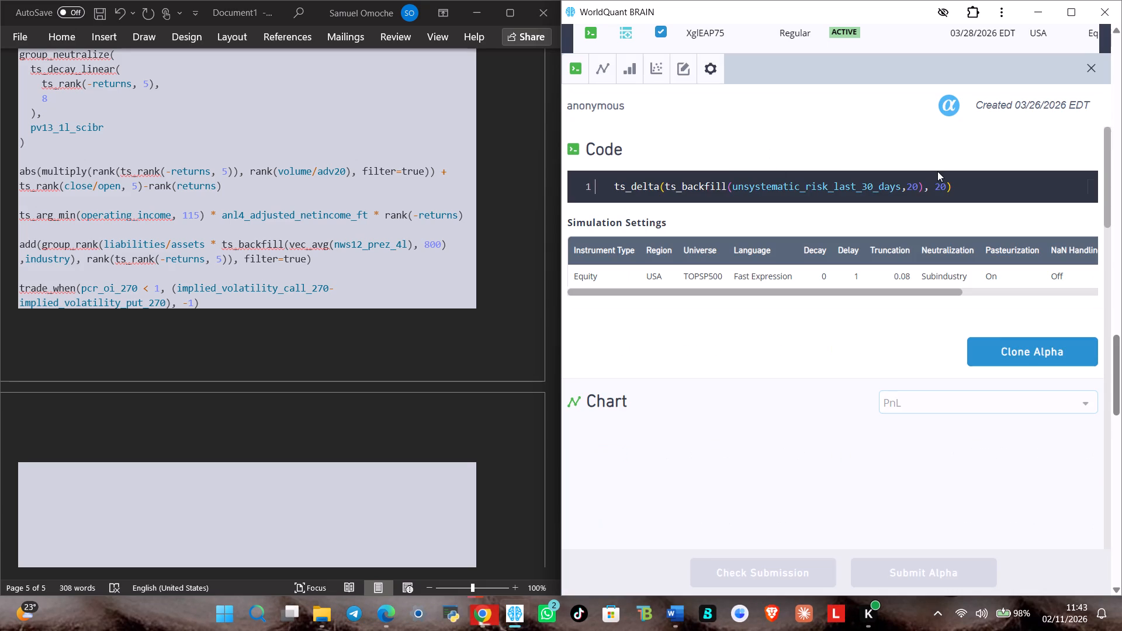
{"action": "left_click", "coordinate": [937, 171]}
{"action": "left_click", "coordinate": [937, 182]}
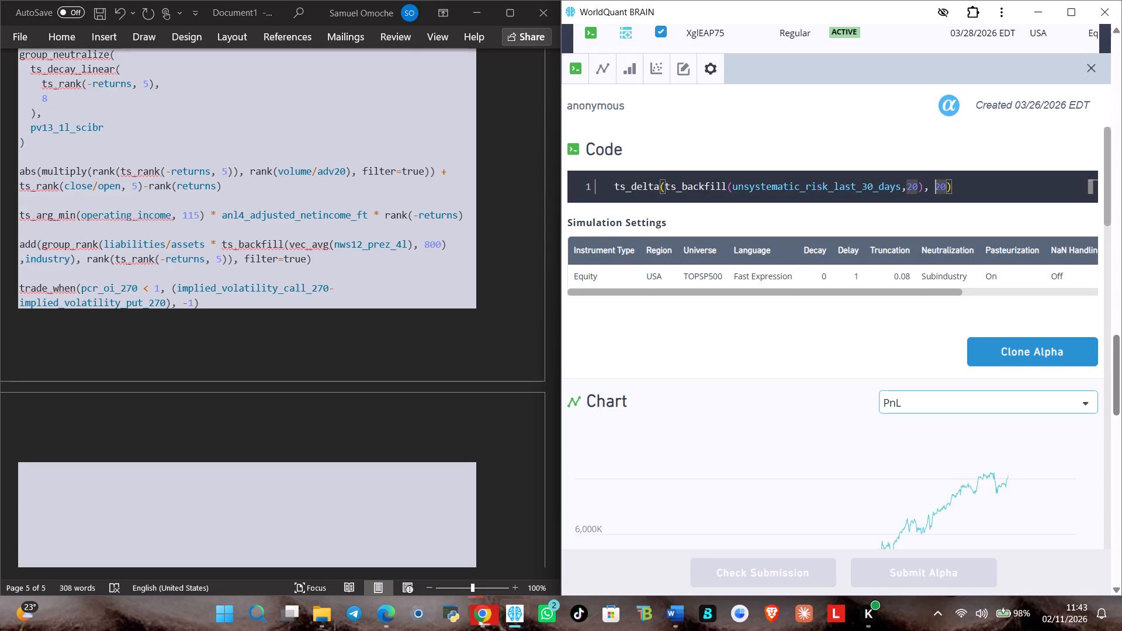
{"action": "key", "text": "ctrl+a"}
{"action": "key", "text": "ctrl+c"}
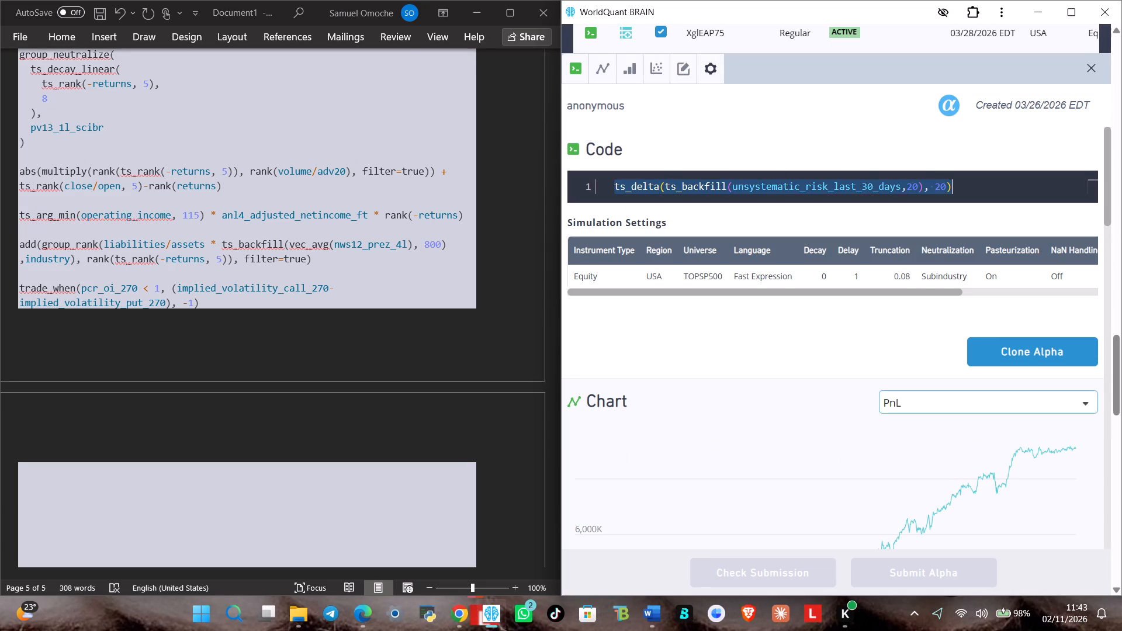
{"action": "left_click", "coordinate": [197, 509]}
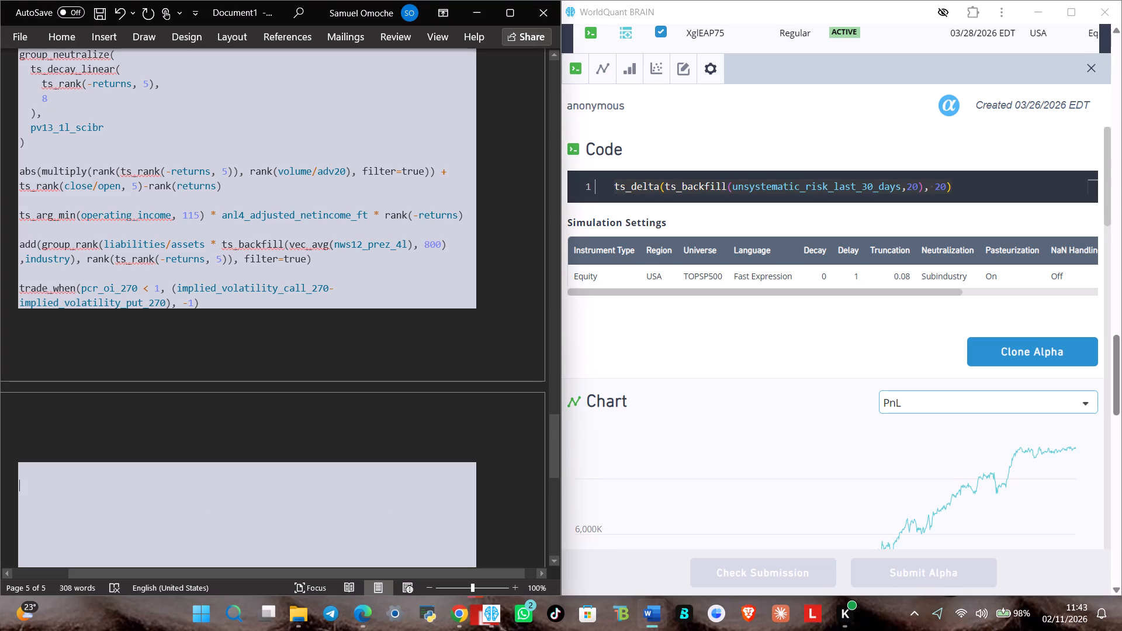
{"action": "key", "text": "ctrl+v"}
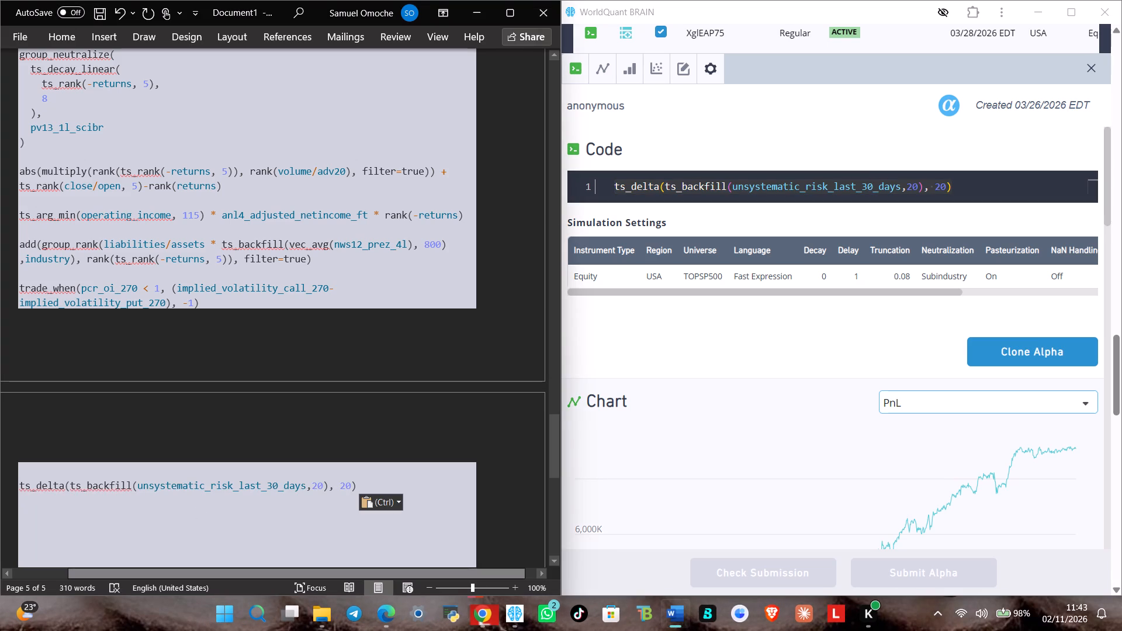
{"action": "left_click", "coordinate": [1086, 66]}
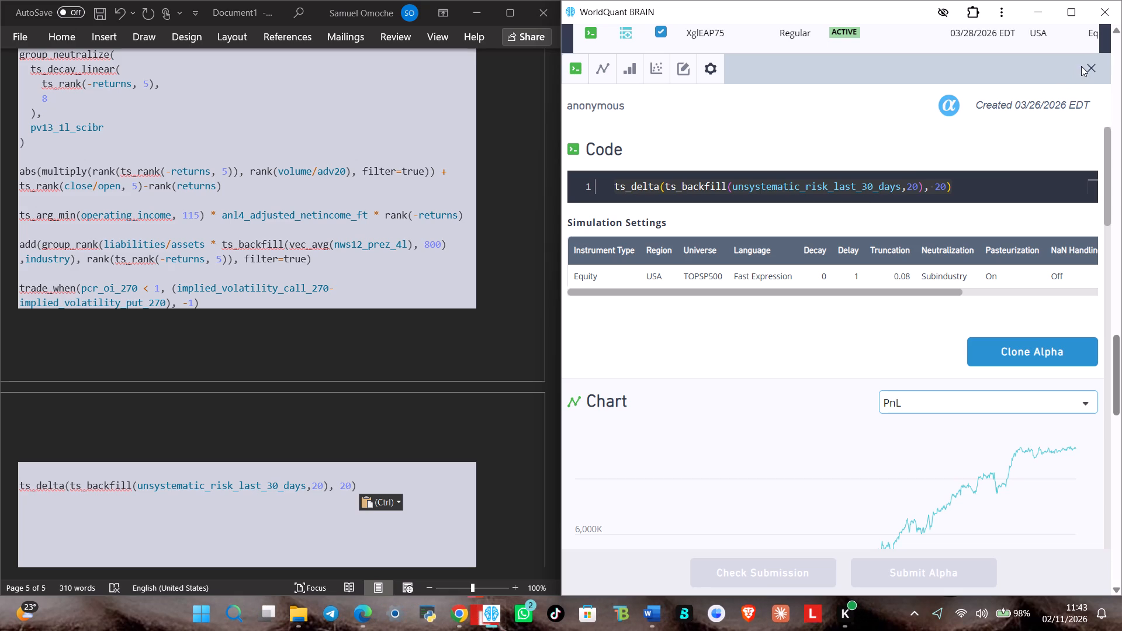
{"action": "left_click", "coordinate": [1089, 66]}
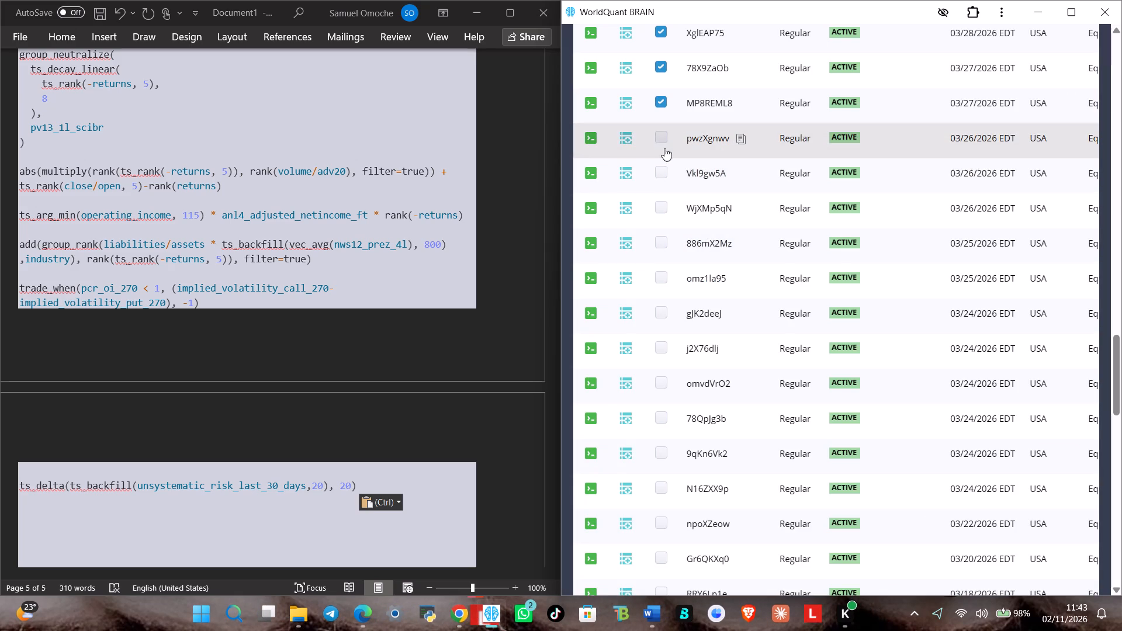
{"action": "left_click", "coordinate": [662, 139]}
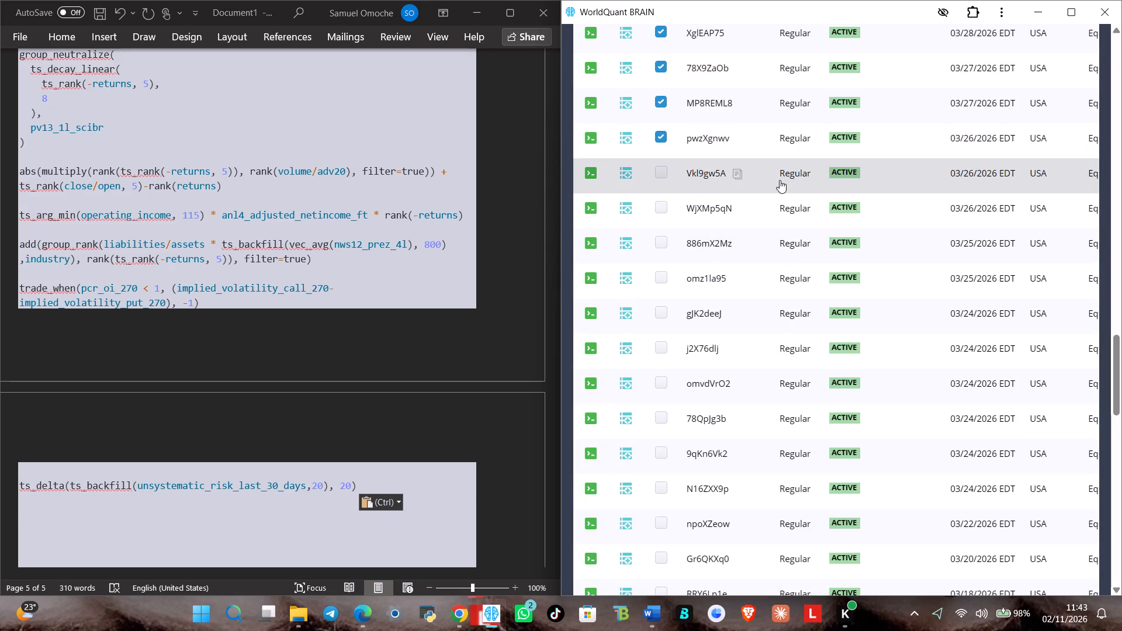
Copy active alpha Vkl9gw5A's full code into the Word document below the ts_delta expression, with blank lines around it, and mark that alpha as selected.
{"action": "left_click", "coordinate": [780, 180]}
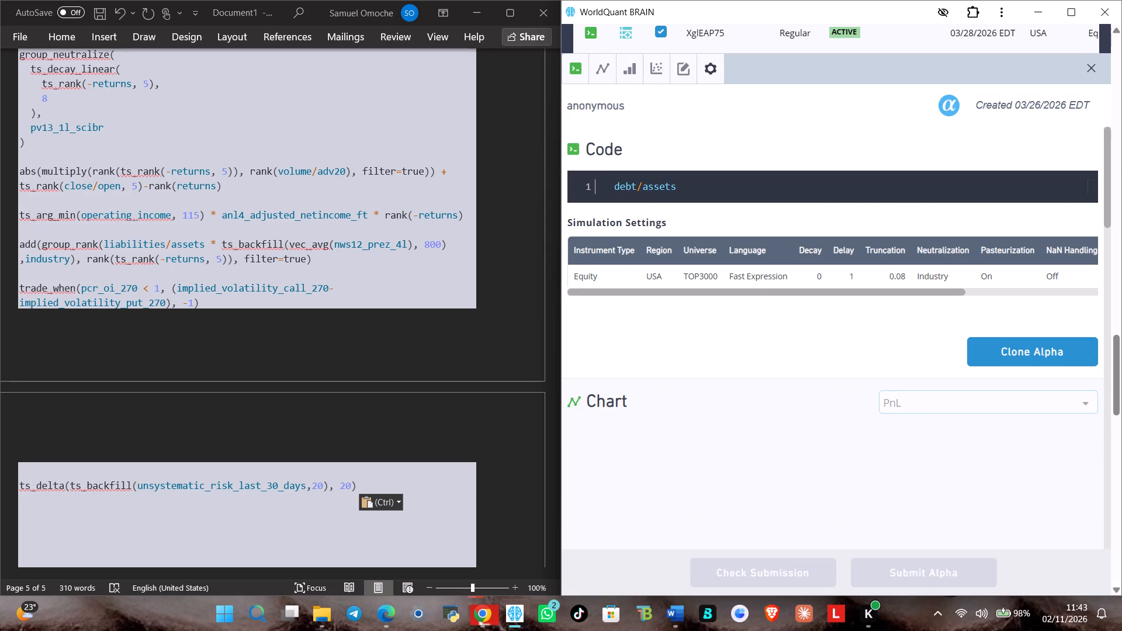
{"action": "scroll", "coordinate": [791, 221], "scroll_direction": "down", "scroll_amount": 5}
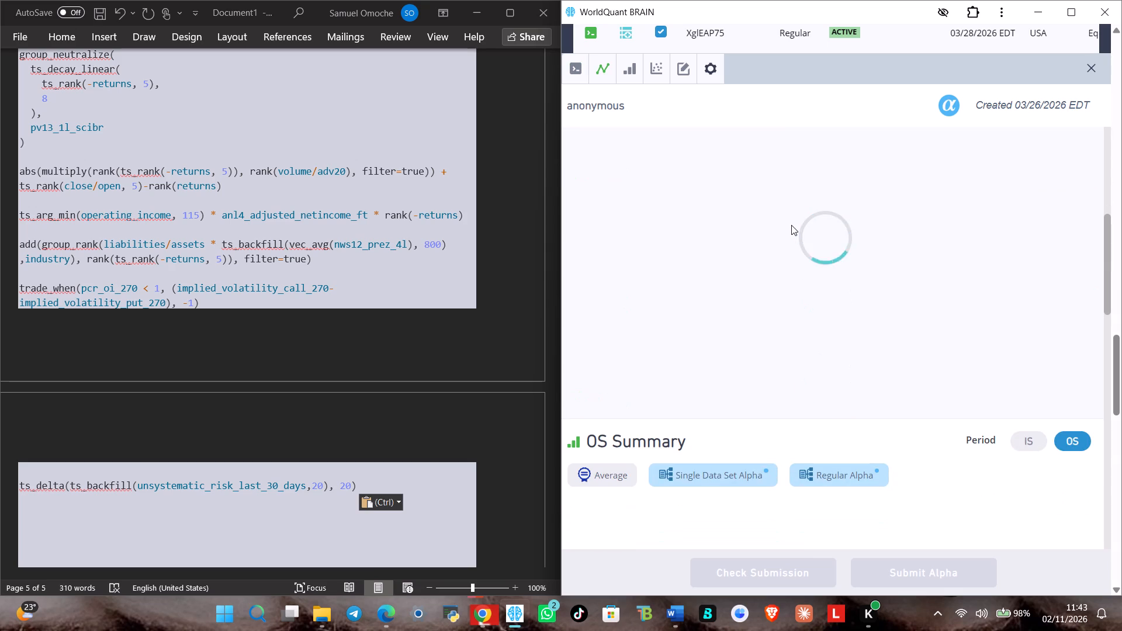
{"action": "scroll", "coordinate": [791, 225], "scroll_direction": "up", "scroll_amount": 6}
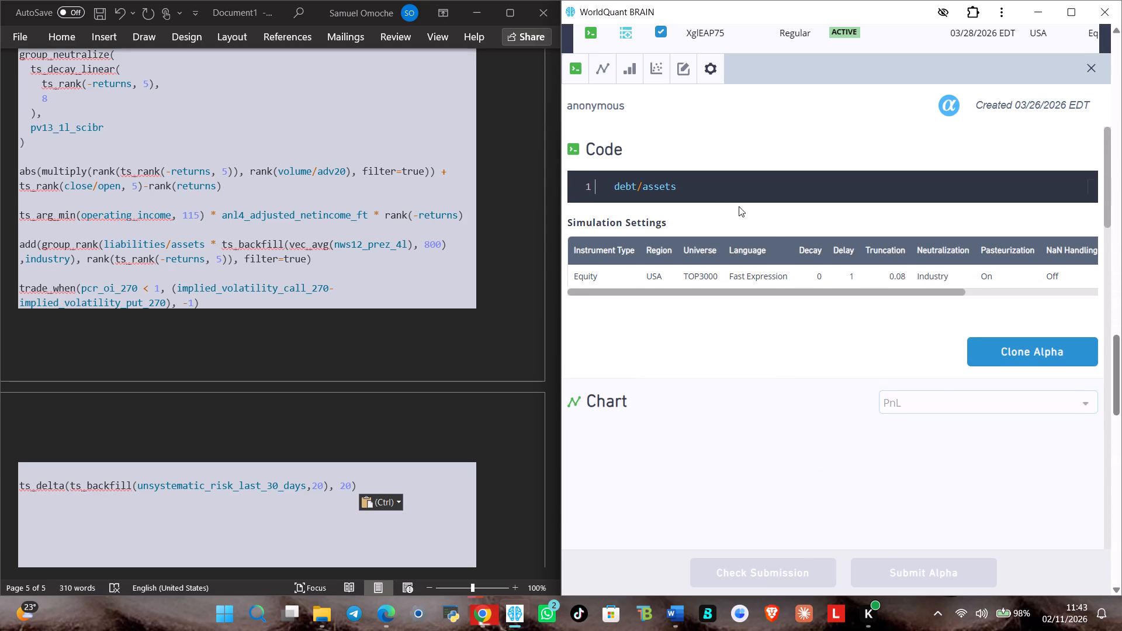
{"action": "left_click_drag", "start_coordinate": [711, 188], "coordinate": [614, 192]}
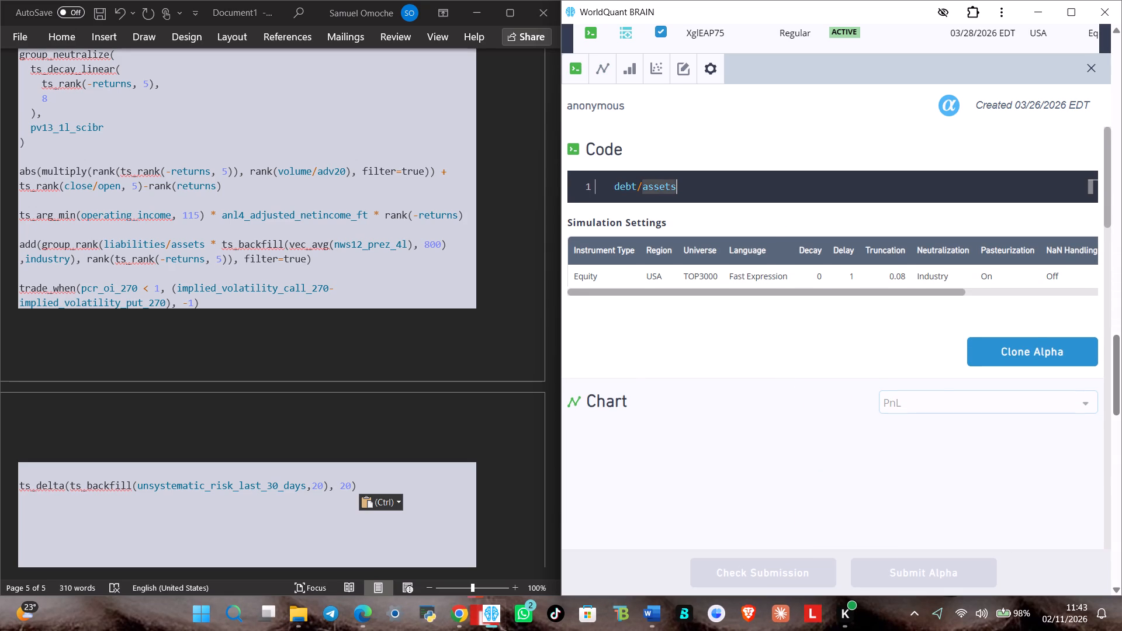
{"action": "left_click_drag", "start_coordinate": [614, 192], "coordinate": [609, 185]}
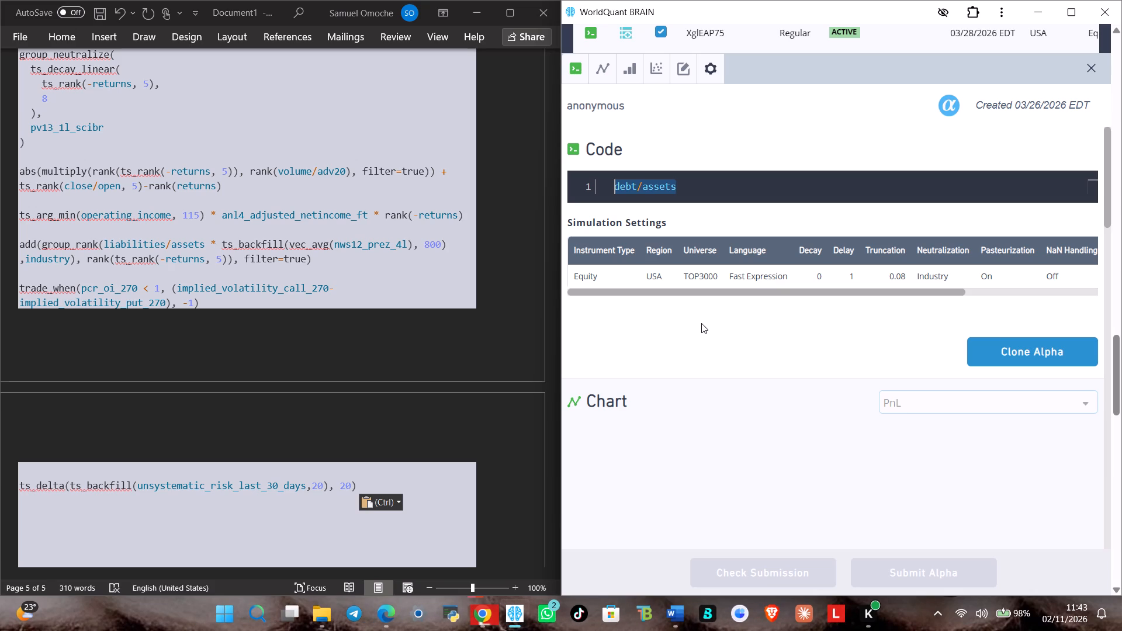
{"action": "key", "text": "ctrl+c"}
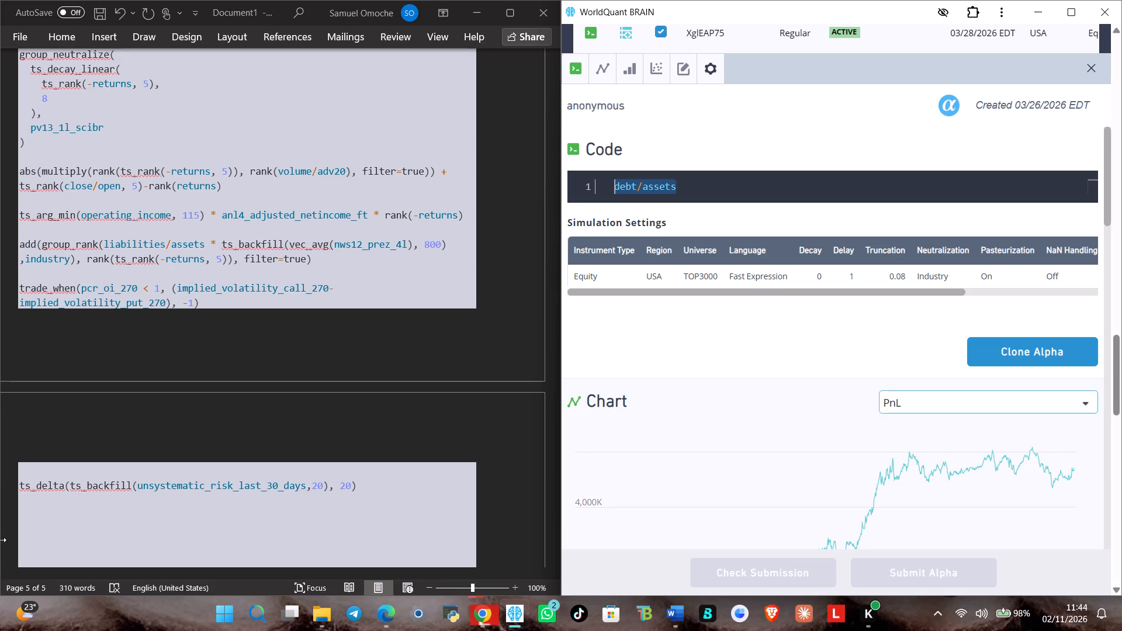
{"action": "left_click", "coordinate": [51, 513]}
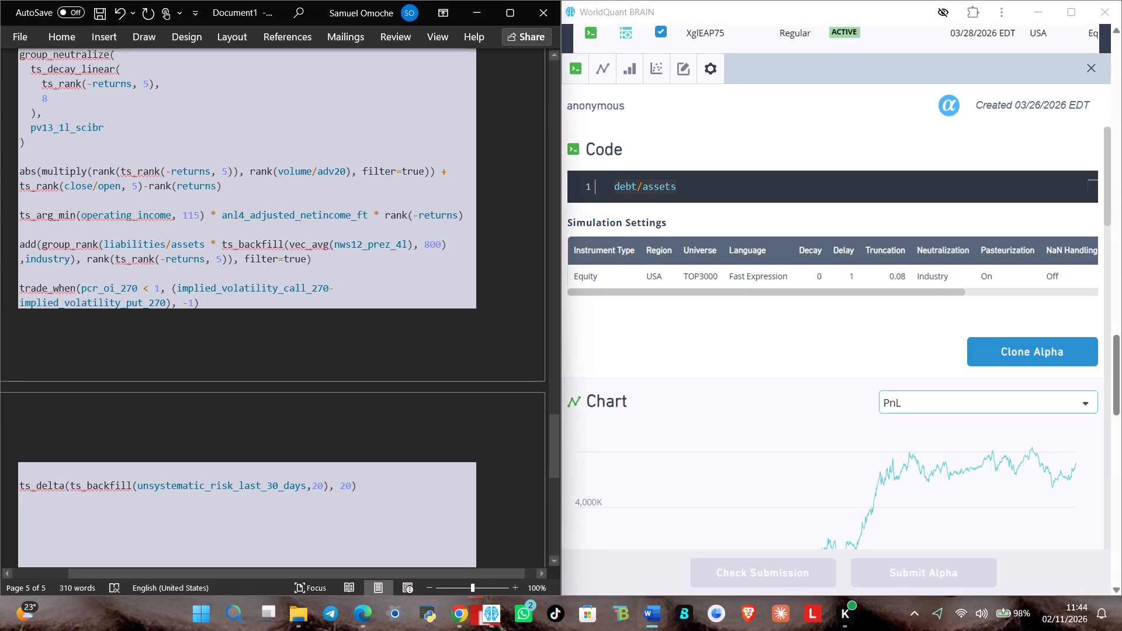
{"action": "key", "text": "Return"}
{"action": "key", "text": "ctrl+v"}
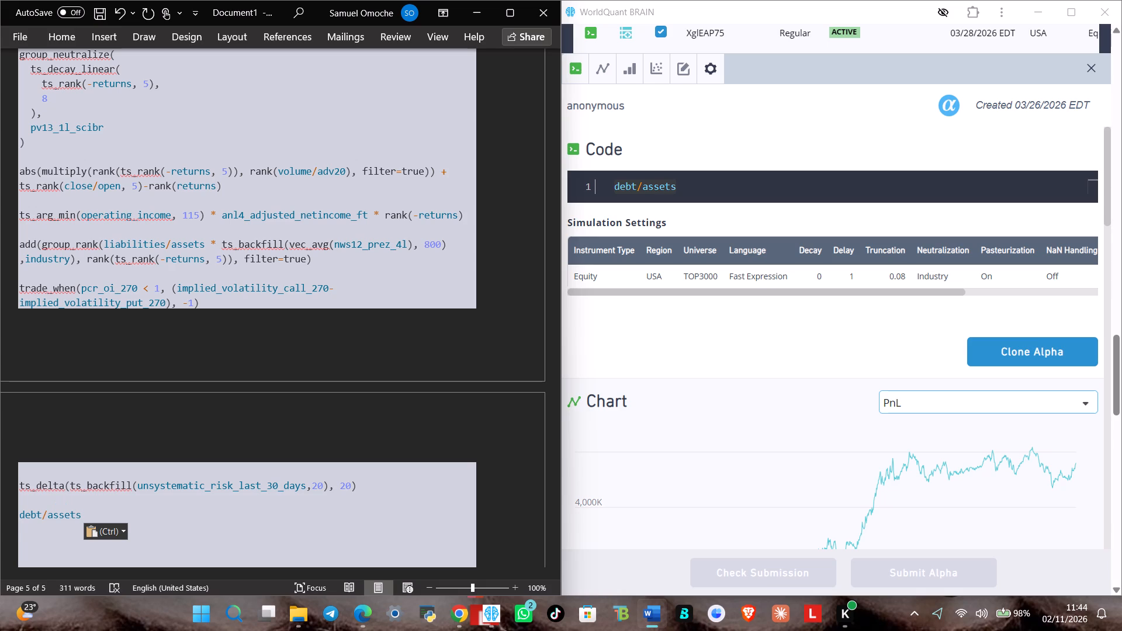
{"action": "key", "text": "Return"}
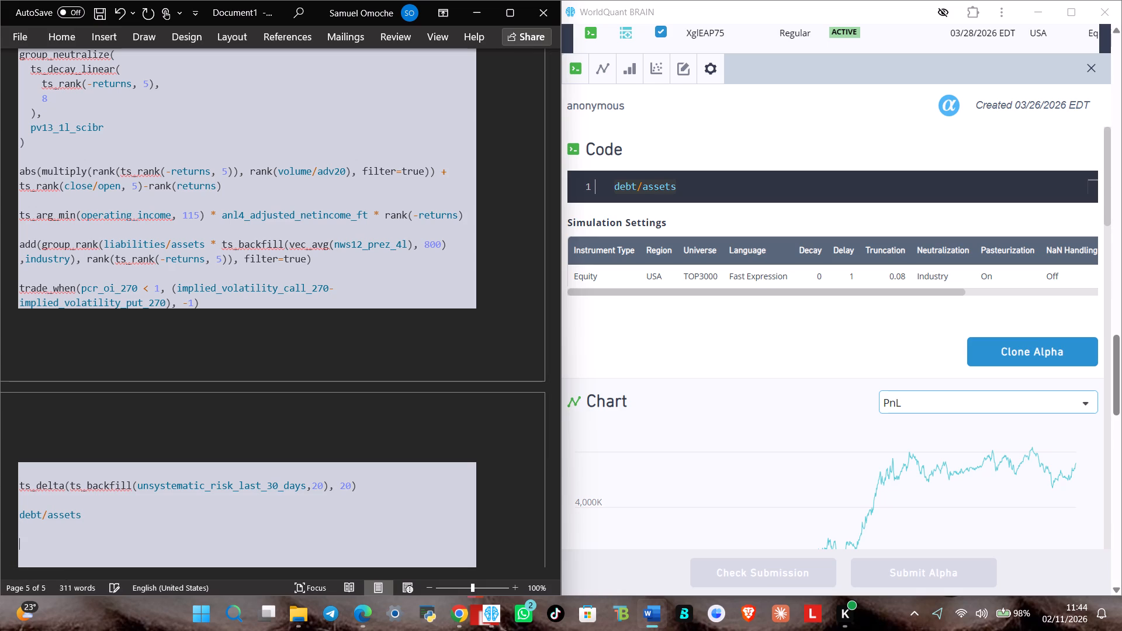
{"action": "left_click", "coordinate": [1088, 67]}
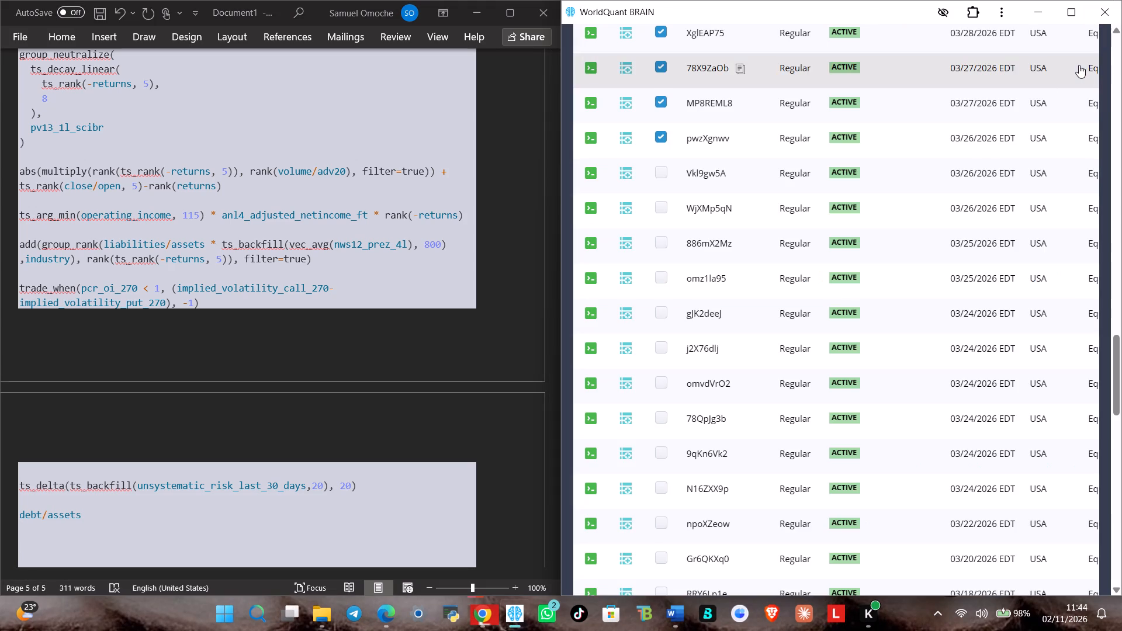
{"action": "left_click", "coordinate": [773, 172]}
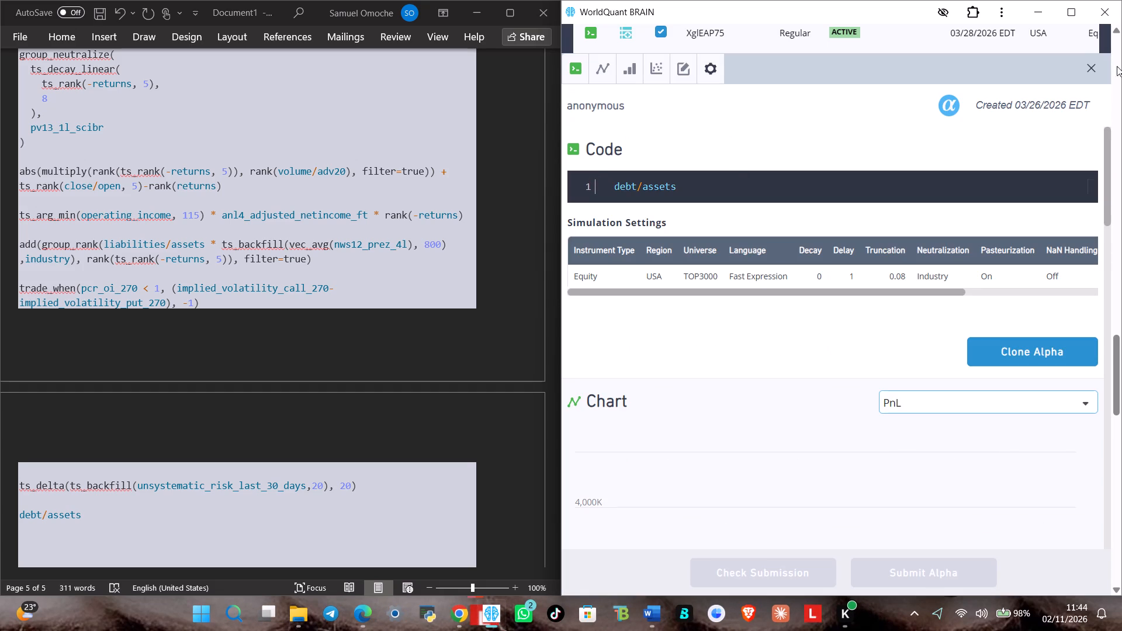
{"action": "left_click", "coordinate": [1086, 67]}
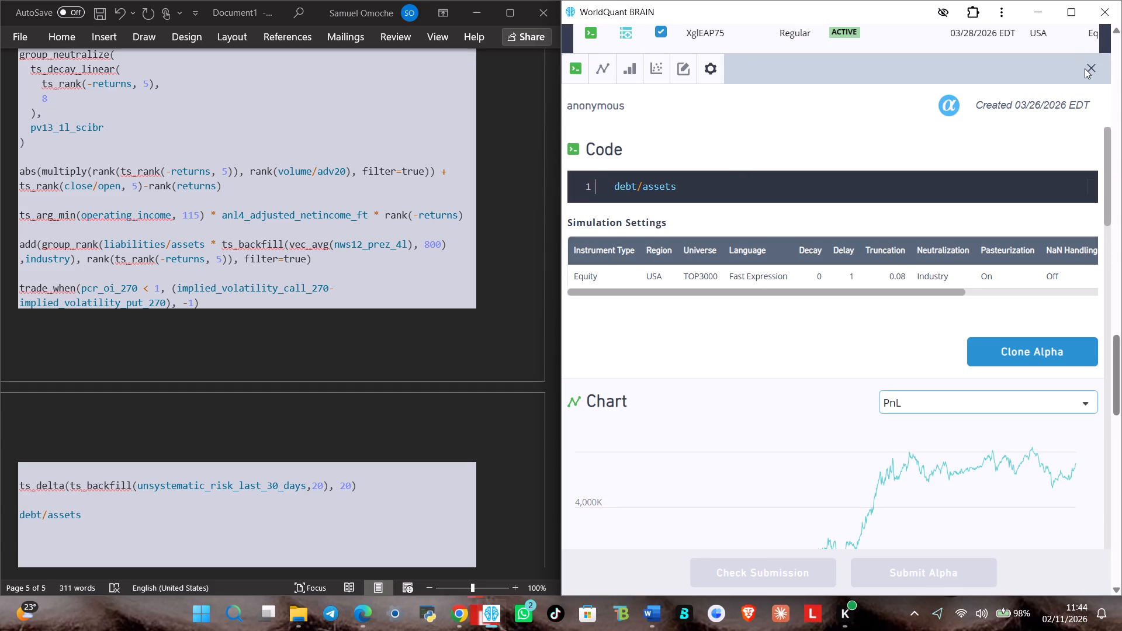
{"action": "left_click", "coordinate": [1095, 68]}
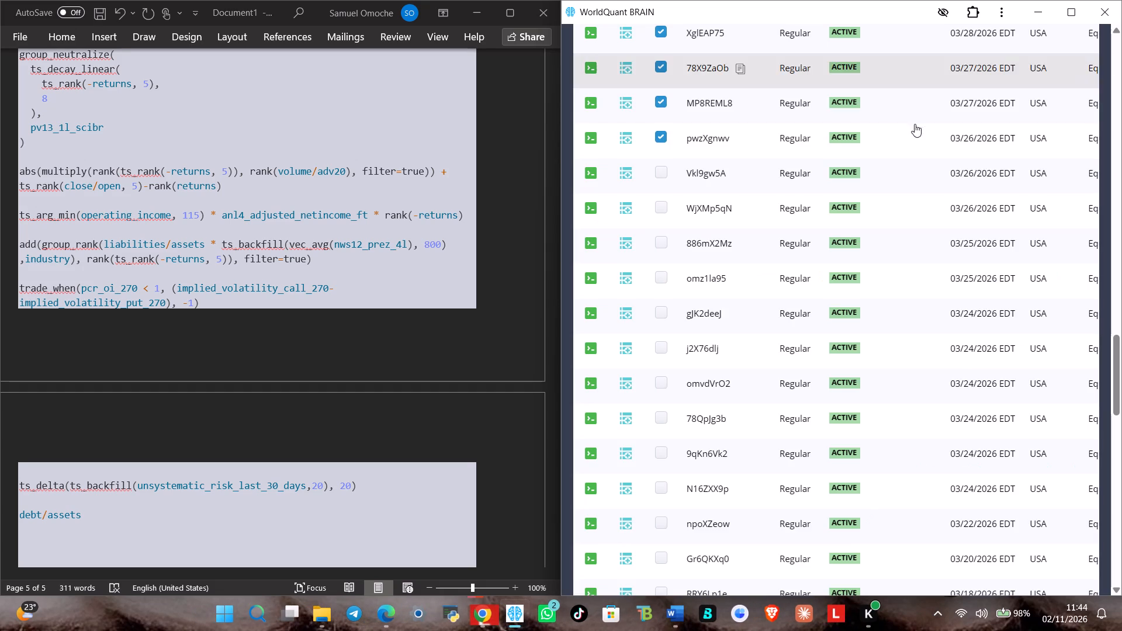
{"action": "left_click", "coordinate": [660, 172]}
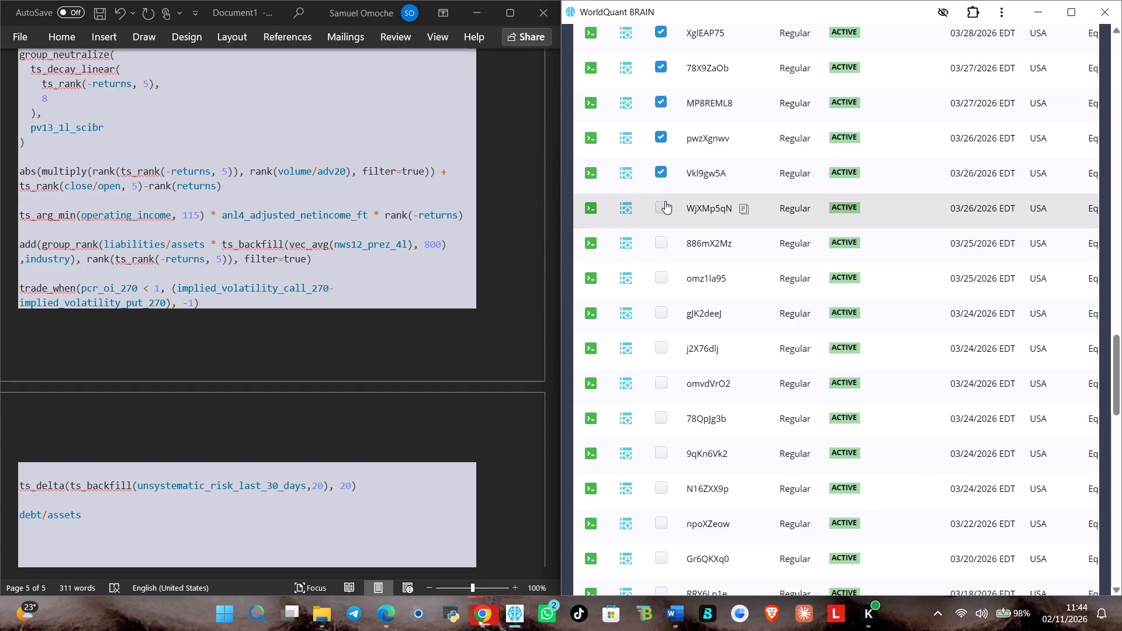
Mark active alpha WjXMp5qN as selected and copy its full code into the Word document below debt/assets after the blank line.
{"action": "left_click", "coordinate": [663, 203]}
{"action": "left_click", "coordinate": [775, 204]}
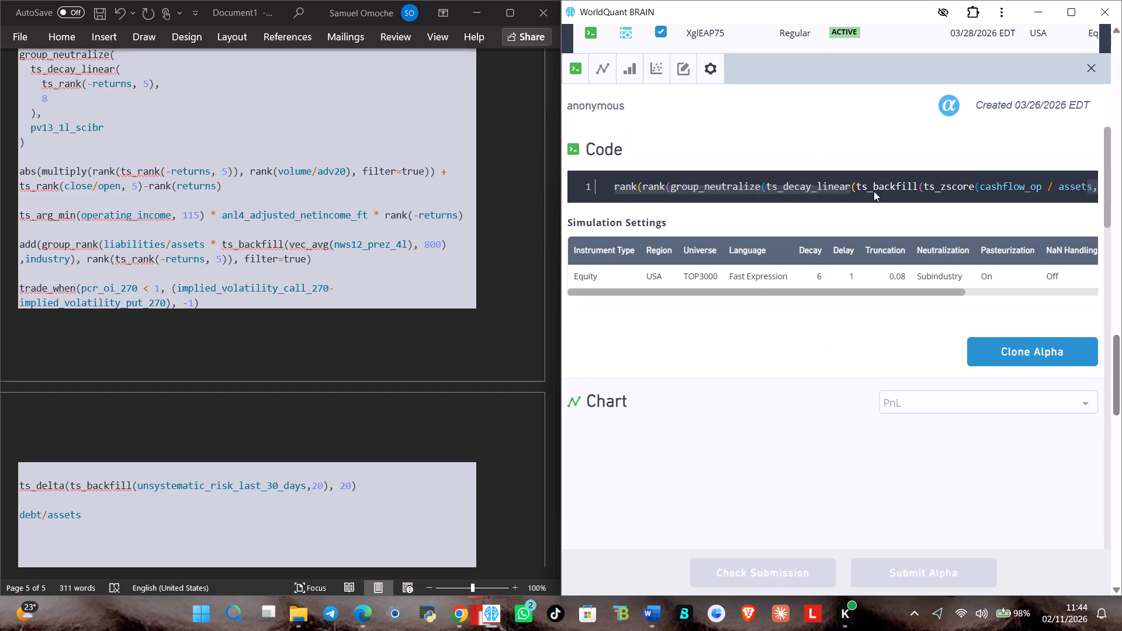
{"action": "right_click", "coordinate": [936, 181]}
{"action": "left_click", "coordinate": [905, 186]}
{"action": "left_click", "coordinate": [753, 183]}
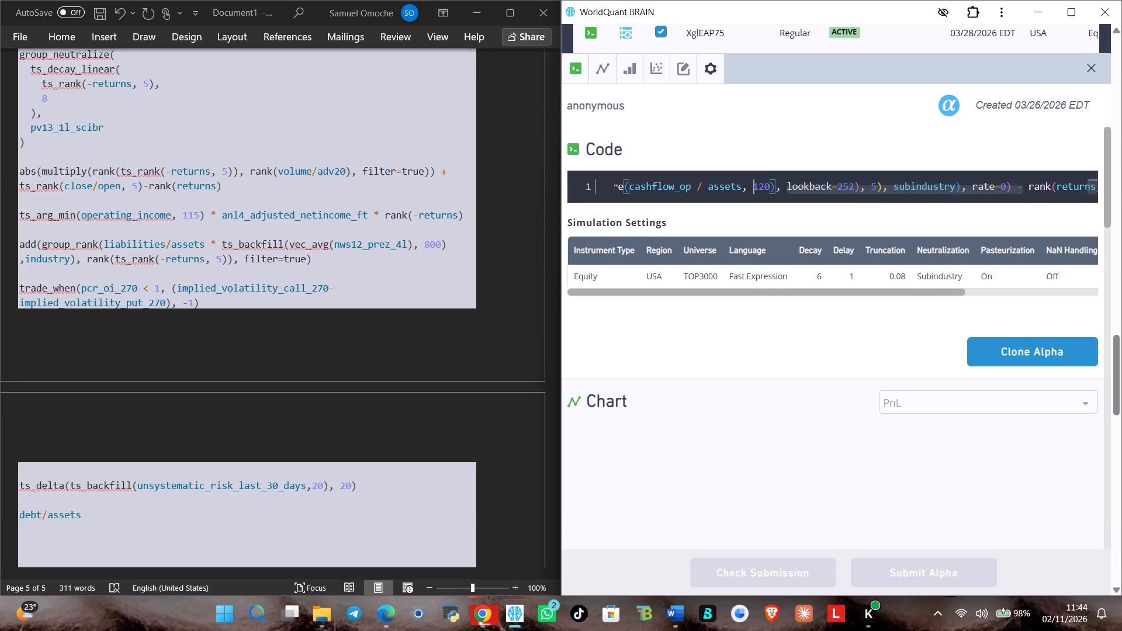
{"action": "right_click", "coordinate": [716, 181]}
{"action": "left_click", "coordinate": [731, 194]}
{"action": "left_click", "coordinate": [85, 528]}
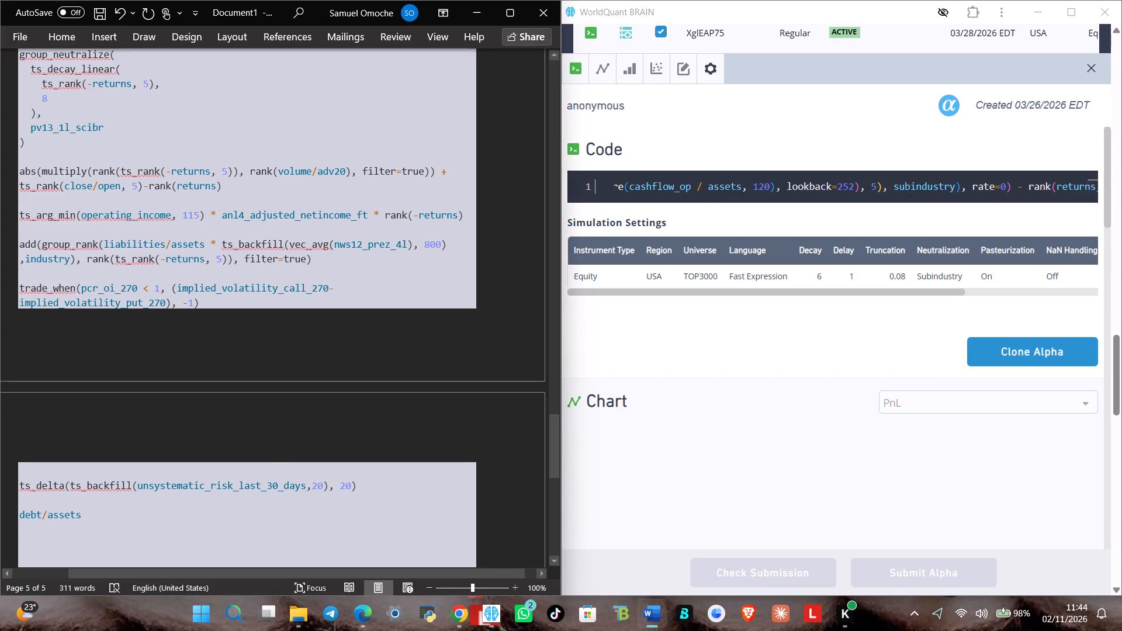
{"action": "key", "text": "ctrl+v"}
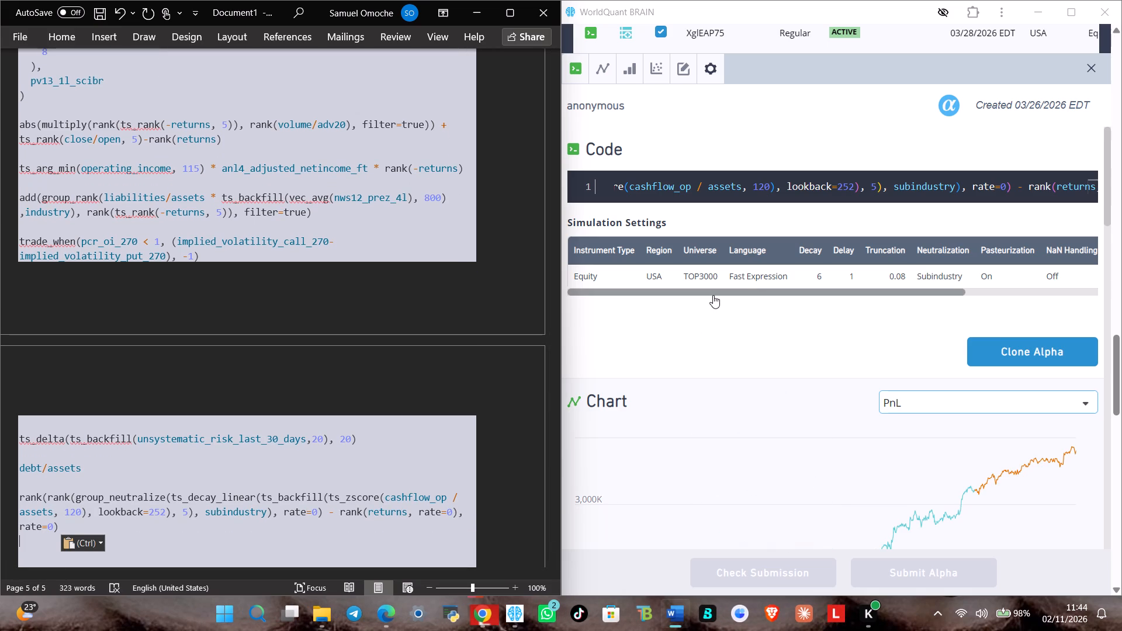
{"action": "scroll", "coordinate": [1026, 200], "scroll_direction": "up", "scroll_amount": 4}
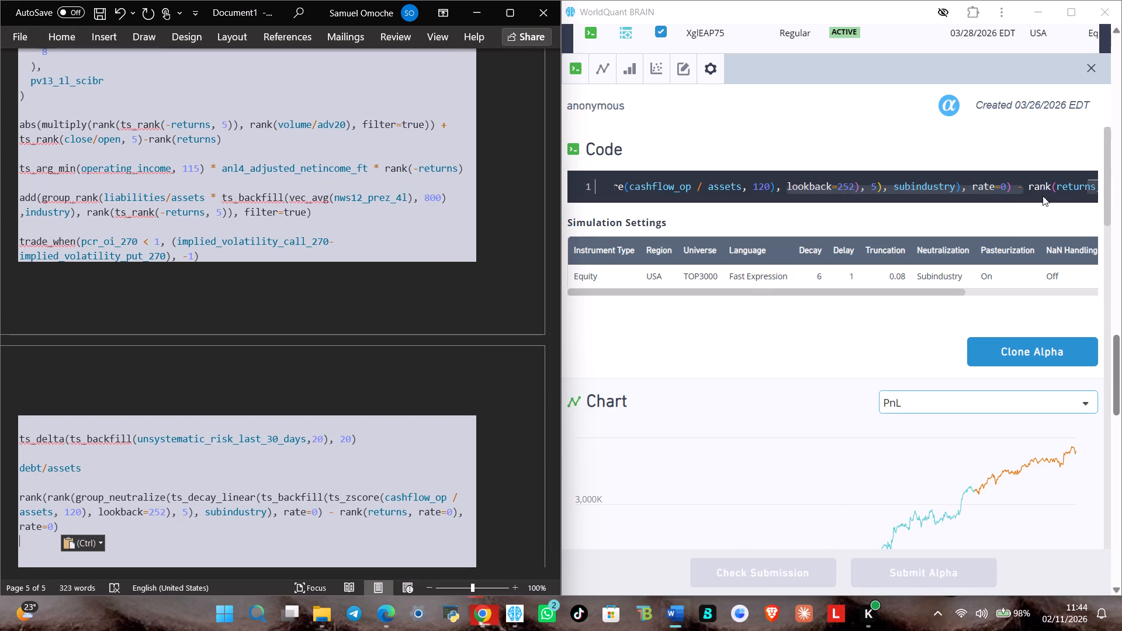
{"action": "left_click_drag", "start_coordinate": [1019, 189], "coordinate": [1121, 185]}
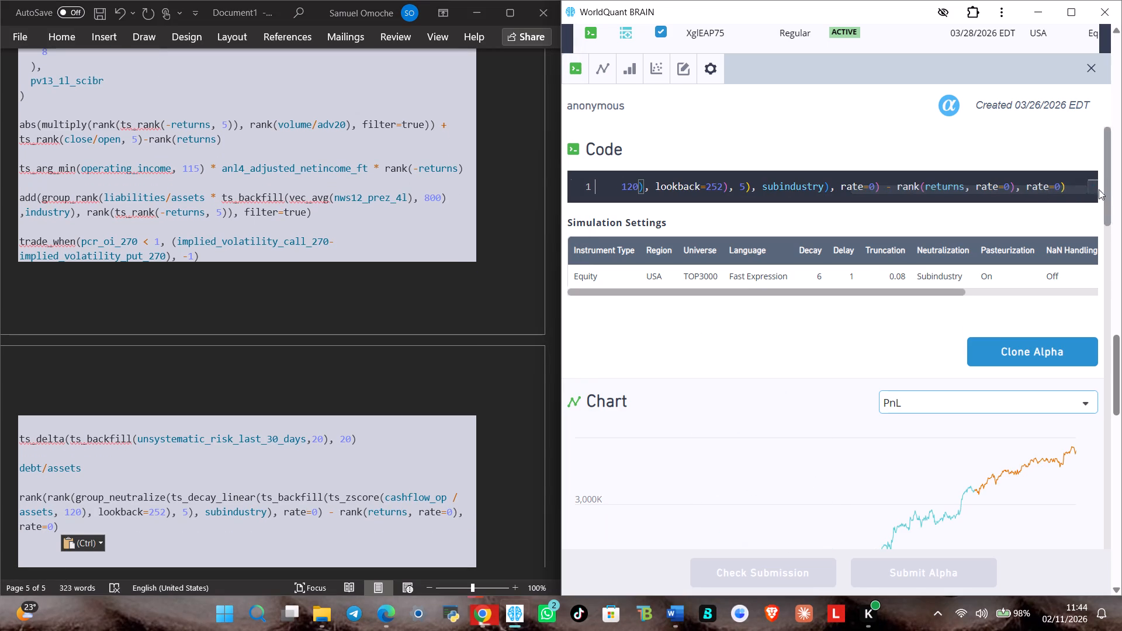
{"action": "left_click", "coordinate": [1092, 68]}
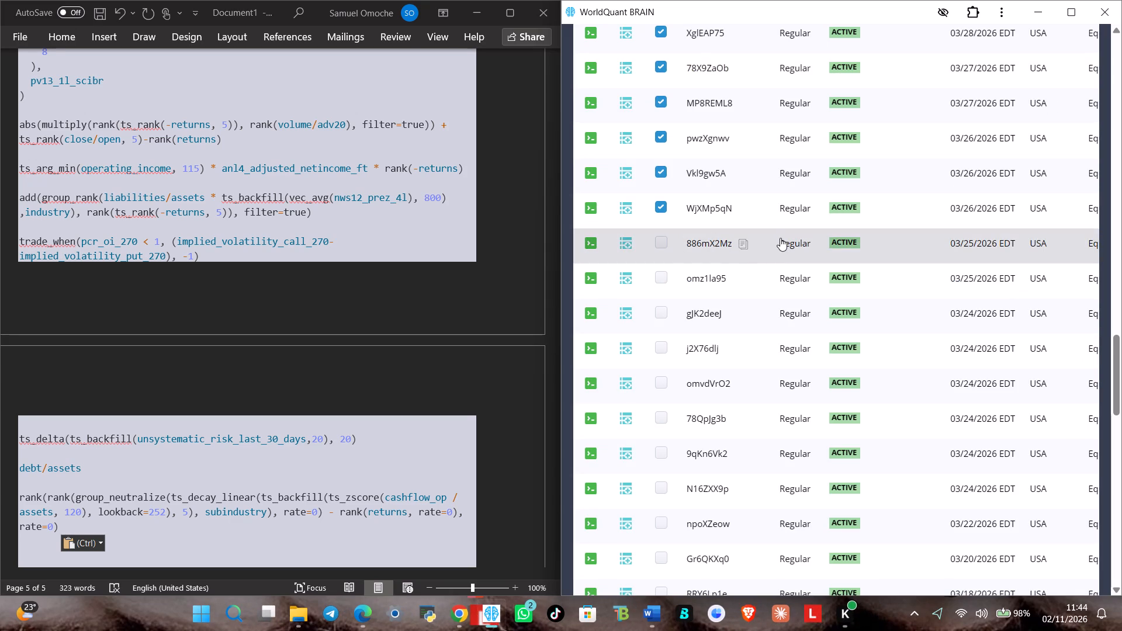
Try to copy active alpha 886mX2Mz's code into the Word document below the rank(rank(…)) expression after a blank line, and undo the paste.
{"action": "left_click", "coordinate": [806, 240]}
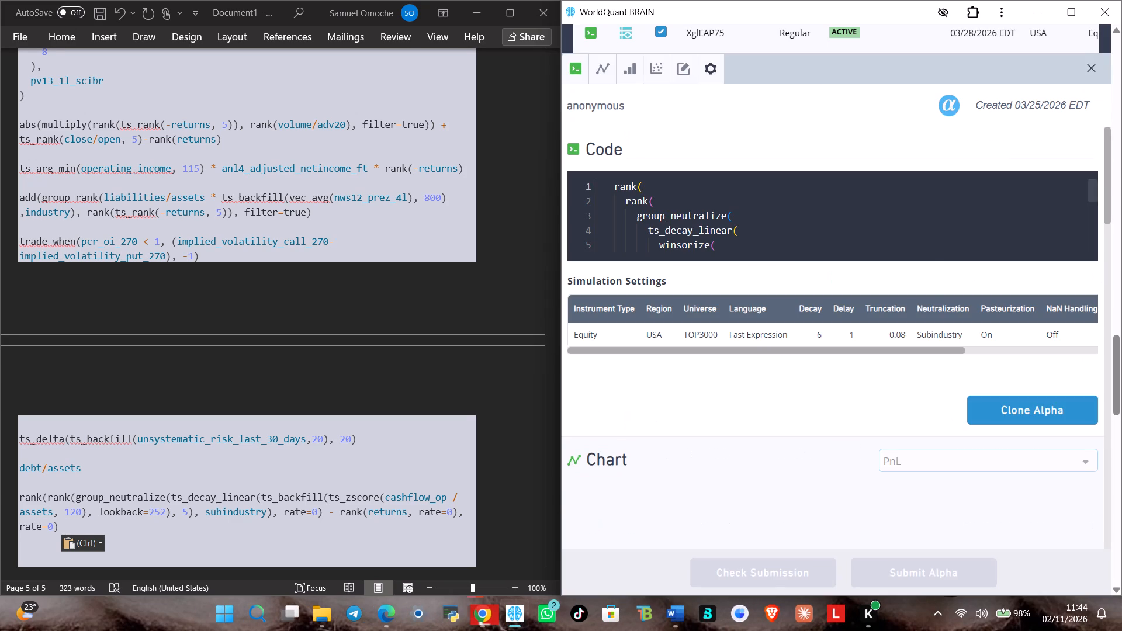
{"action": "right_click", "coordinate": [772, 235]}
{"action": "left_click", "coordinate": [791, 244]}
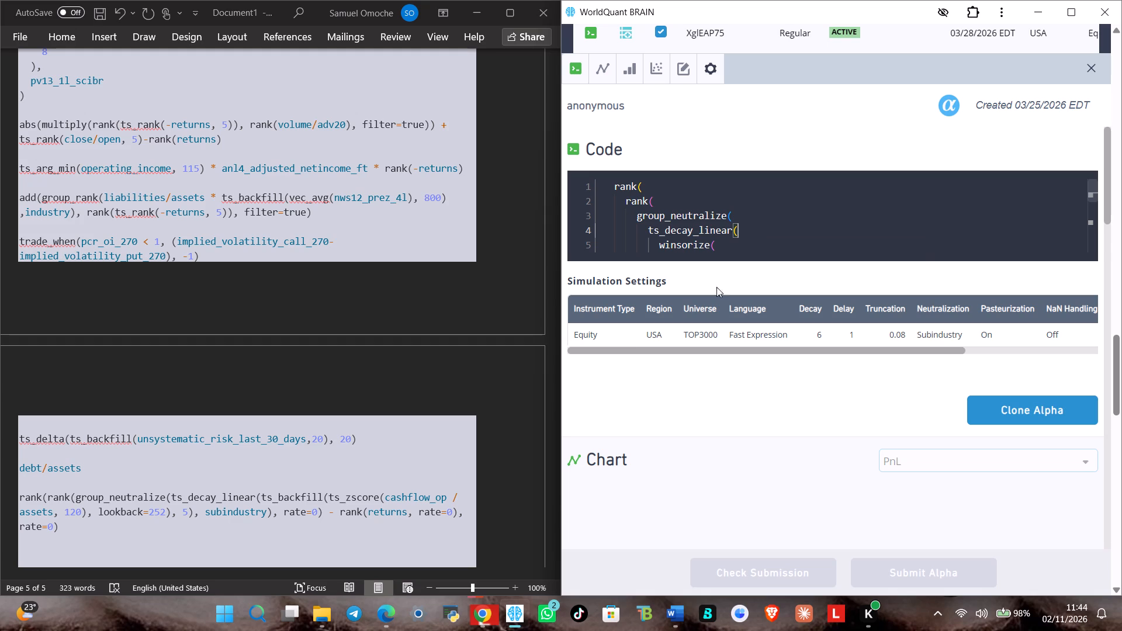
{"action": "left_click", "coordinate": [57, 539]}
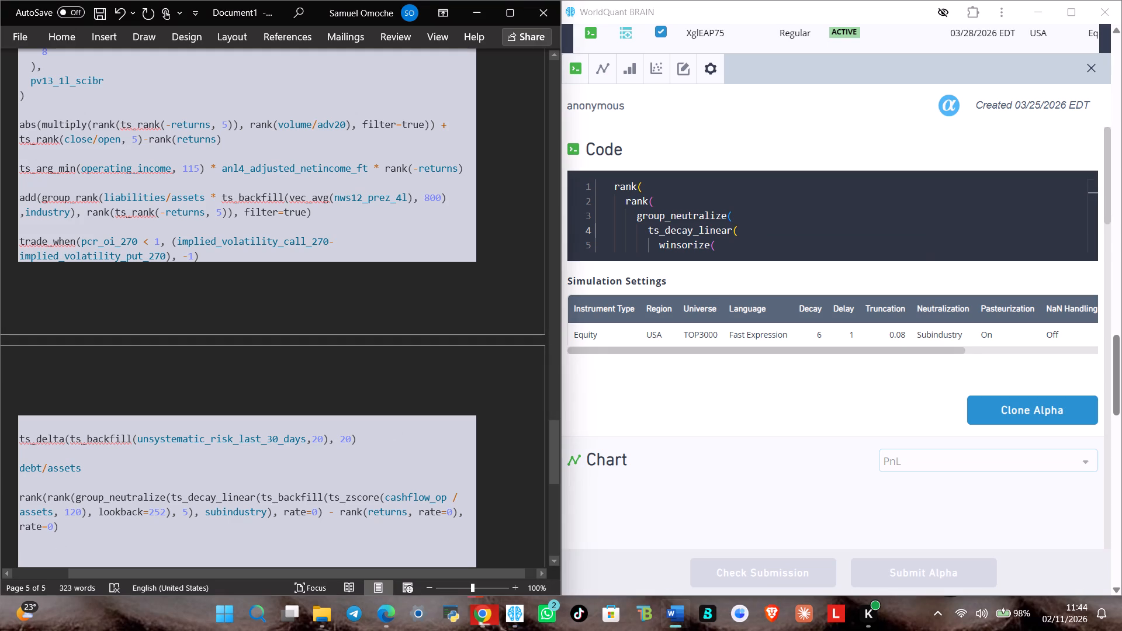
{"action": "key", "text": "Return"}
{"action": "key", "text": "ctrl+v"}
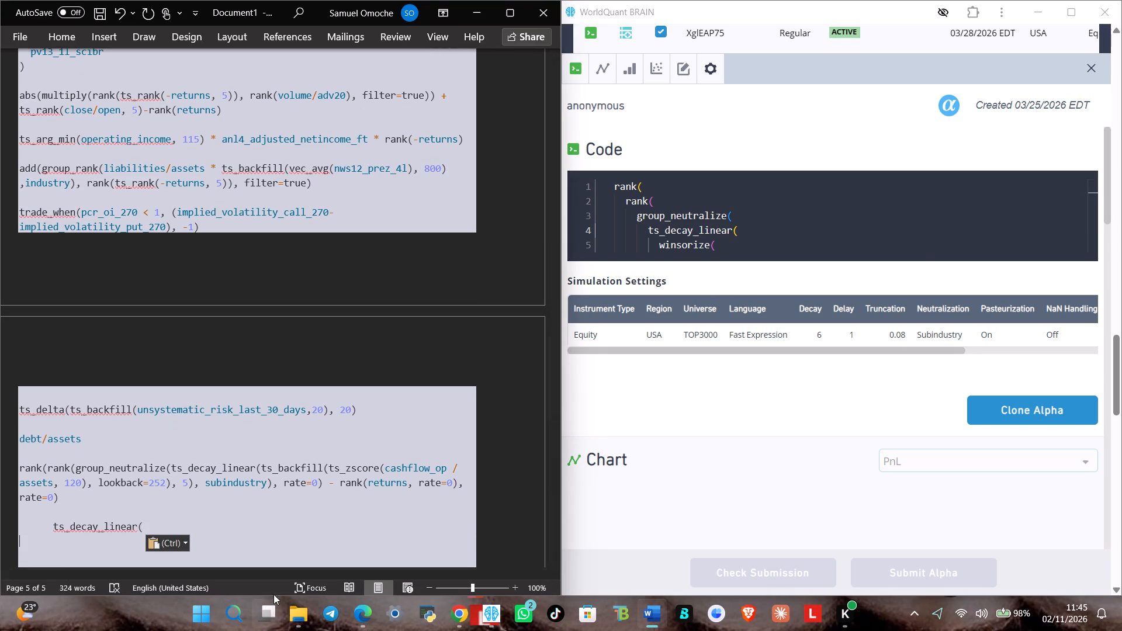
{"action": "scroll", "coordinate": [296, 580], "scroll_direction": "down", "scroll_amount": 1}
{"action": "scroll", "coordinate": [271, 502], "scroll_direction": "down", "scroll_amount": 2}
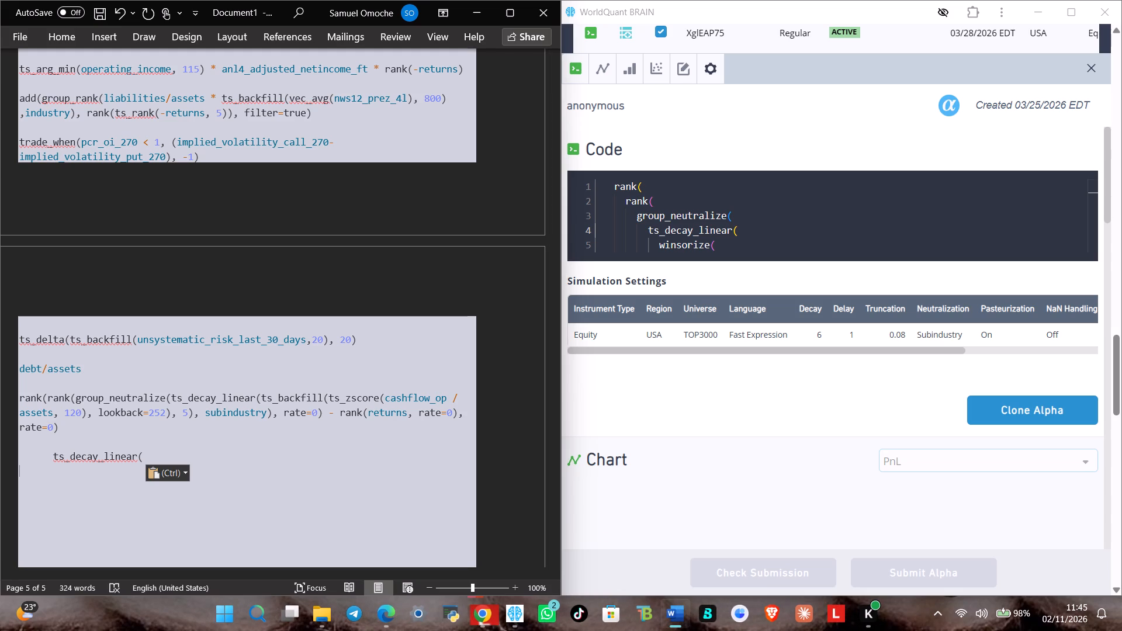
{"action": "key", "text": "ctrl+z"}
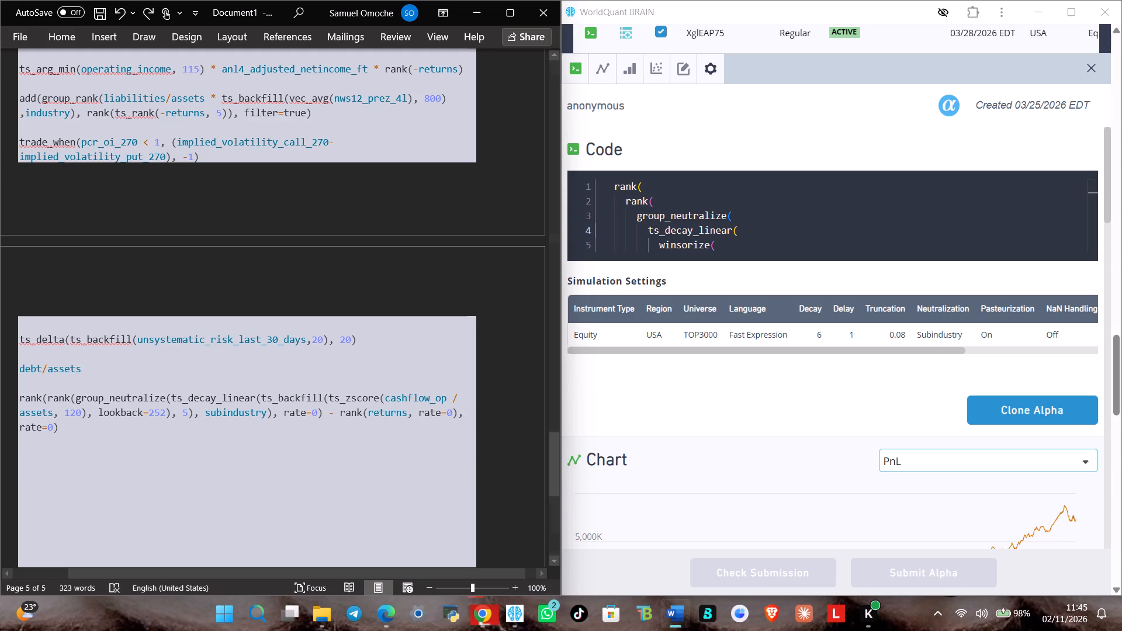
Copy active alpha 886mX2Mz's full code into the Word document below the rank(rank(…)) expression, add a blank line, and mark that alpha as selected.
{"action": "left_click", "coordinate": [685, 245]}
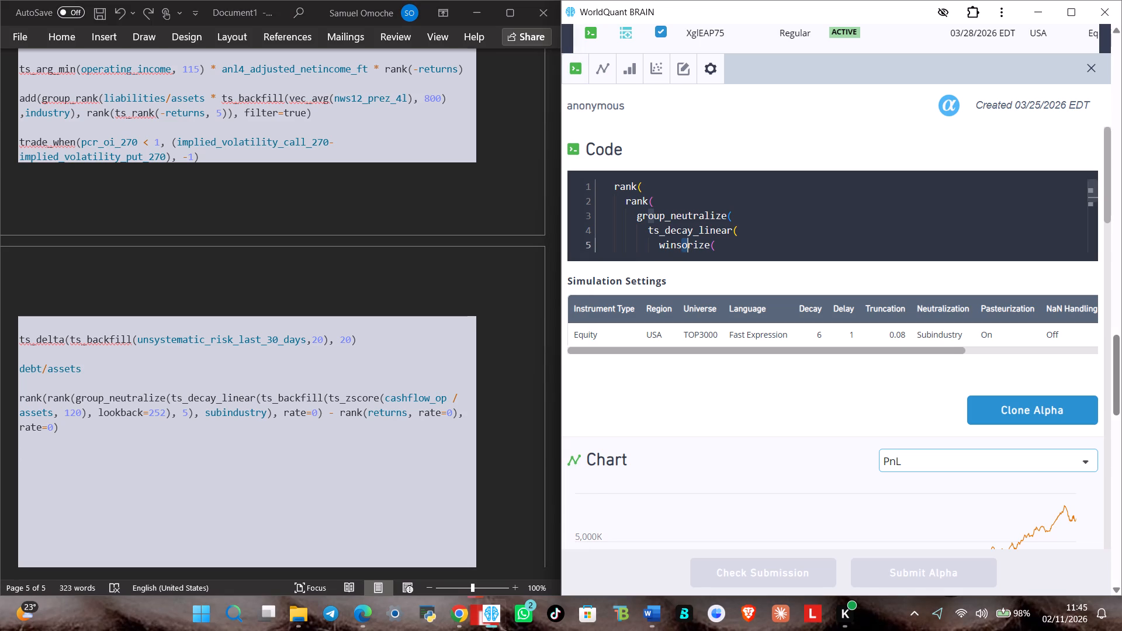
{"action": "key", "text": "ctrl+a"}
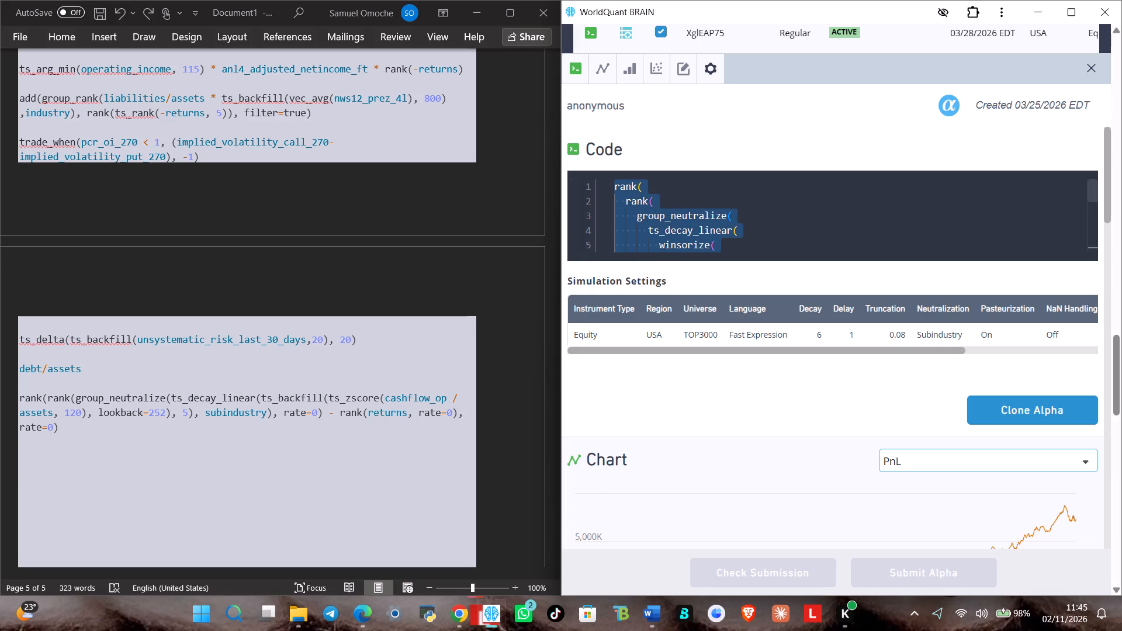
{"action": "key", "text": "ctrl+c"}
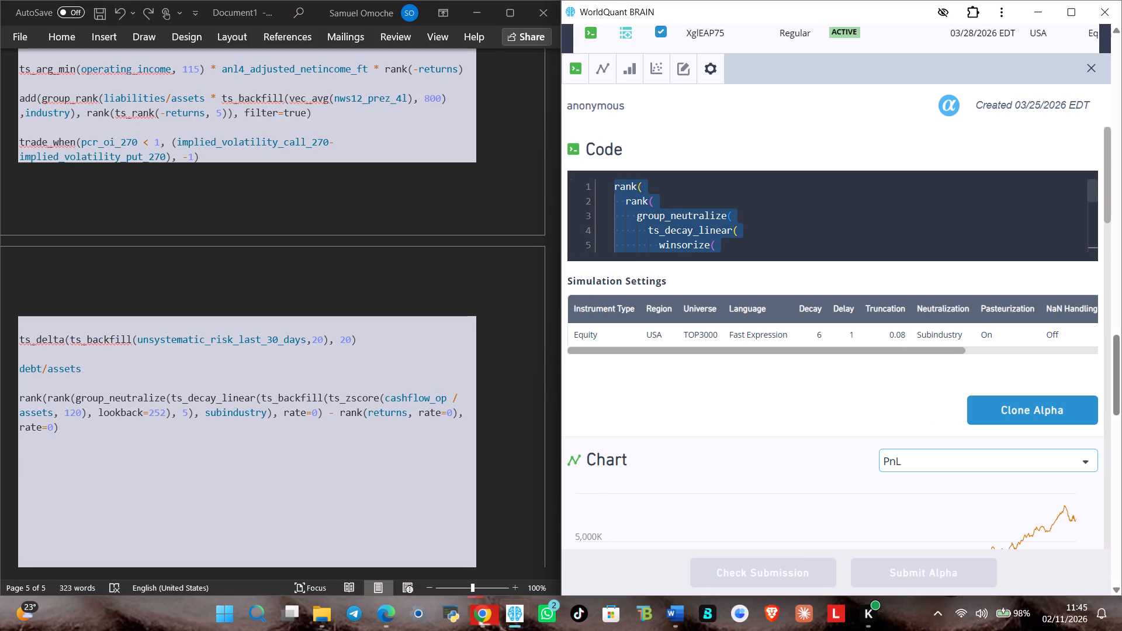
{"action": "left_click", "coordinate": [29, 452]}
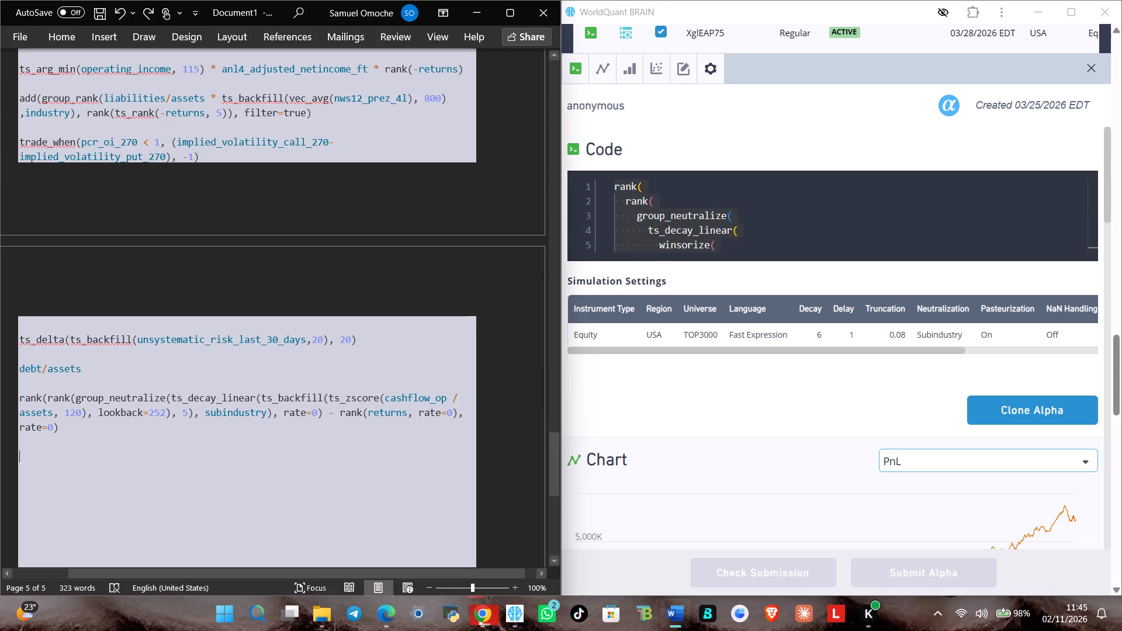
{"action": "key", "text": "ctrl+v"}
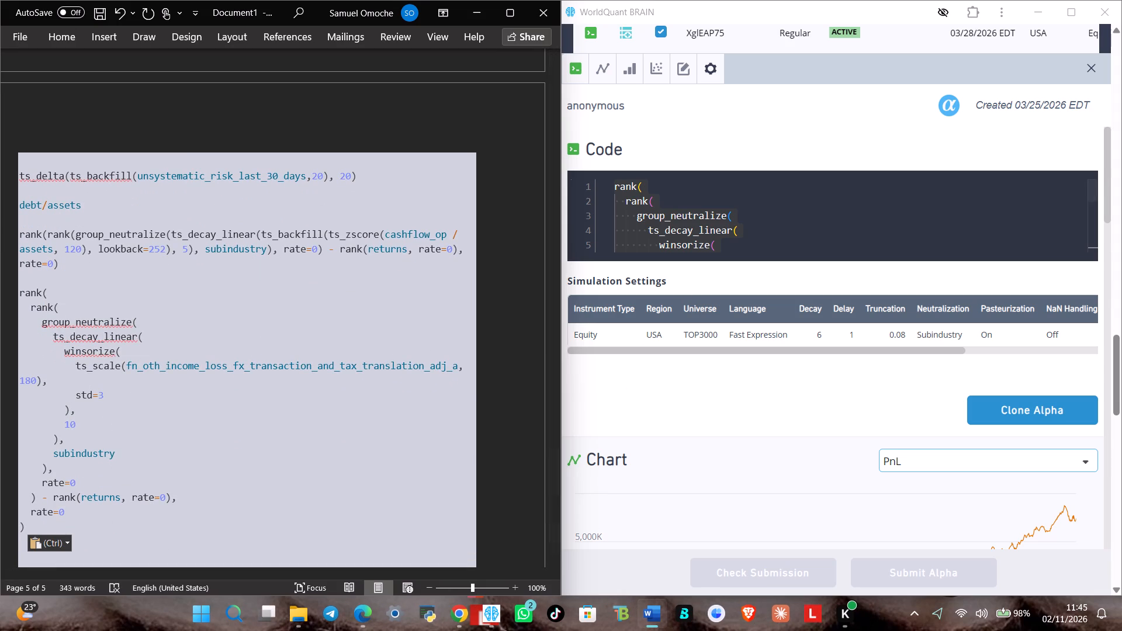
{"action": "scroll", "coordinate": [781, 212], "scroll_direction": "down", "scroll_amount": 6}
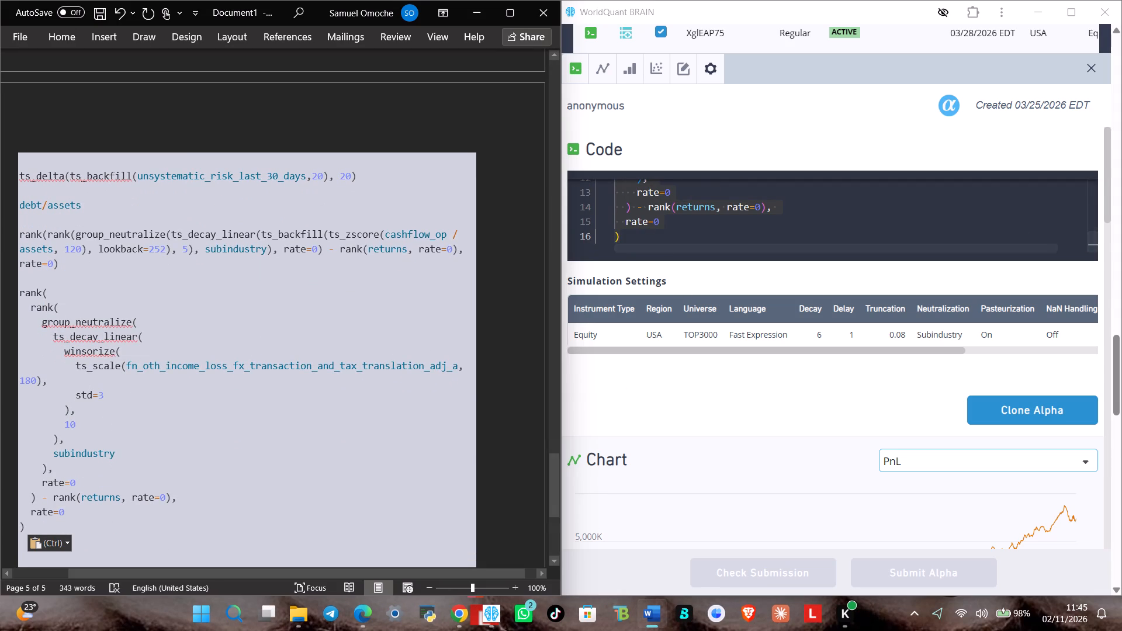
{"action": "scroll", "coordinate": [139, 432], "scroll_direction": "down", "scroll_amount": 3}
{"action": "scroll", "coordinate": [185, 448], "scroll_direction": "down", "scroll_amount": 3}
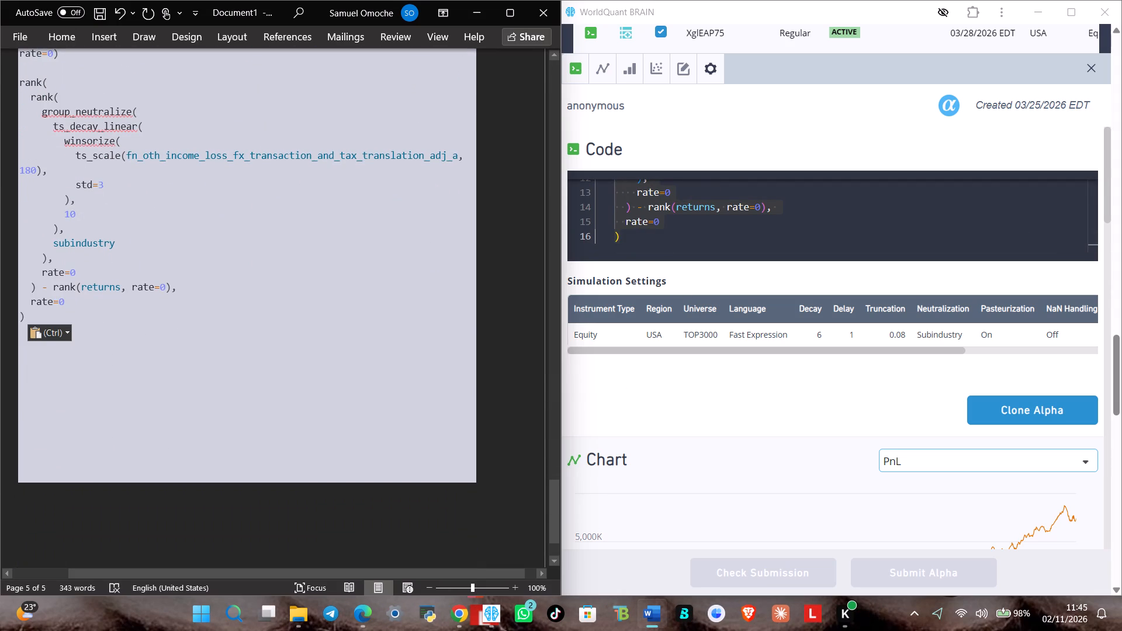
{"action": "key", "text": "Return"}
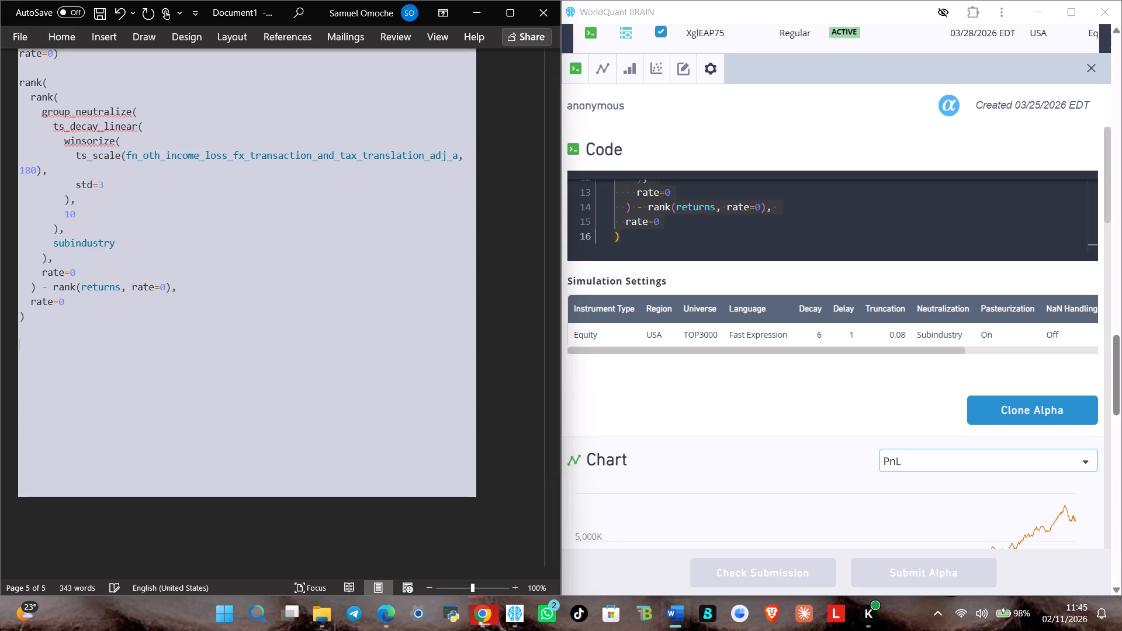
{"action": "left_click", "coordinate": [1088, 64]}
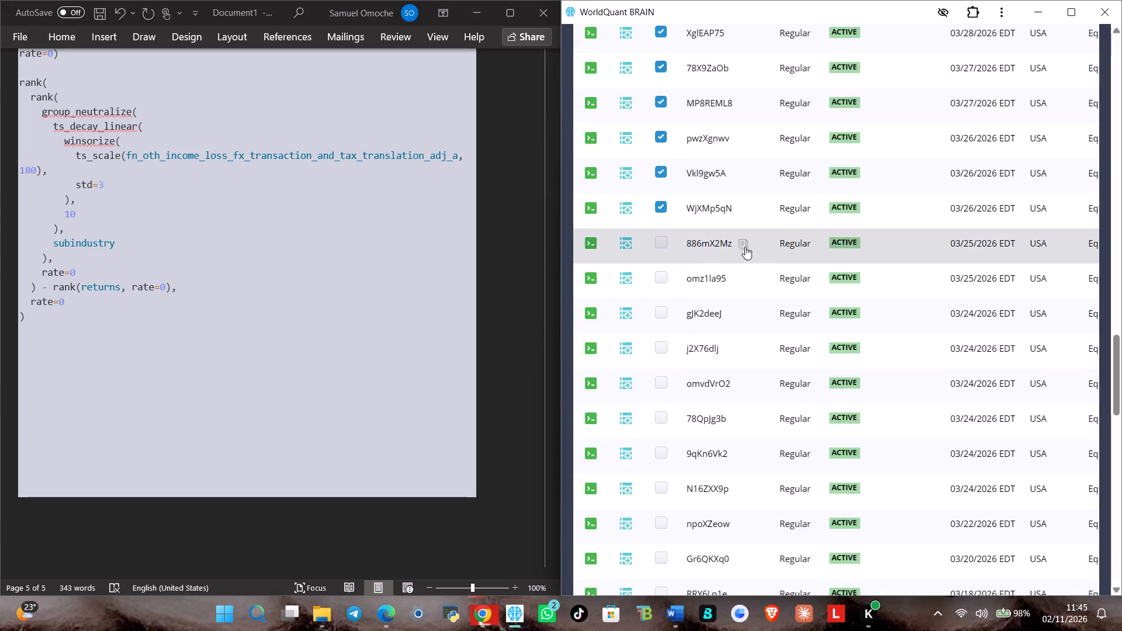
{"action": "left_click", "coordinate": [663, 238]}
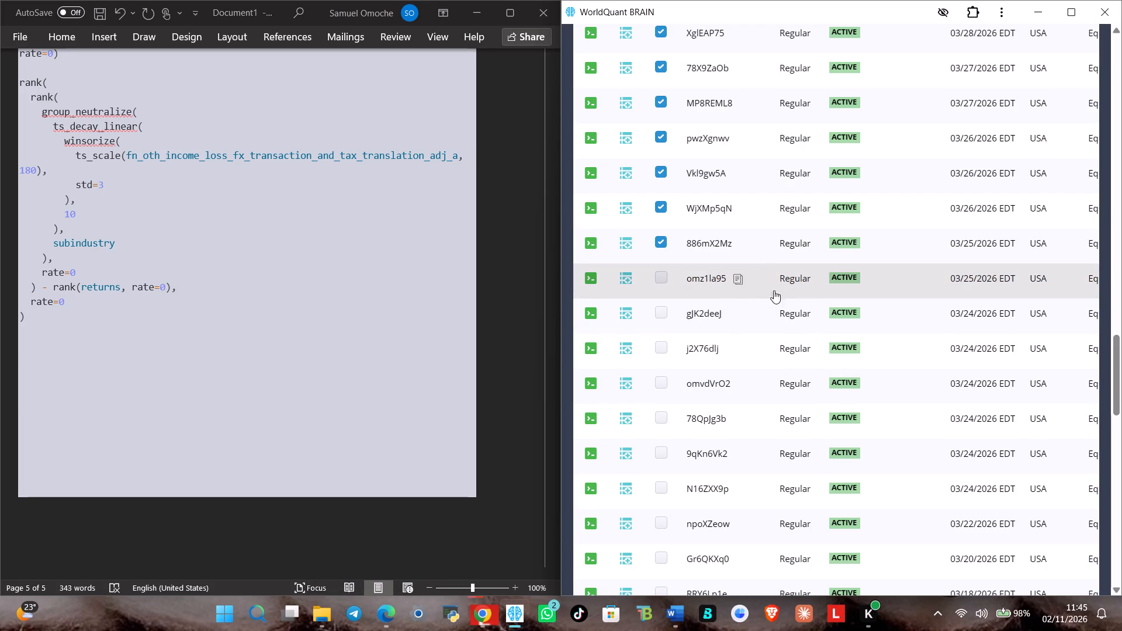
Copy active alpha omz1la95's full code into the Word document below the winsorize/ts_scale expression, add a blank line, and mark that alpha as selected.
{"action": "scroll", "coordinate": [778, 287], "scroll_direction": "down", "scroll_amount": 8}
{"action": "scroll", "coordinate": [780, 287], "scroll_direction": "up", "scroll_amount": 5}
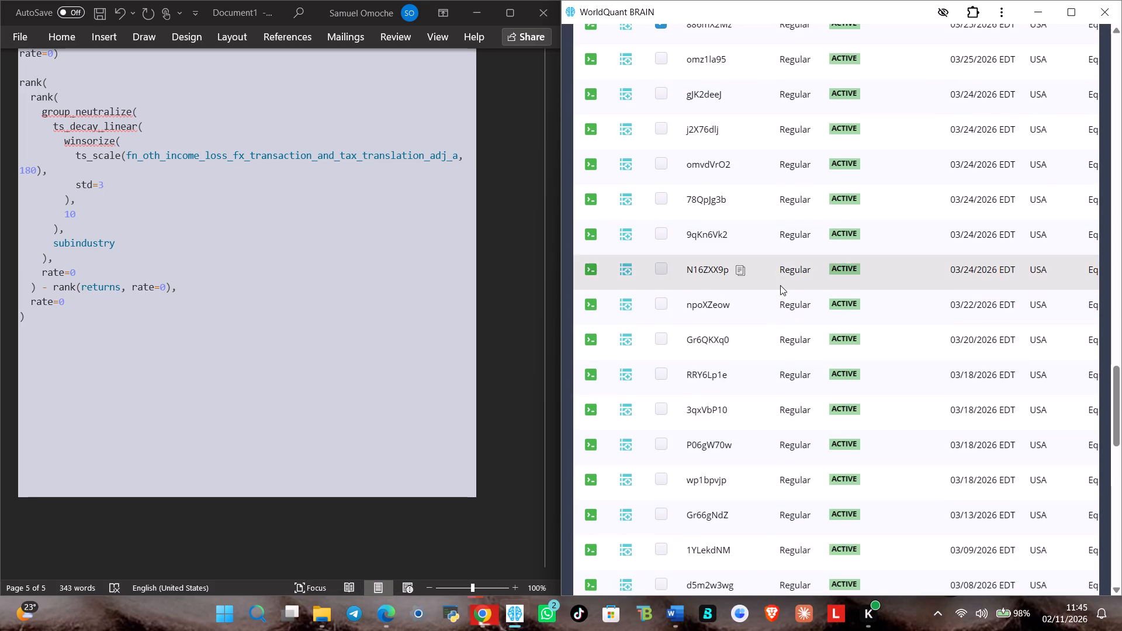
{"action": "scroll", "coordinate": [780, 285], "scroll_direction": "up", "scroll_amount": 2}
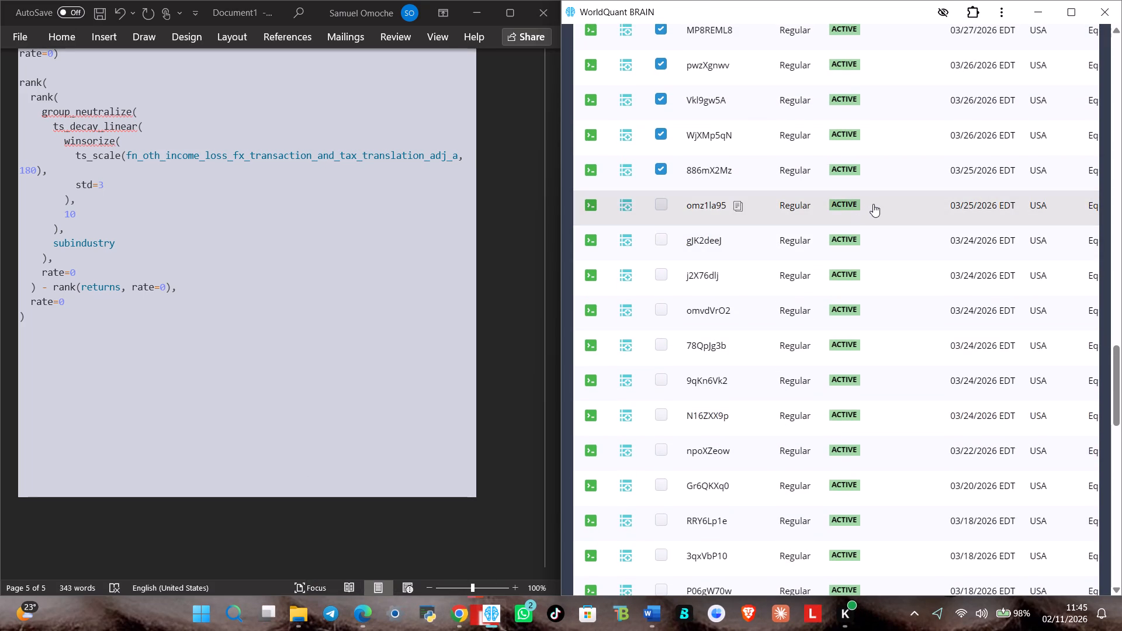
{"action": "left_click", "coordinate": [874, 204]}
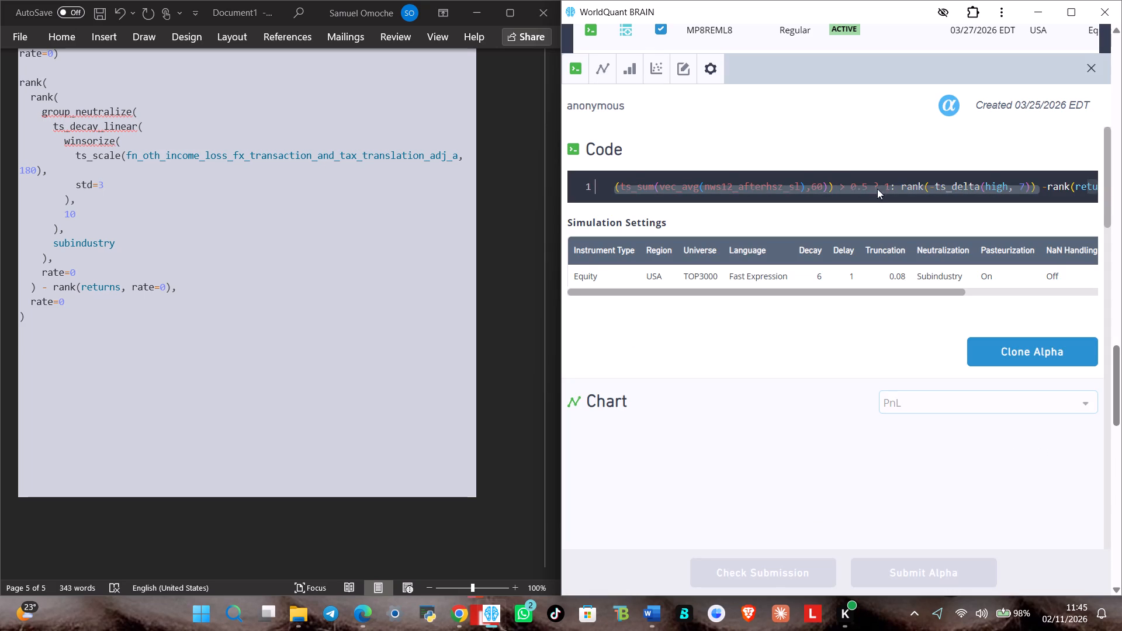
{"action": "right_click", "coordinate": [1072, 183]}
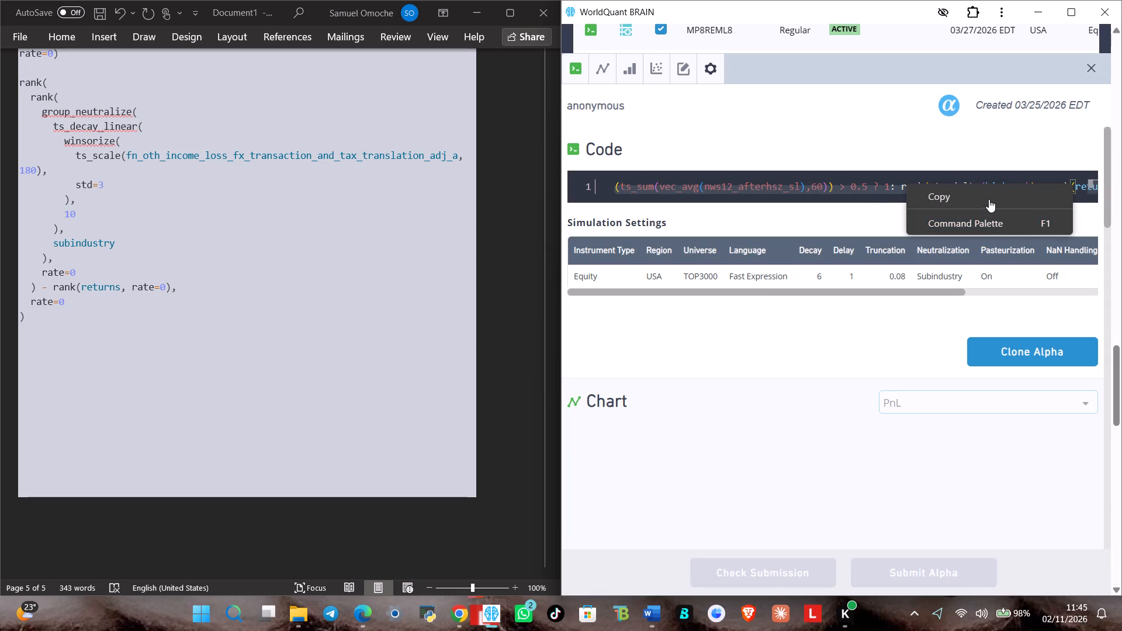
{"action": "left_click", "coordinate": [989, 197]}
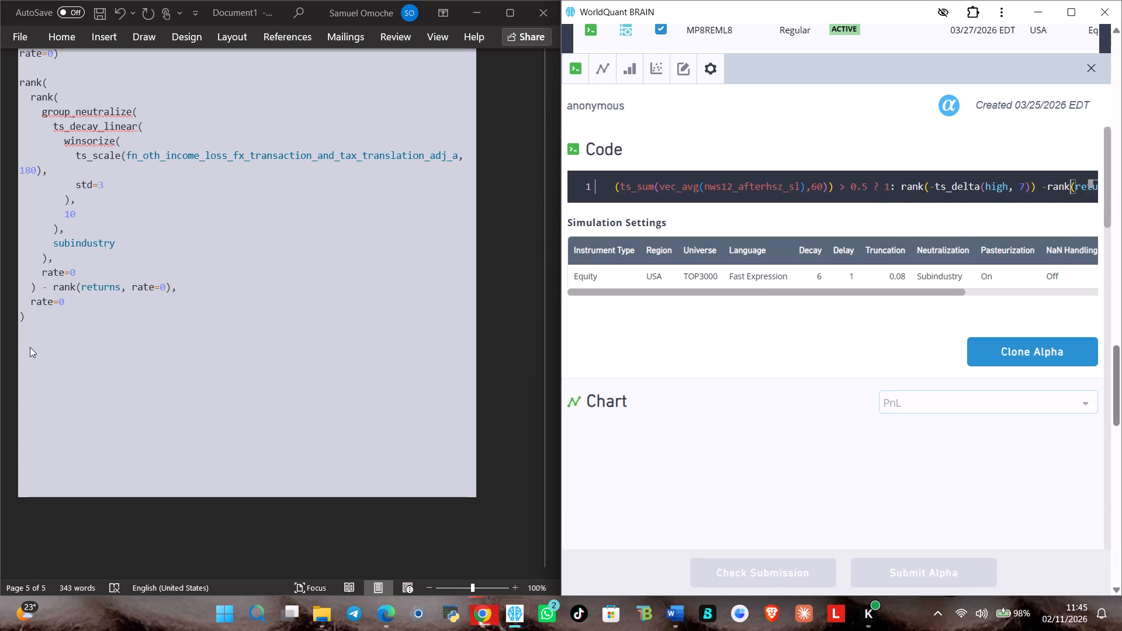
{"action": "left_click", "coordinate": [33, 341]}
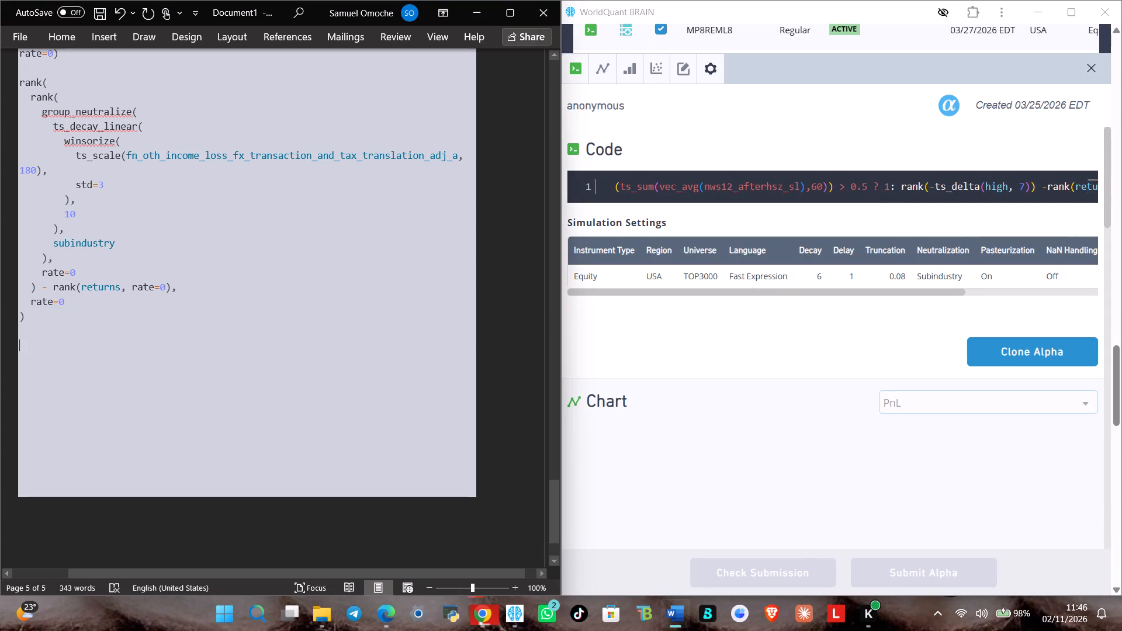
{"action": "key", "text": "ctrl+v"}
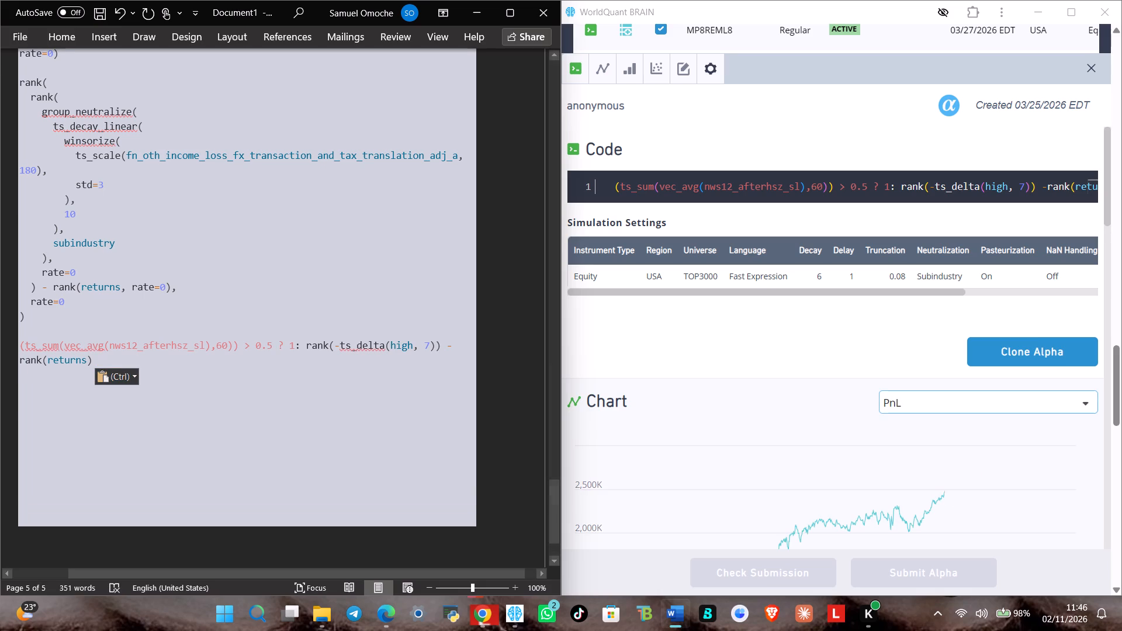
{"action": "left_click", "coordinate": [98, 446]}
{"action": "left_click", "coordinate": [43, 377]}
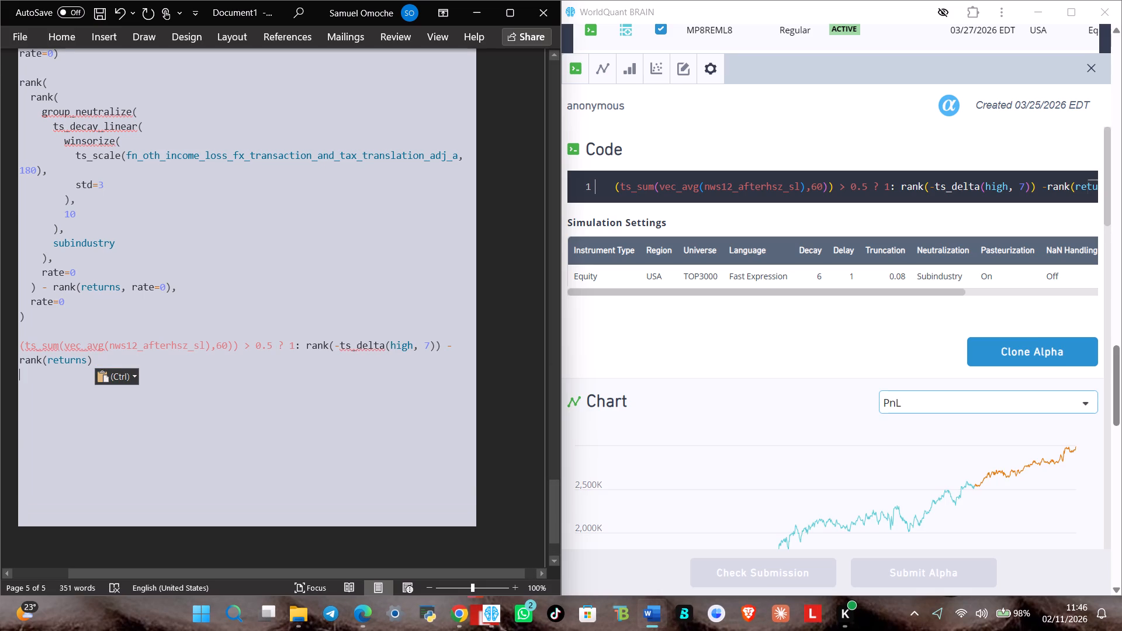
{"action": "key", "text": "Return"}
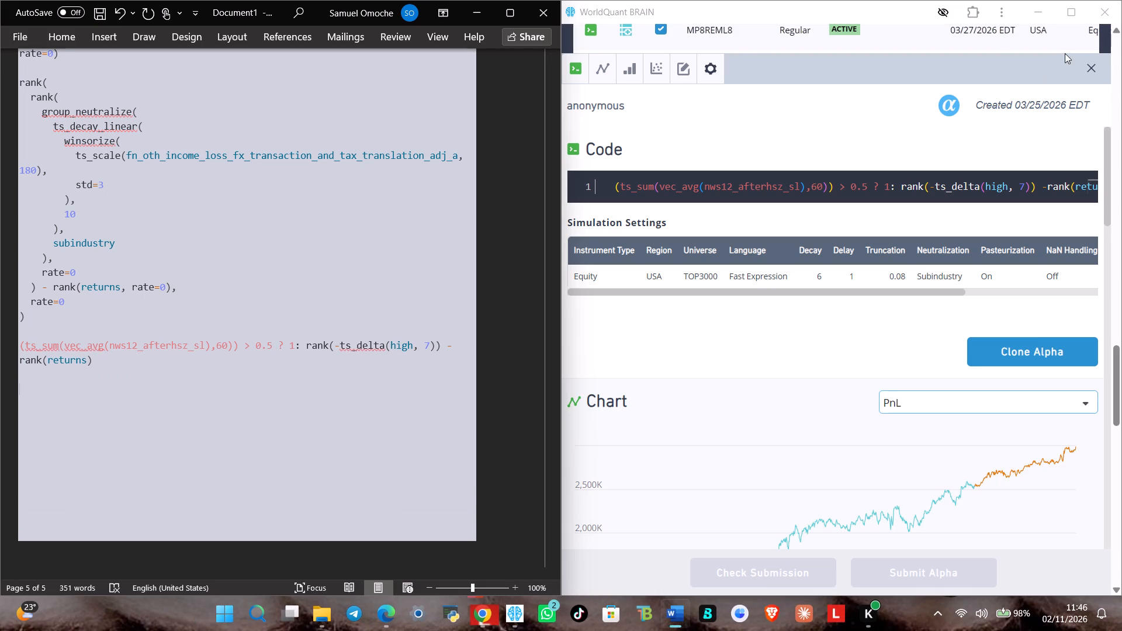
{"action": "left_click", "coordinate": [1093, 67]}
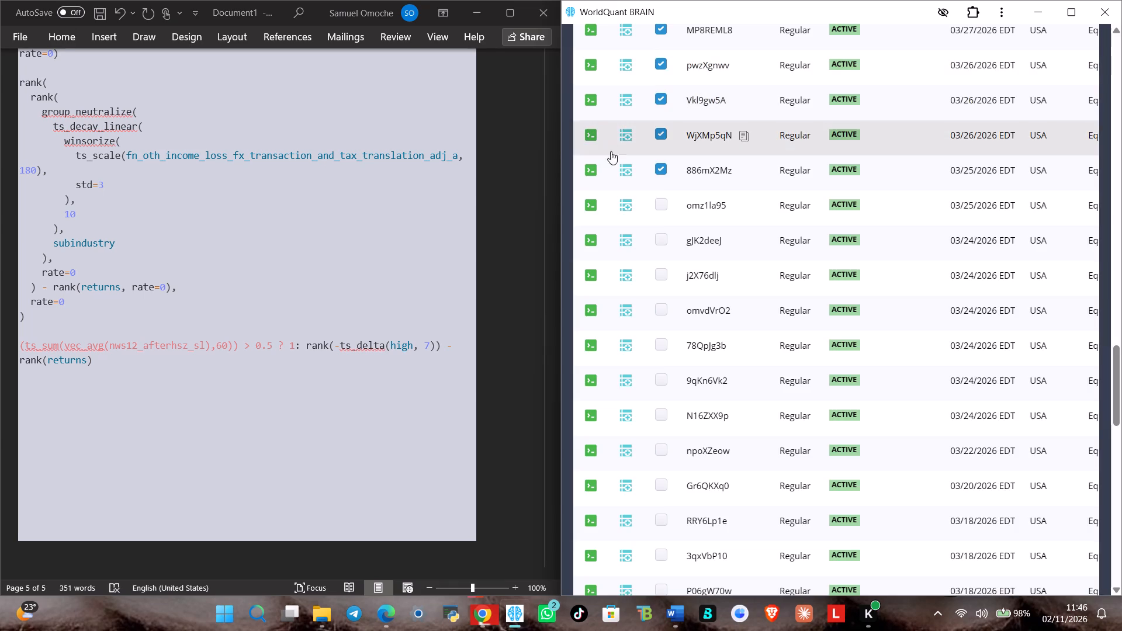
{"action": "left_click", "coordinate": [660, 200]}
Copy active alpha gJK2deeJ's full code into the Word document below the ts_sum expression after the blank line.
{"action": "left_click", "coordinate": [769, 244]}
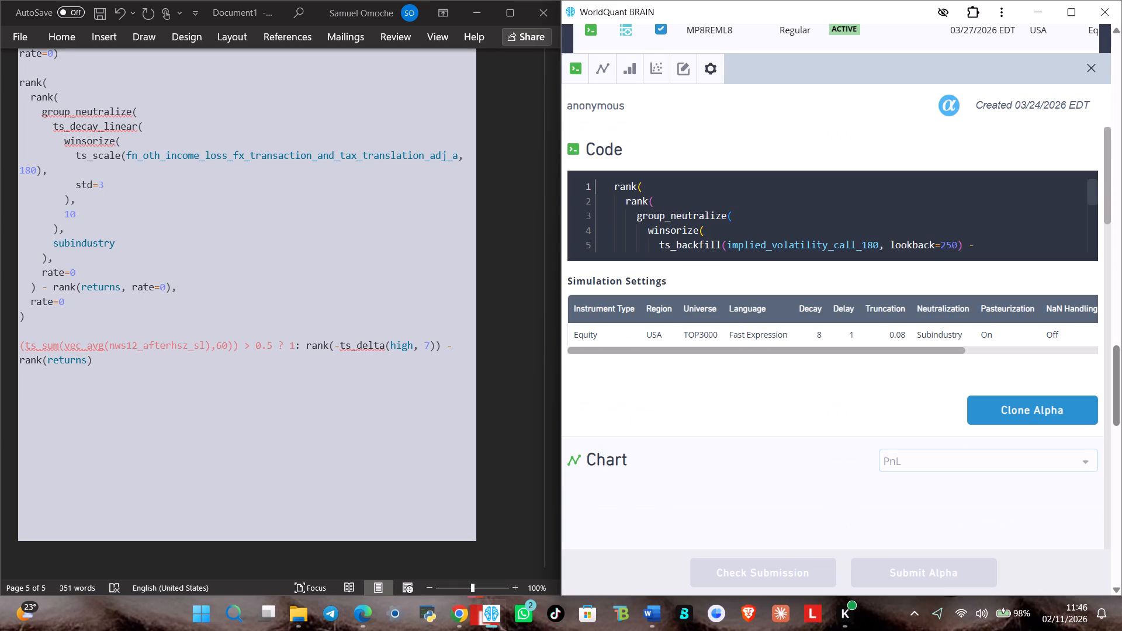
{"action": "right_click", "coordinate": [660, 196]}
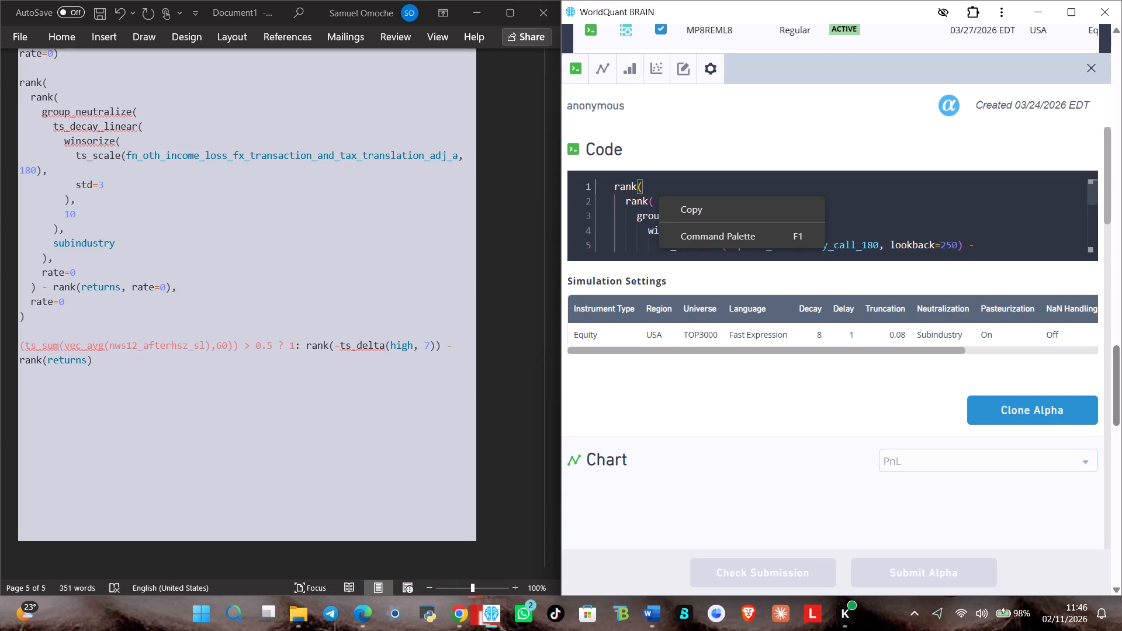
{"action": "left_click", "coordinate": [657, 182]}
{"action": "key", "text": "ctrl+a"}
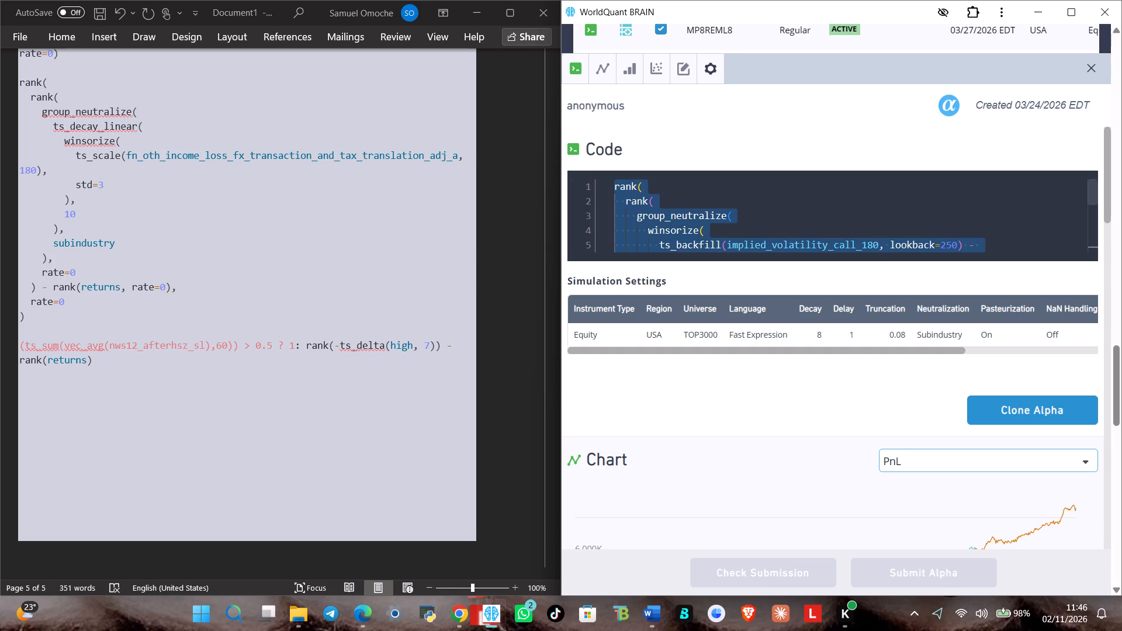
{"action": "key", "text": "ctrl+c"}
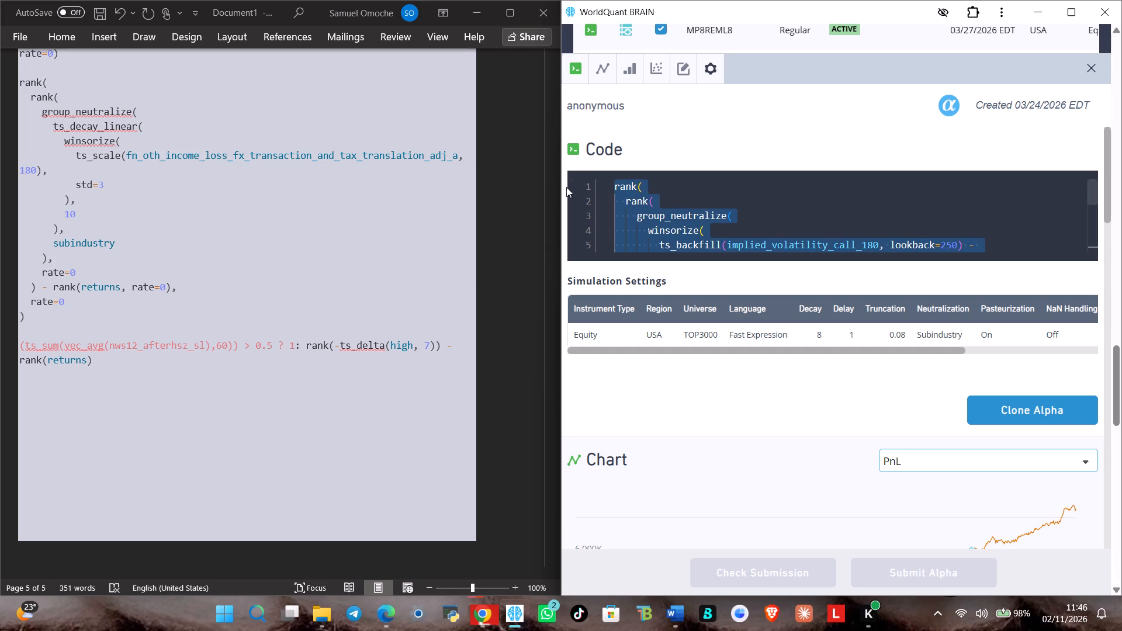
{"action": "left_click", "coordinate": [47, 387]}
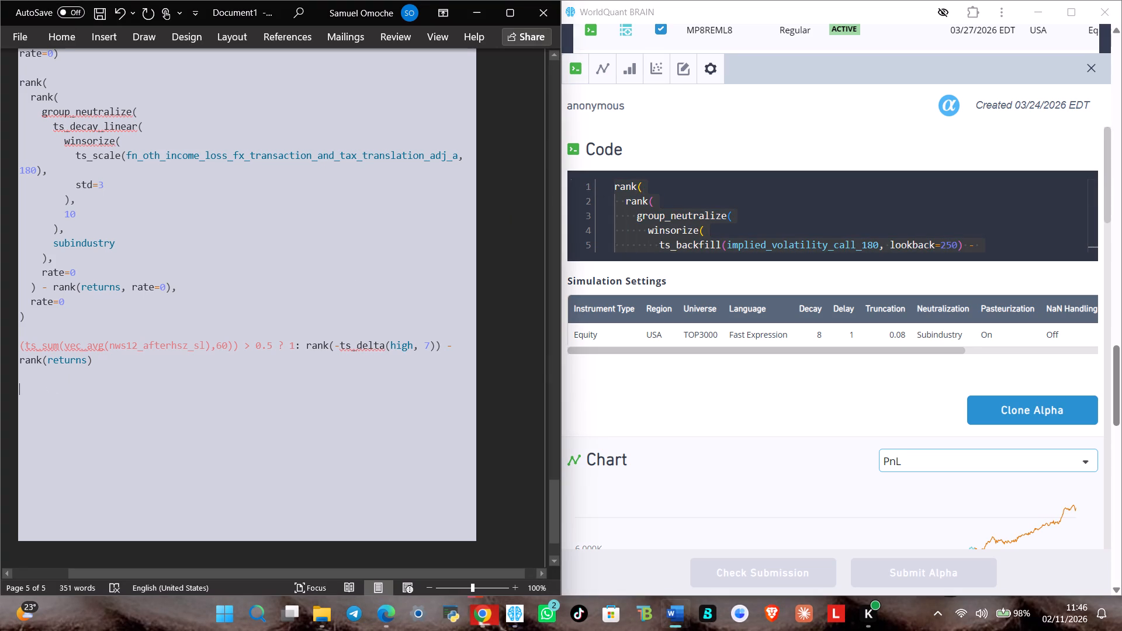
{"action": "key", "text": "ctrl+v"}
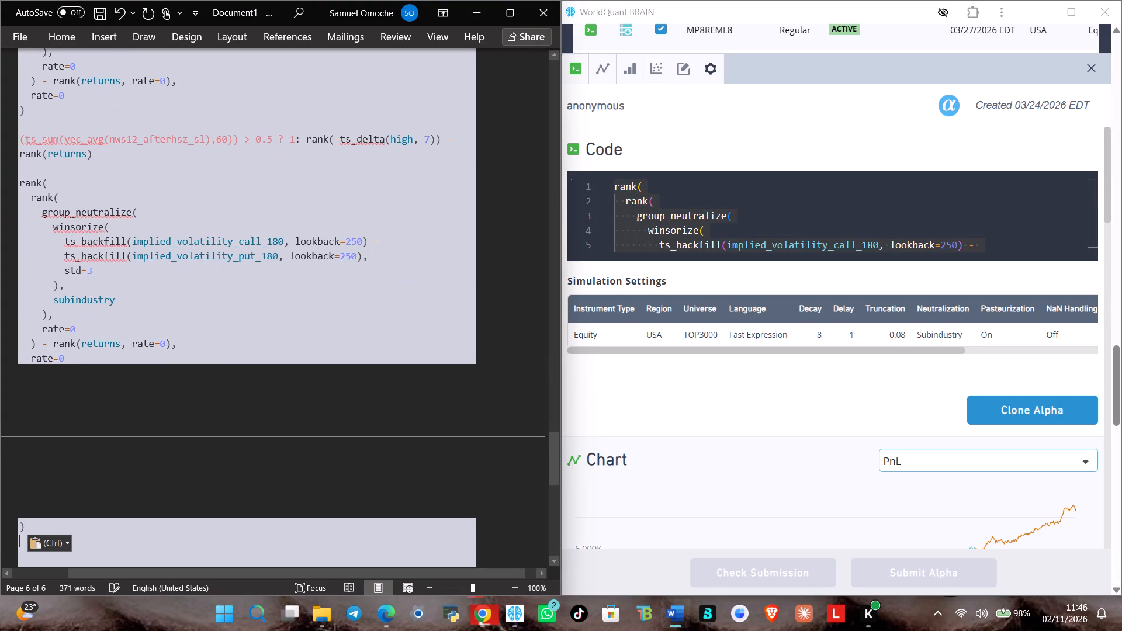
Bring the pasted code's final closing parenthesis up to the end of its last rate=0 line and leave a blank line below it.
{"action": "left_click", "coordinate": [29, 521]}
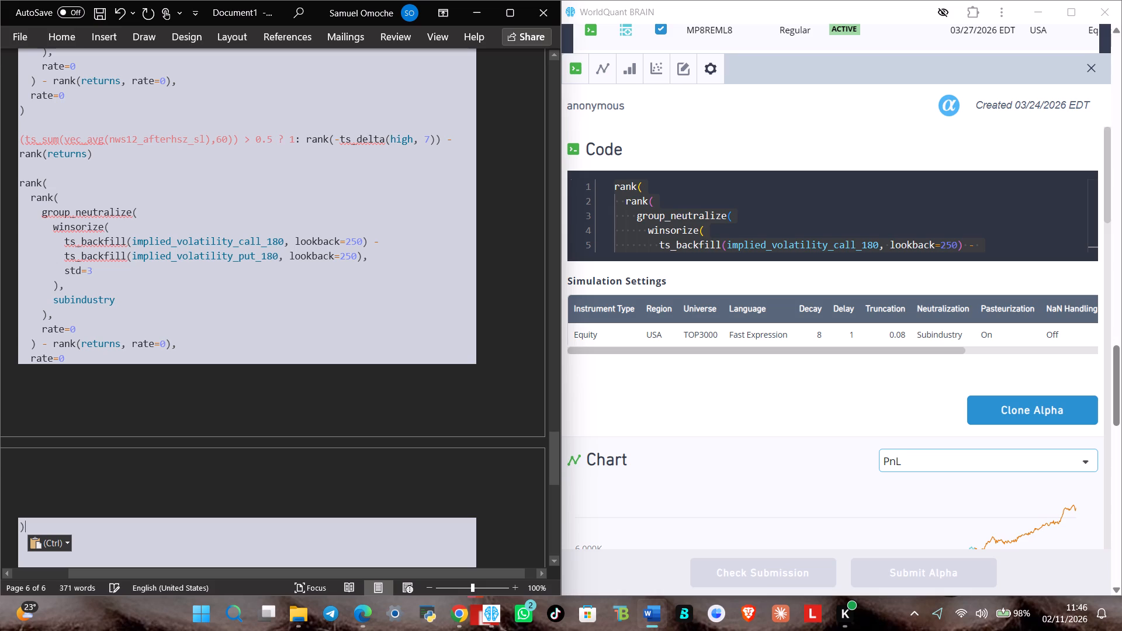
{"action": "key", "text": "Return"}
{"action": "key", "text": "Return"}
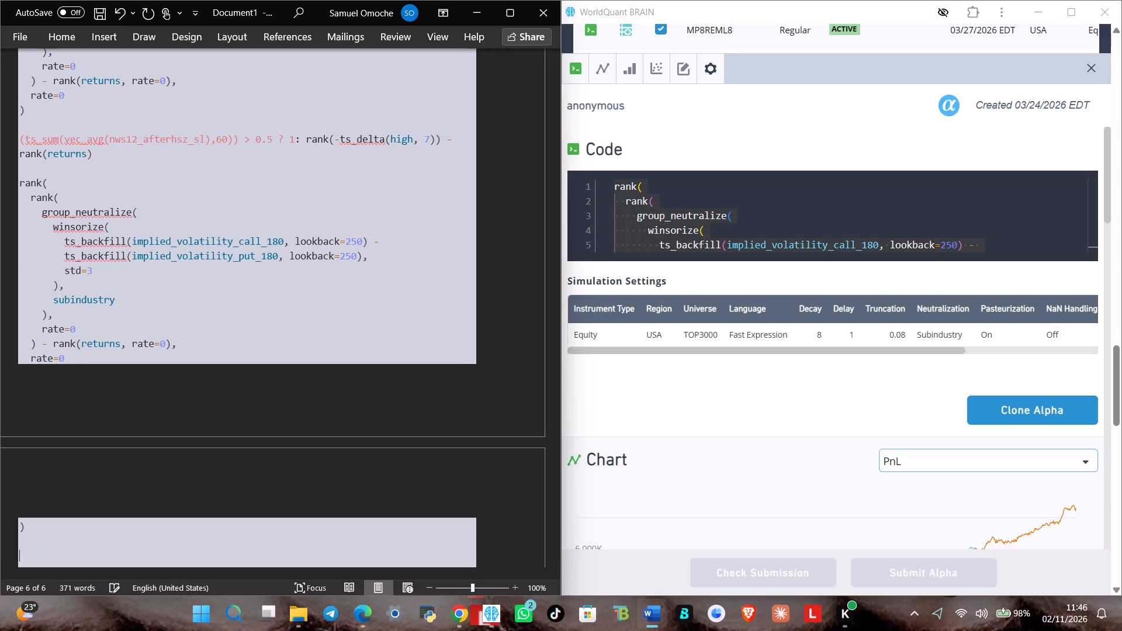
{"action": "key", "text": "BackSpace"}
{"action": "key", "text": "BackSpace"}
{"action": "key", "text": "BackSpace"}
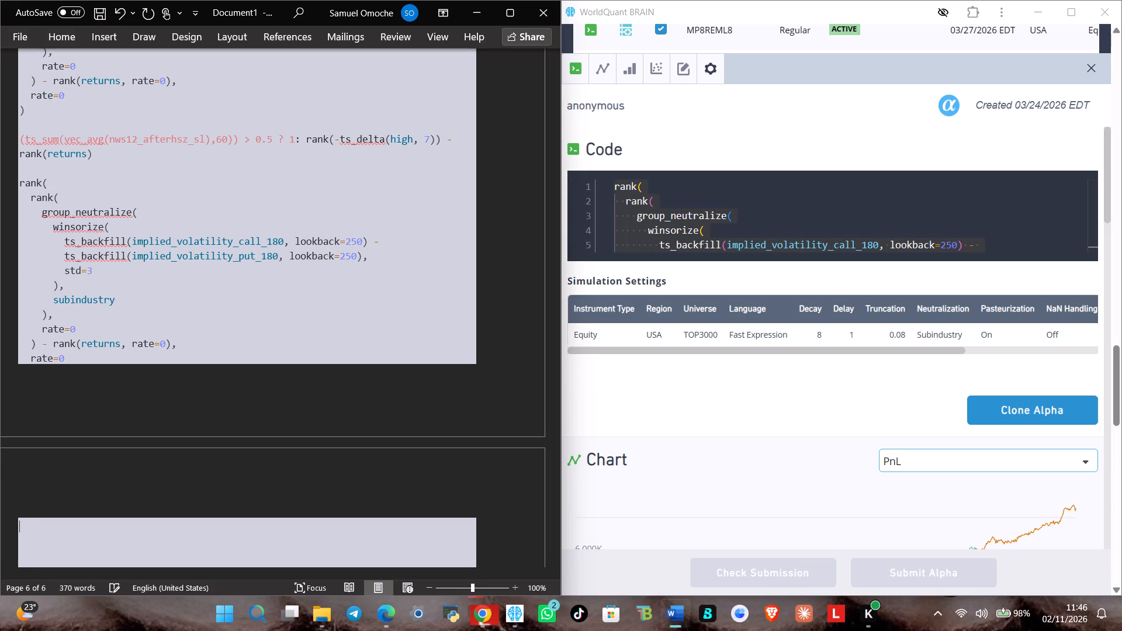
{"action": "key", "text": "BackSpace"}
{"action": "key", "text": "shift+parenright"}
{"action": "key", "text": "Return"}
{"action": "key", "text": "Return"}
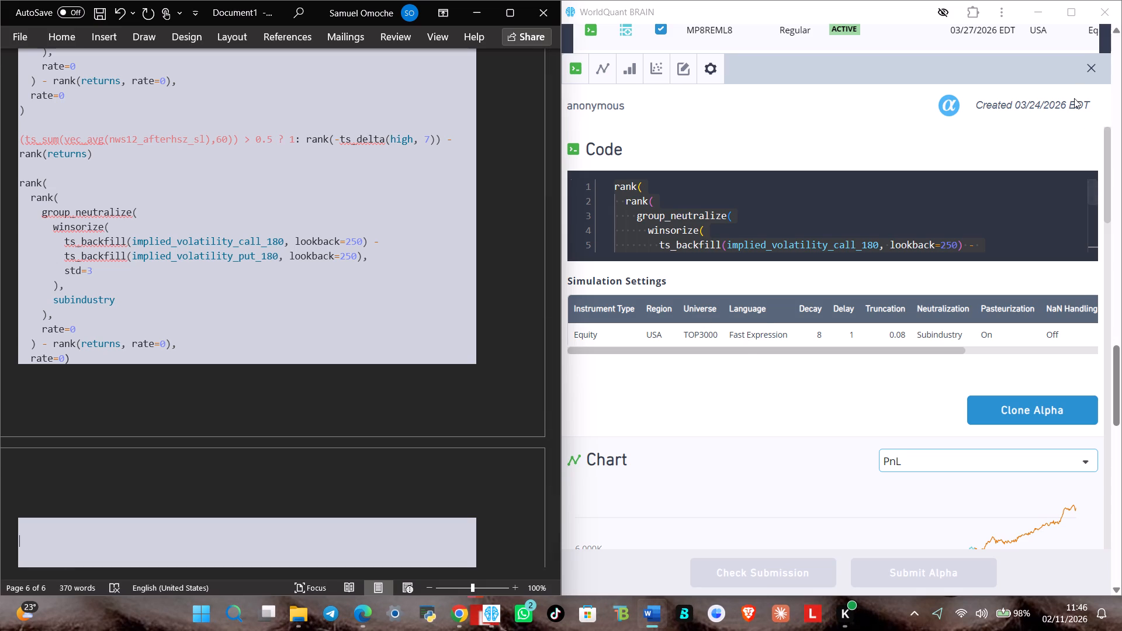
Close the alpha's details and mark active alpha gJK2deeJ as selected.
{"action": "left_click", "coordinate": [1092, 68]}
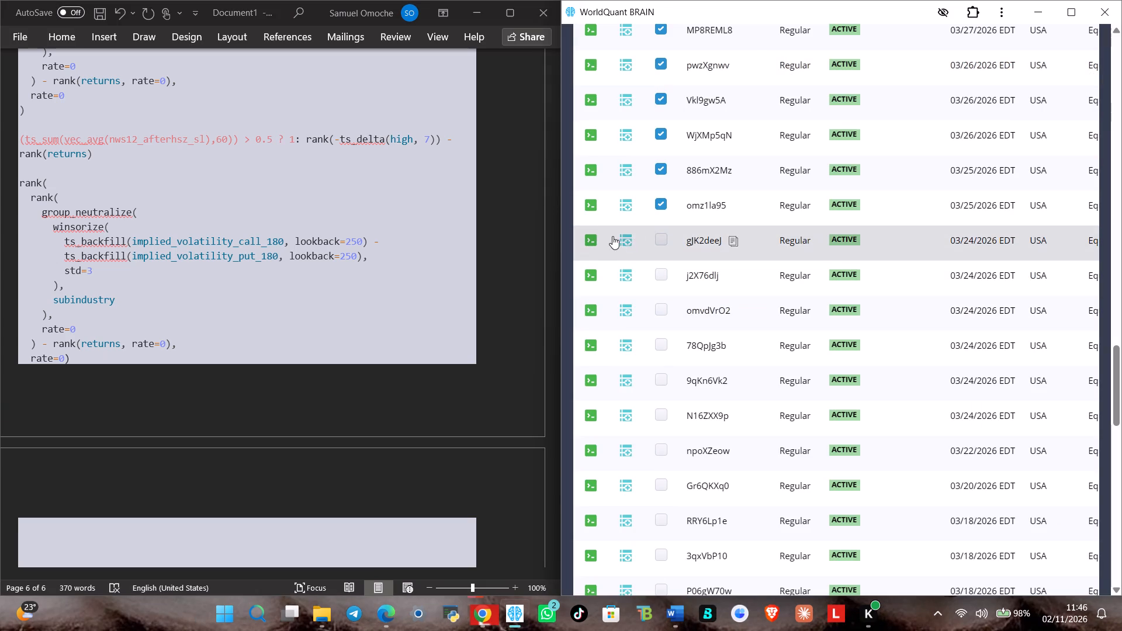
{"action": "left_click", "coordinate": [664, 240]}
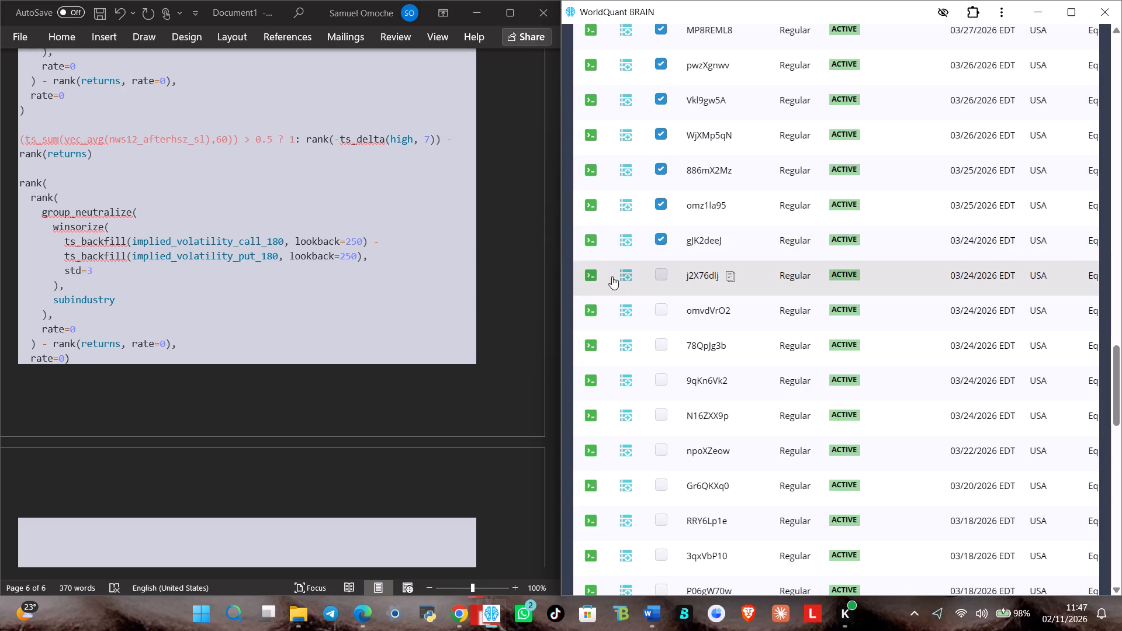
Copy the ts_rank(operating_income/cap,250) line from active alpha j2X76dlj into the Word document below the rank/group_neutralize expression and add a blank line.
{"action": "left_click", "coordinate": [759, 280]}
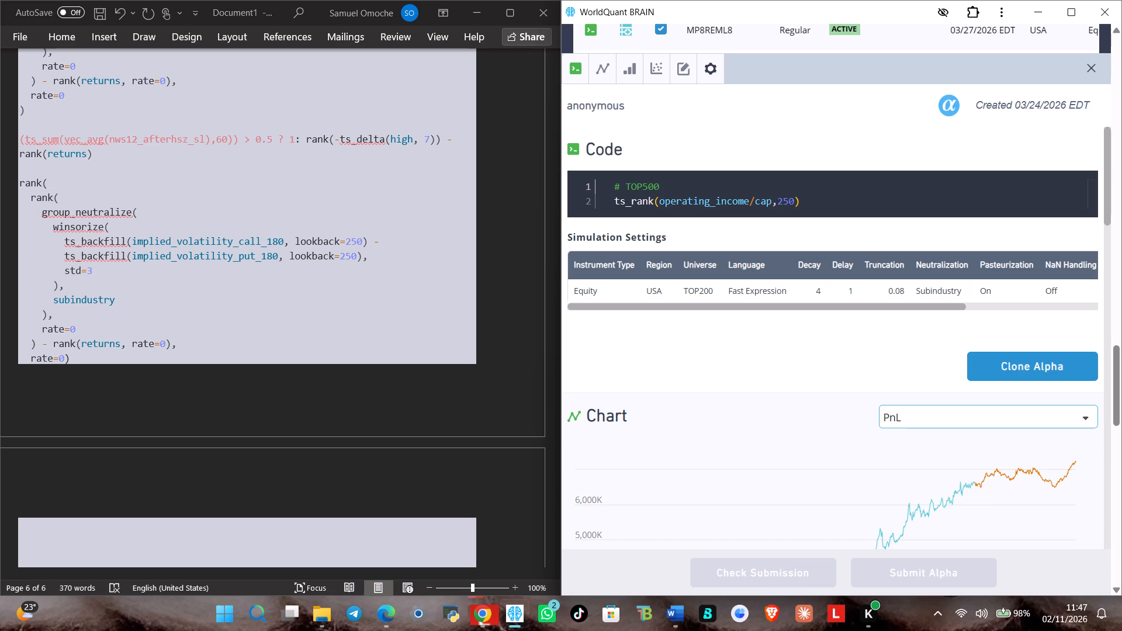
{"action": "right_click", "coordinate": [797, 205]}
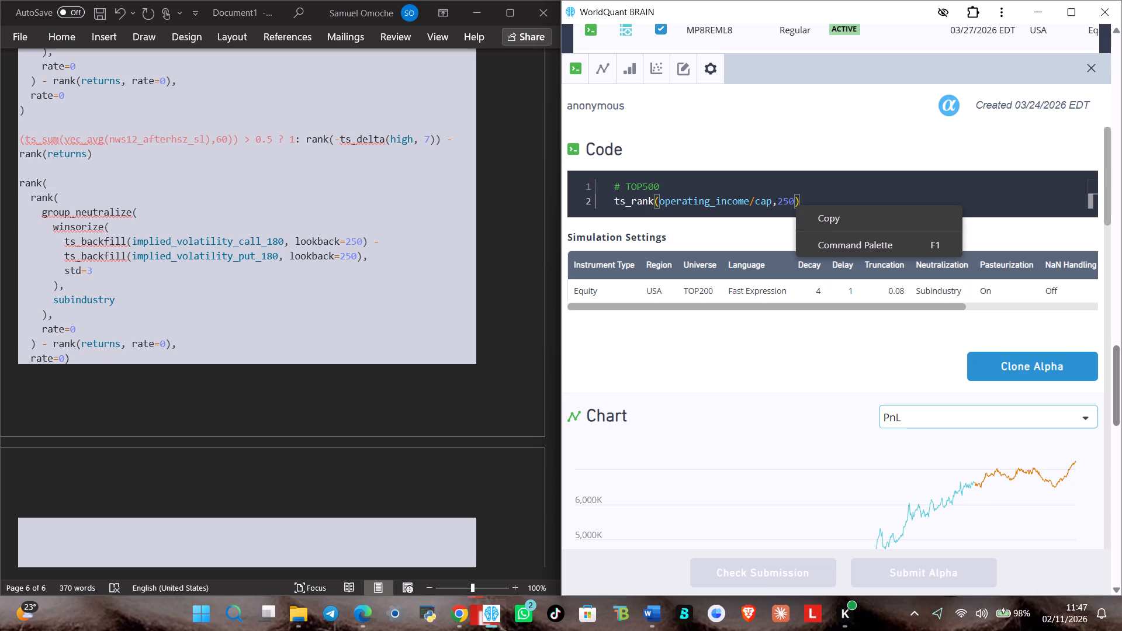
{"action": "left_click", "coordinate": [844, 216]}
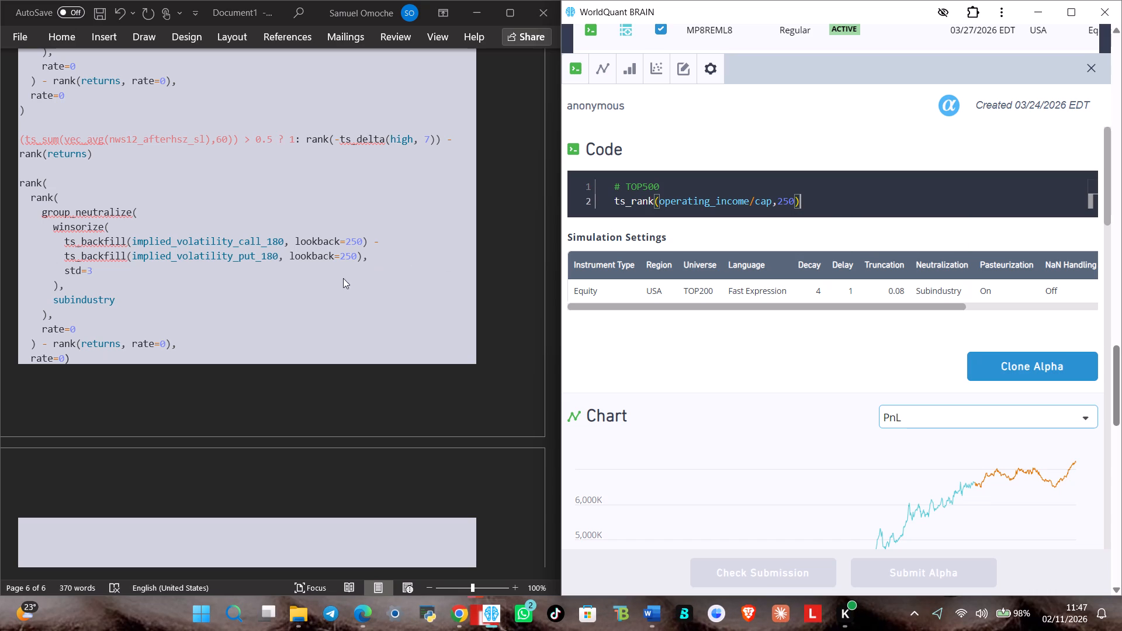
{"action": "left_click", "coordinate": [153, 534]}
{"action": "right_click", "coordinate": [153, 534]}
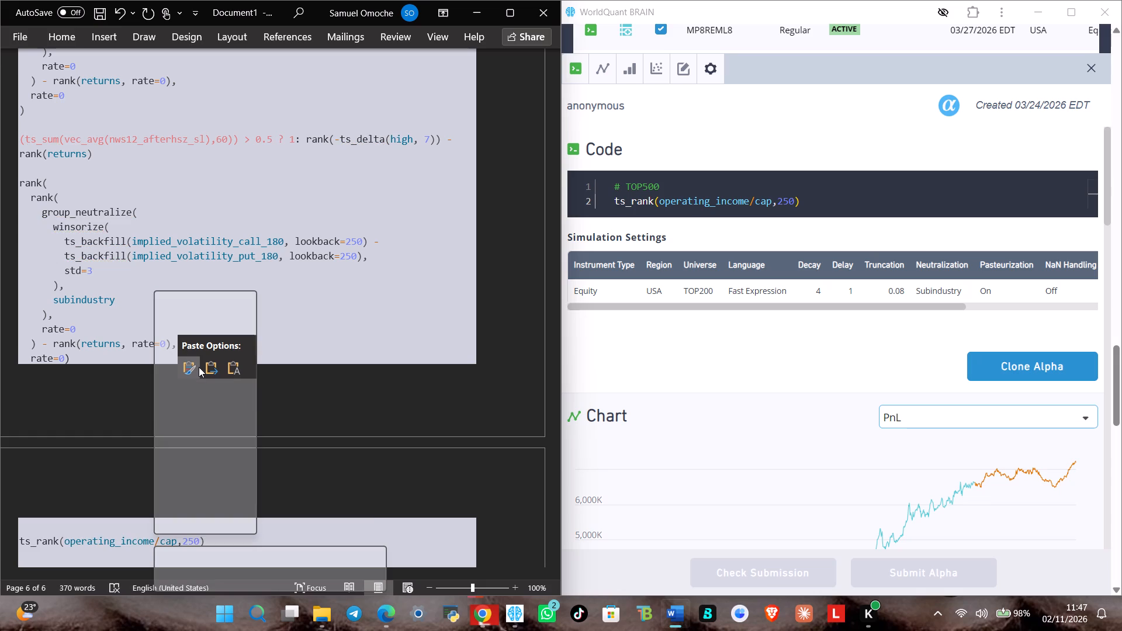
{"action": "left_click", "coordinate": [347, 532]}
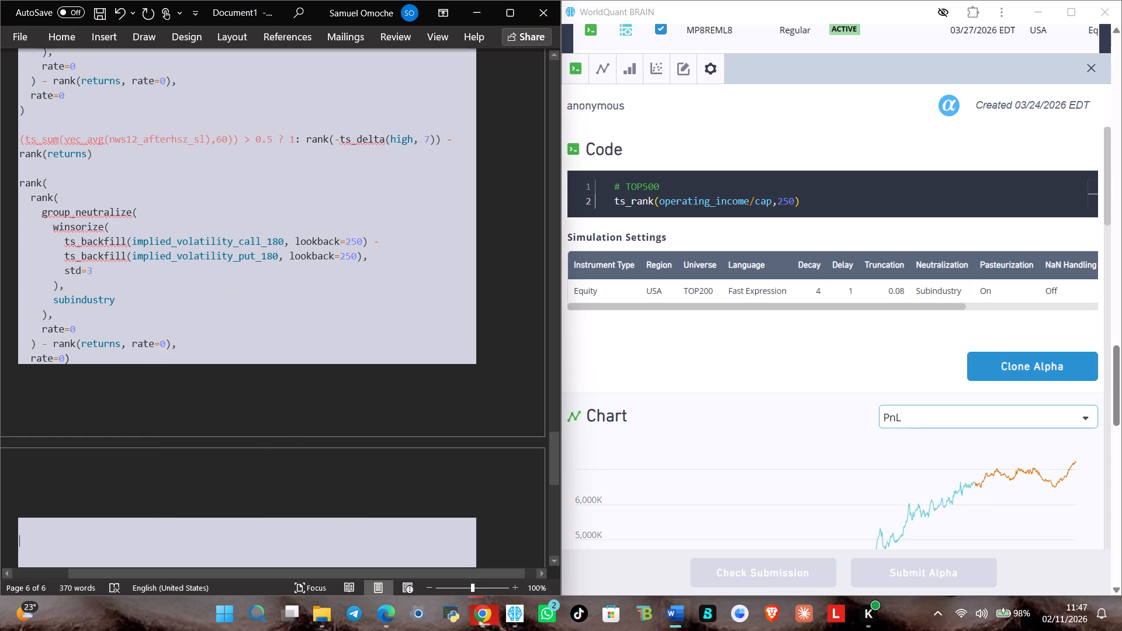
{"action": "key", "text": "ctrl+v"}
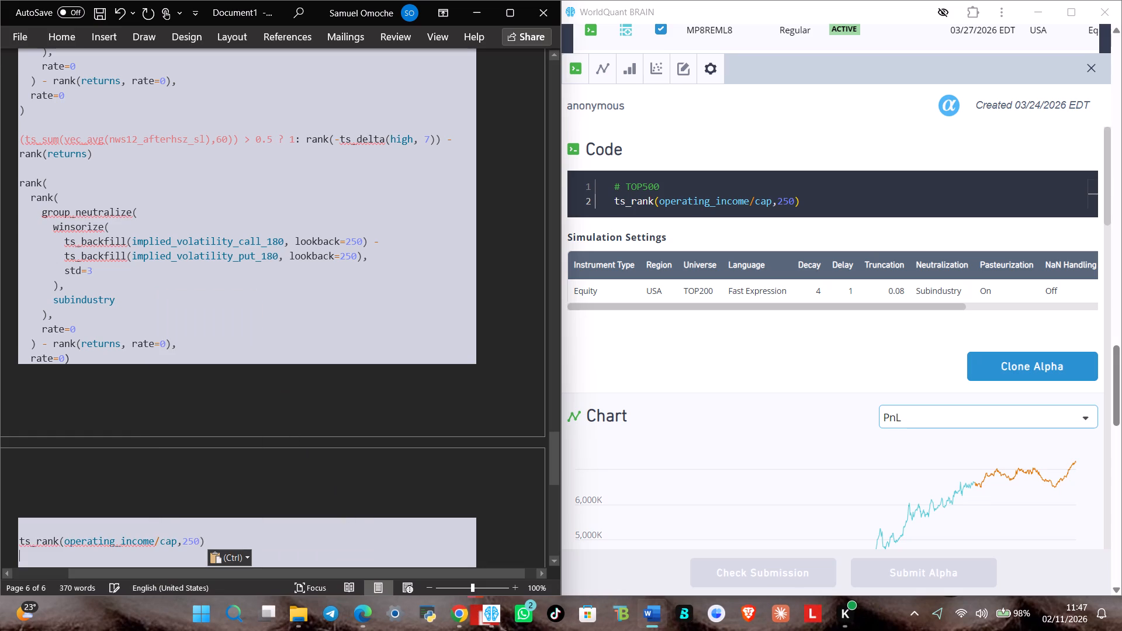
{"action": "scroll", "coordinate": [199, 546], "scroll_direction": "down", "scroll_amount": 1}
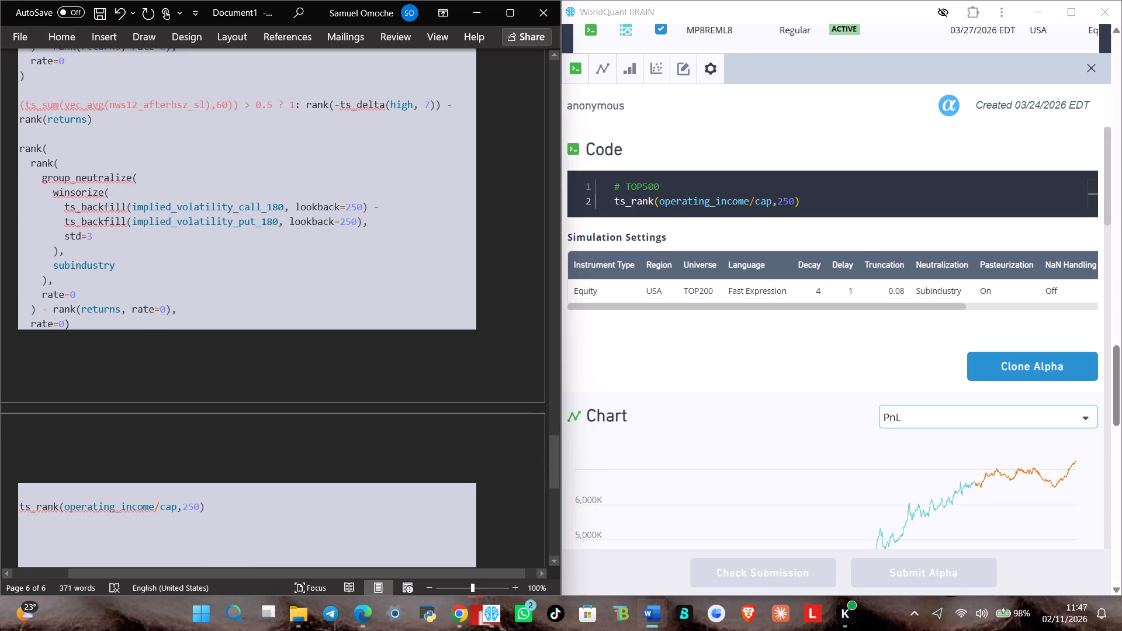
{"action": "key", "text": "Return"}
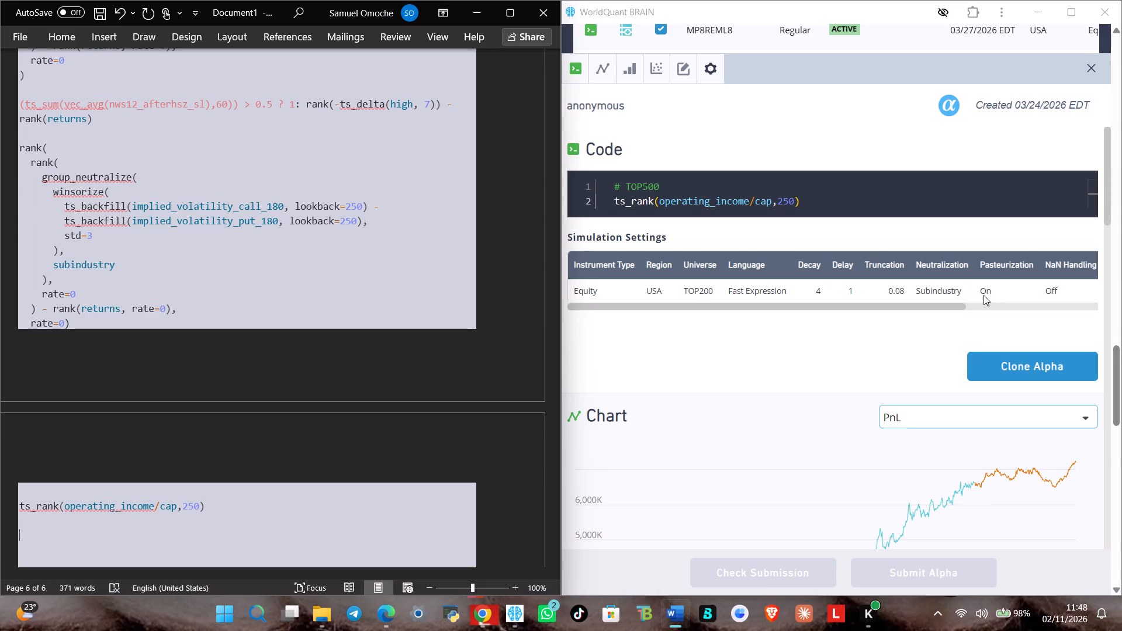
Close the alpha's details, recheck the code of gJK2deeJ and j2X76dlj against the document, and mark active alpha j2X76dlj as selected.
{"action": "left_click", "coordinate": [1090, 66]}
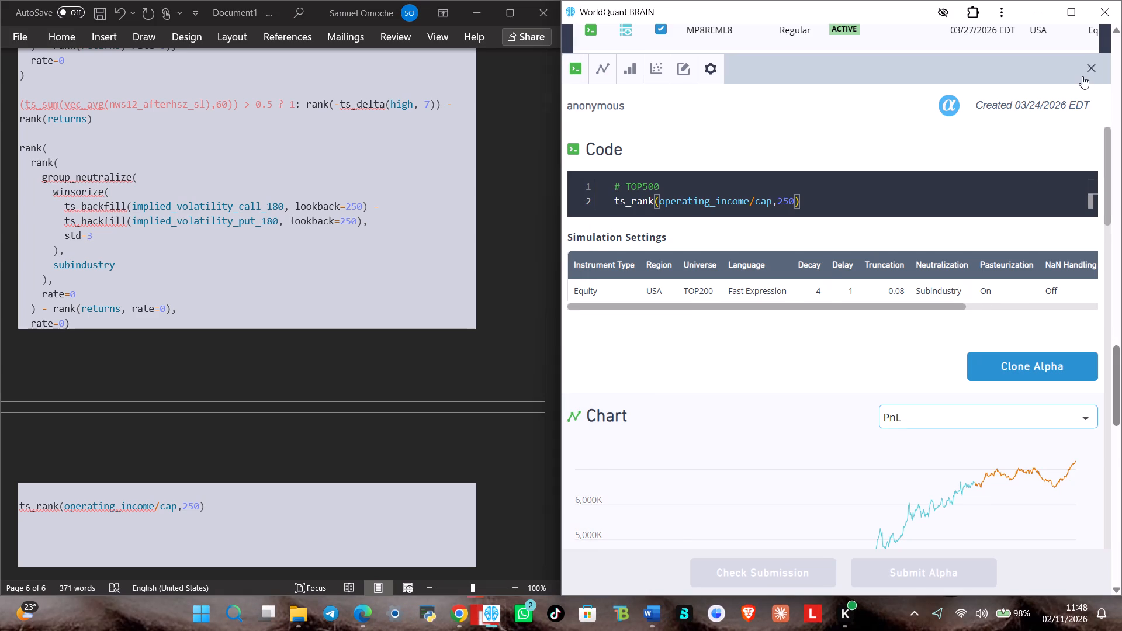
{"action": "scroll", "coordinate": [171, 515], "scroll_direction": "down", "scroll_amount": 1}
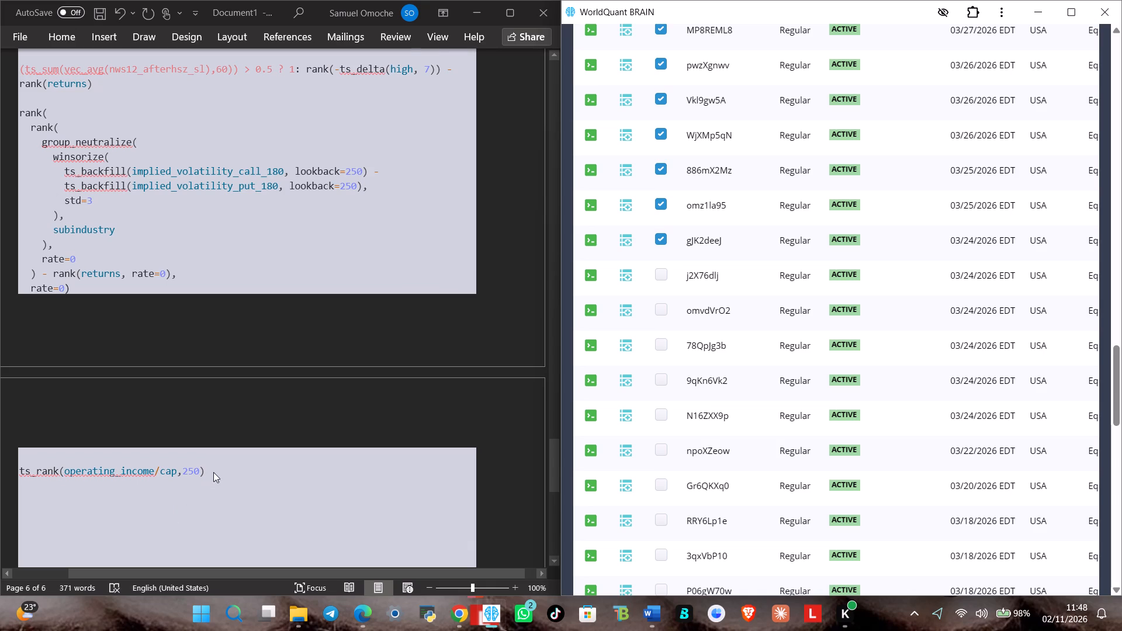
{"action": "scroll", "coordinate": [216, 471], "scroll_direction": "down", "scroll_amount": 2}
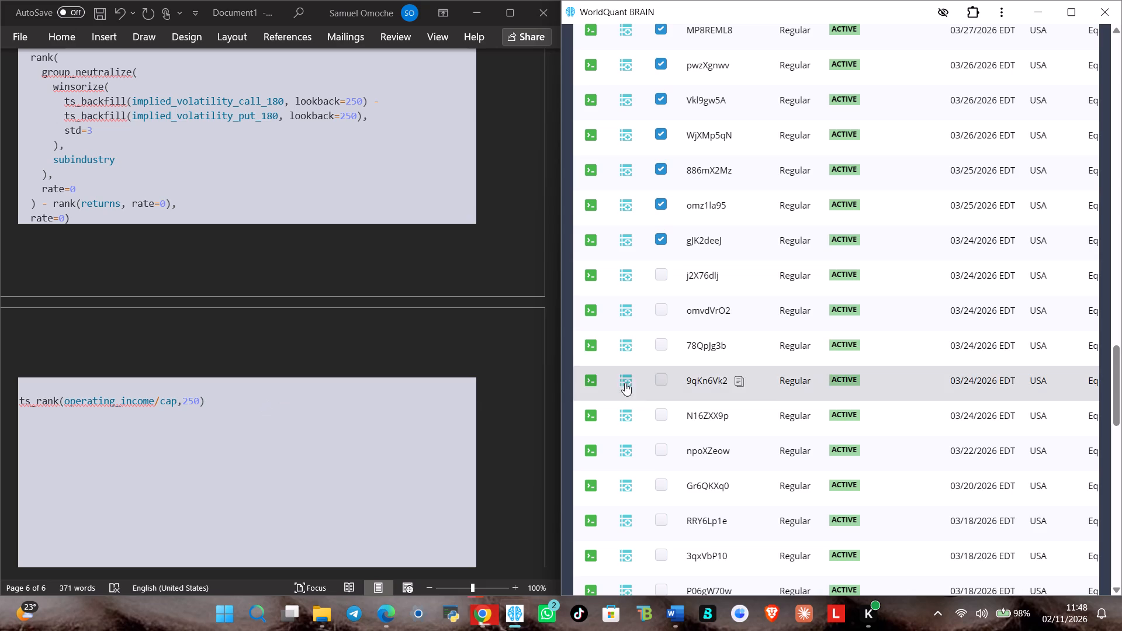
{"action": "left_click", "coordinate": [768, 241]}
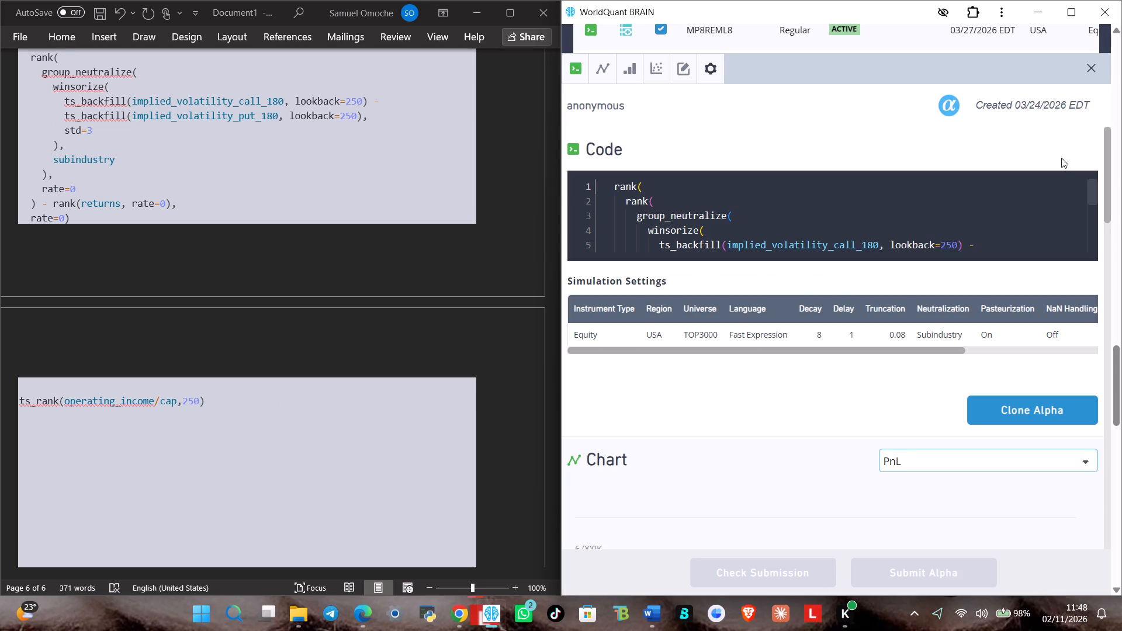
{"action": "left_click", "coordinate": [1089, 68]}
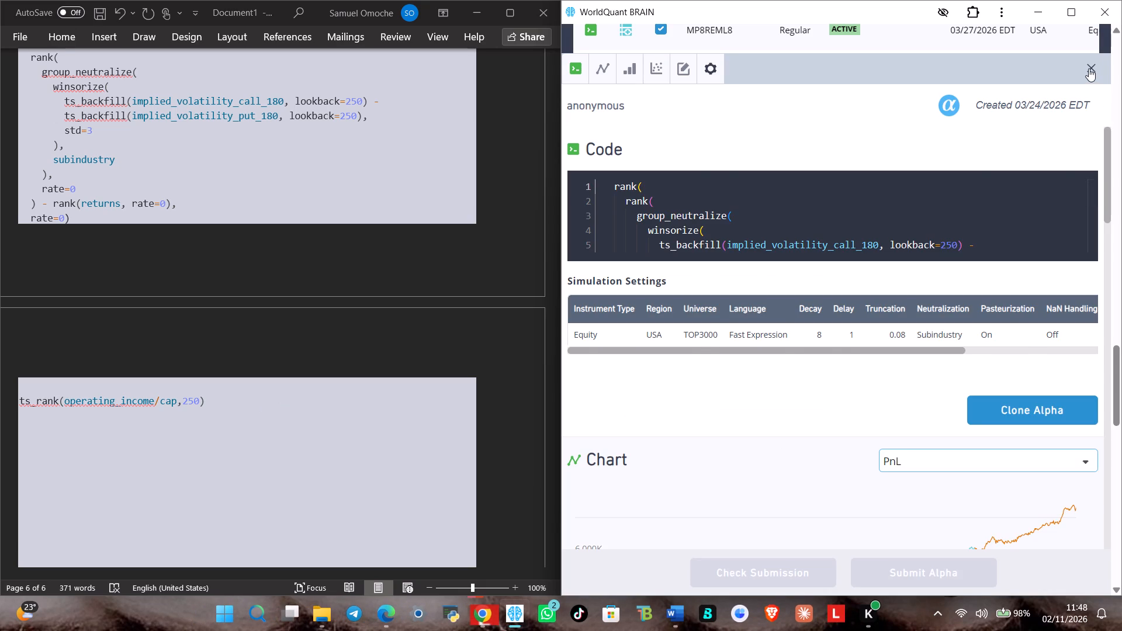
{"action": "left_click", "coordinate": [752, 265]}
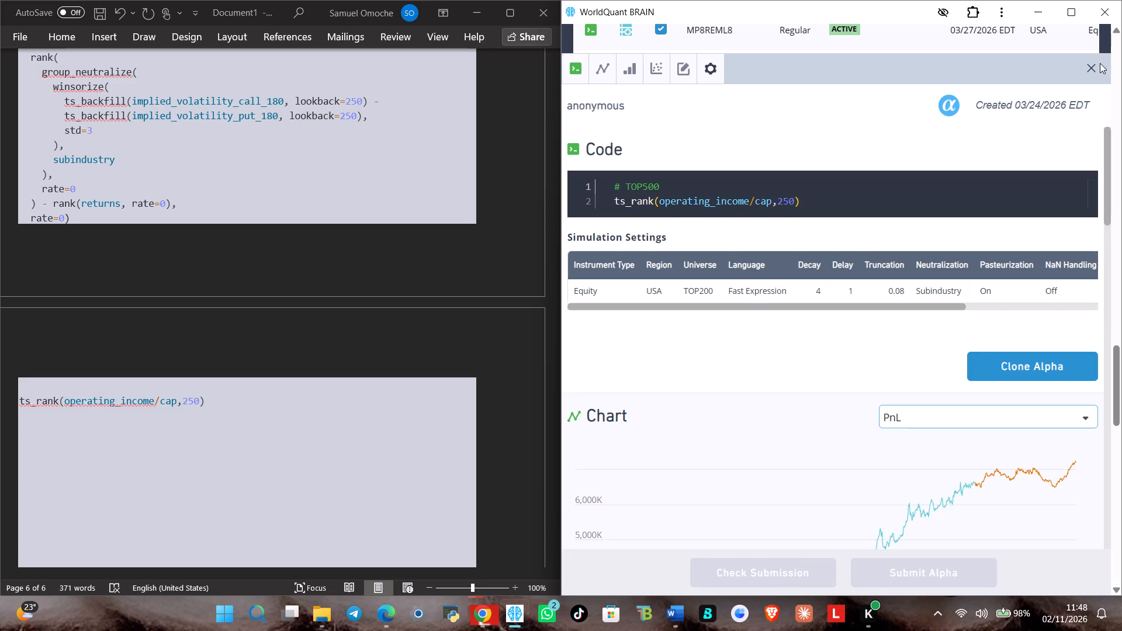
{"action": "left_click", "coordinate": [1093, 67]}
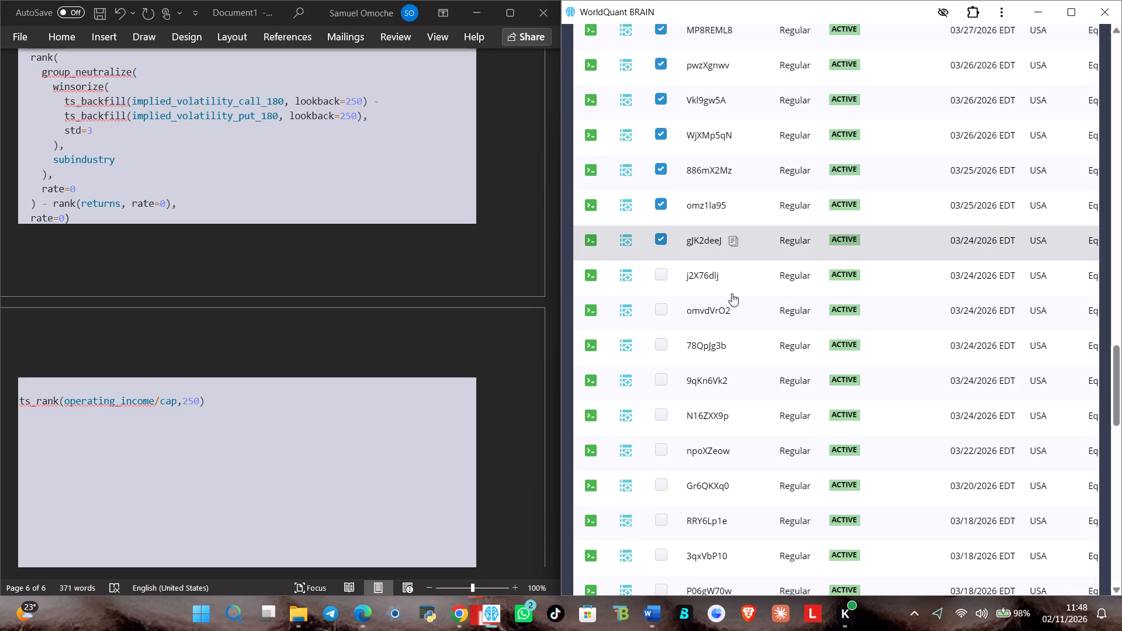
{"action": "left_click", "coordinate": [659, 278]}
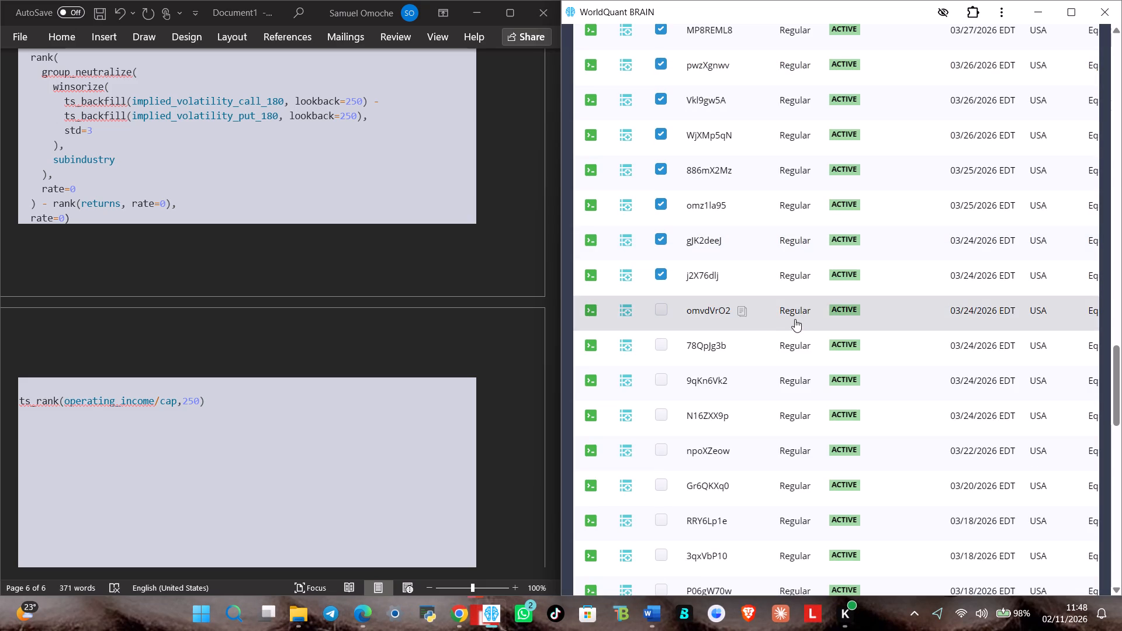
Copy active alpha omvdVrO2's code, -ts_delta(close,5), into the Word document below the ts_rank expression and leave a blank line below it.
{"action": "left_click", "coordinate": [791, 314]}
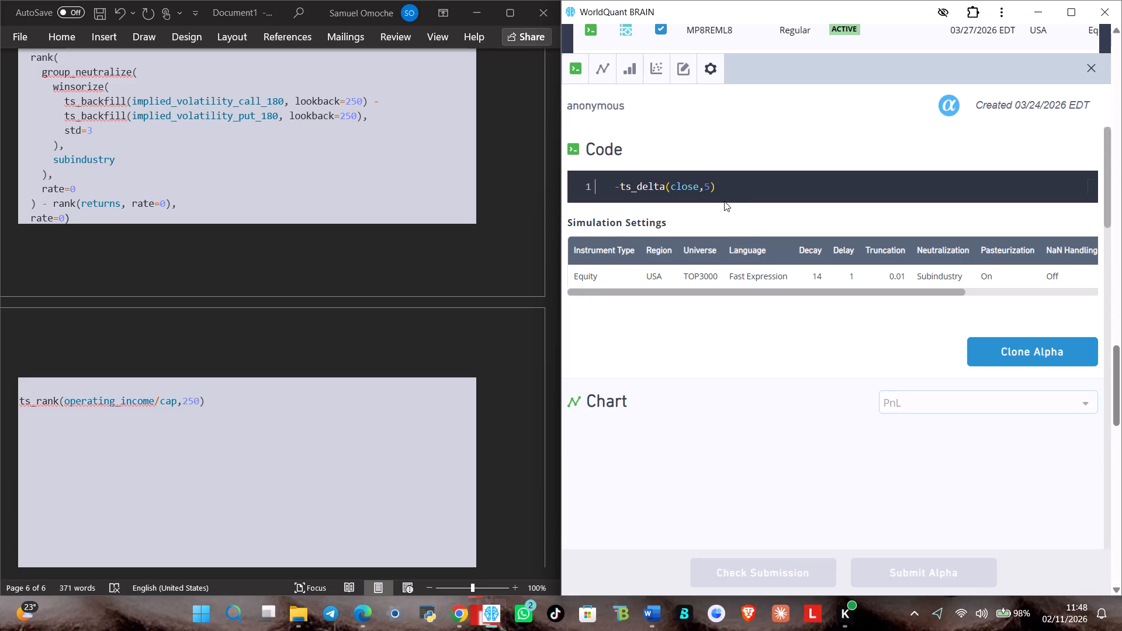
{"action": "left_click", "coordinate": [732, 188]}
{"action": "right_click", "coordinate": [730, 192]}
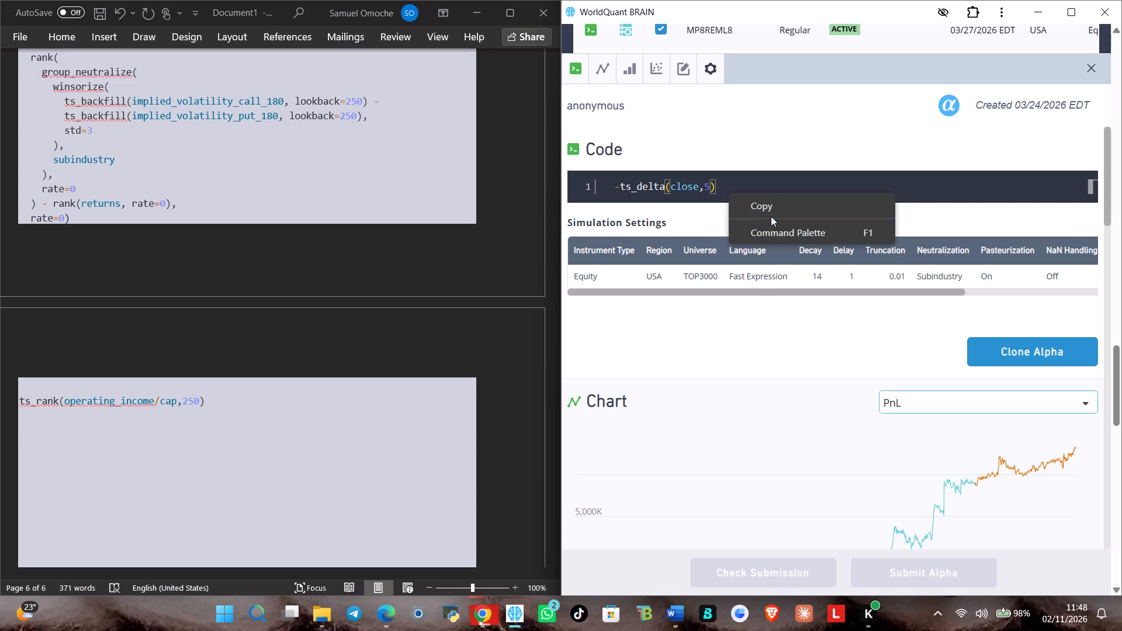
{"action": "left_click", "coordinate": [768, 207]}
{"action": "left_click", "coordinate": [61, 431]}
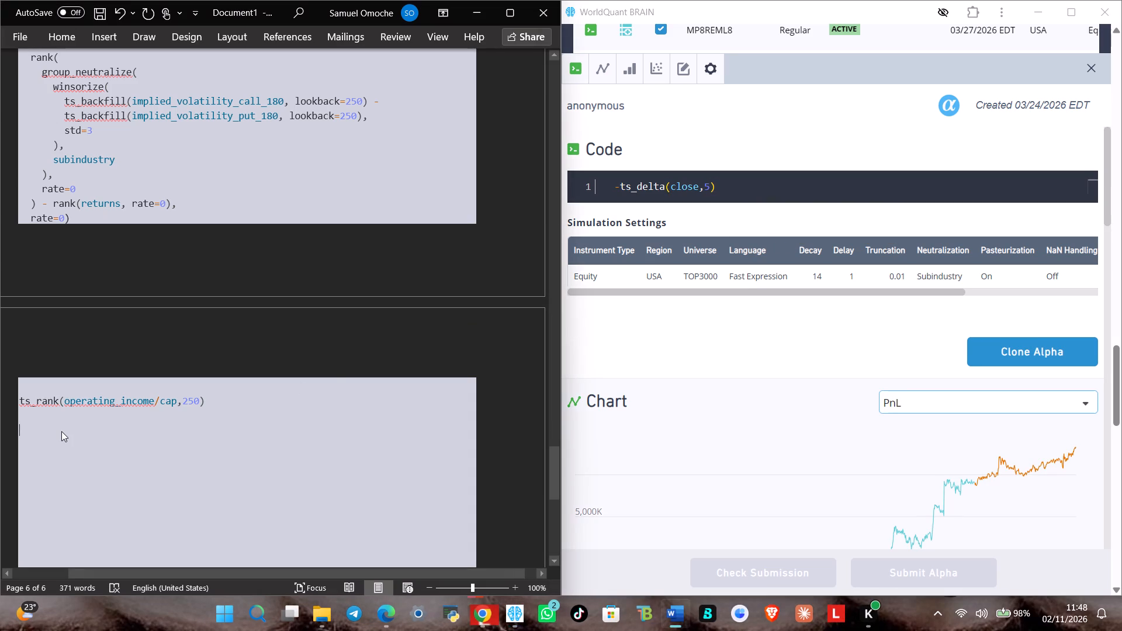
{"action": "key", "text": "ctrl+v"}
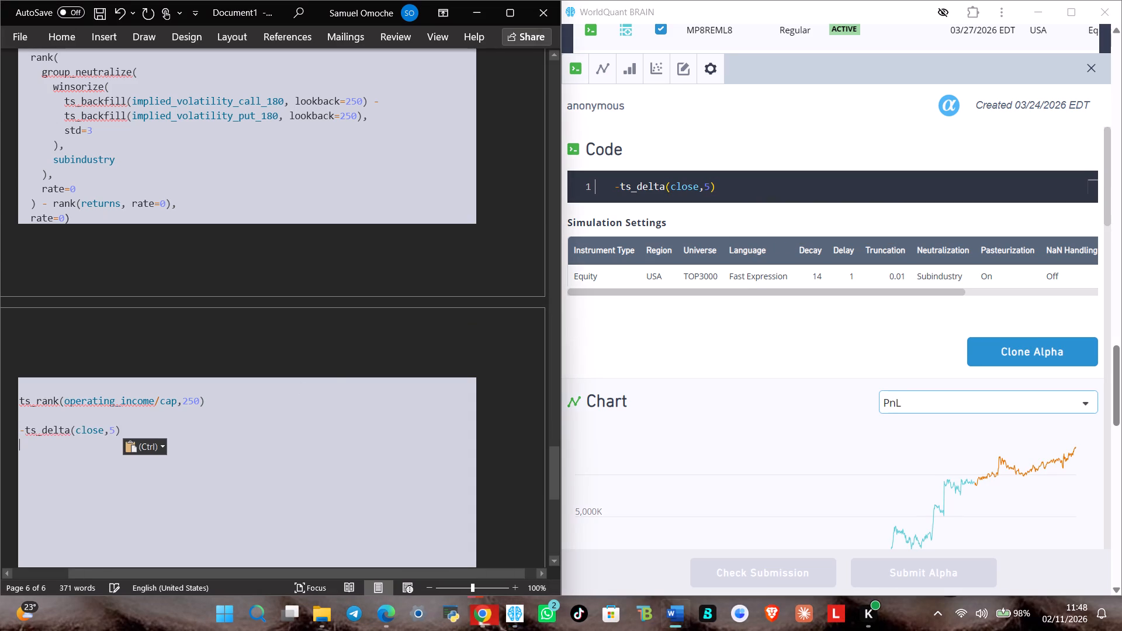
{"action": "left_click", "coordinate": [126, 429]}
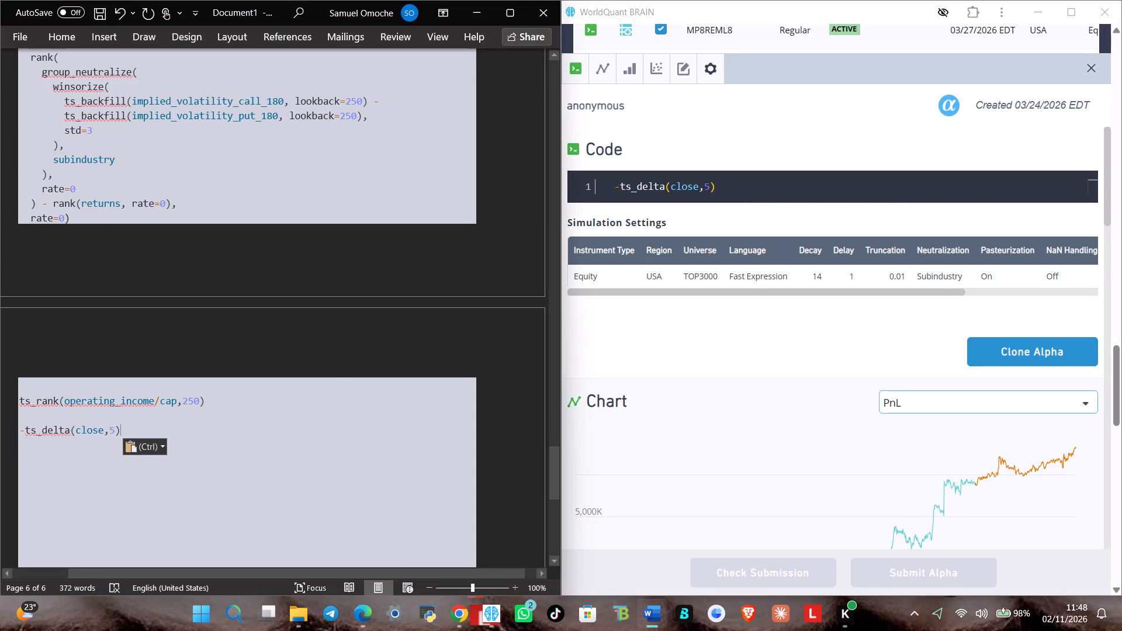
{"action": "key", "text": "Return"}
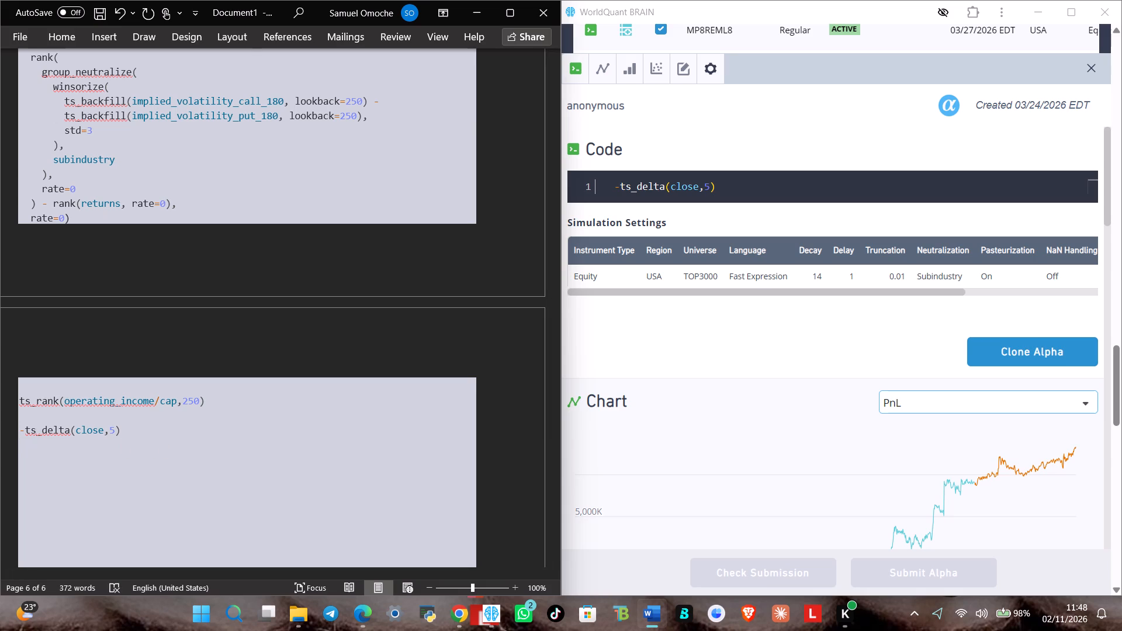
{"action": "key", "text": "Return"}
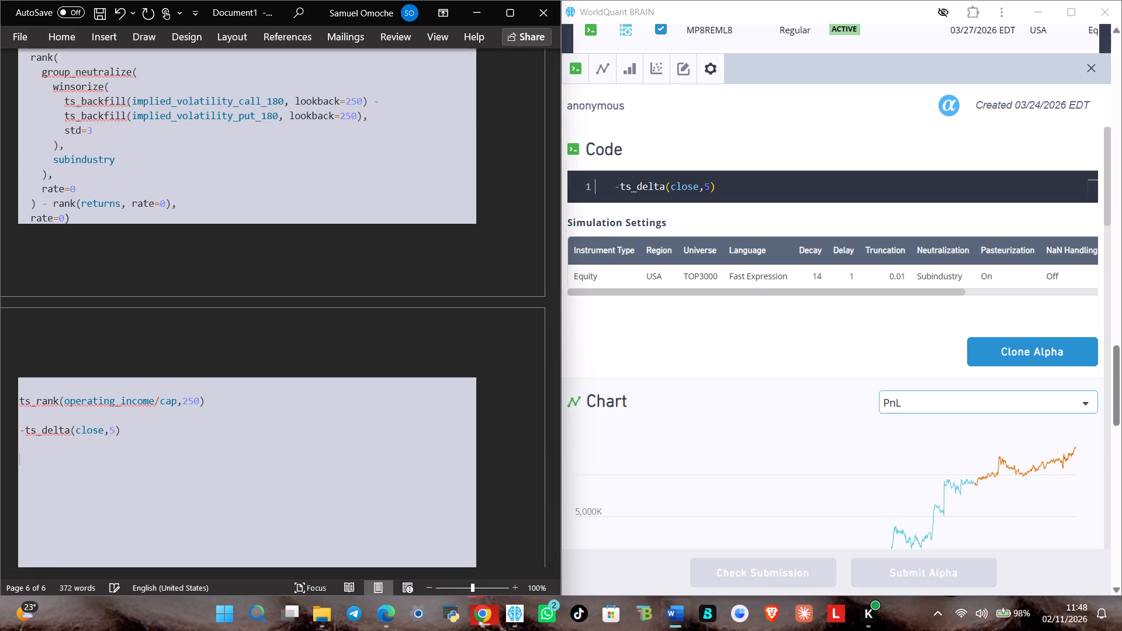
Close the alpha's details and mark active alpha omvdVrO2 as selected.
{"action": "left_click", "coordinate": [1094, 65]}
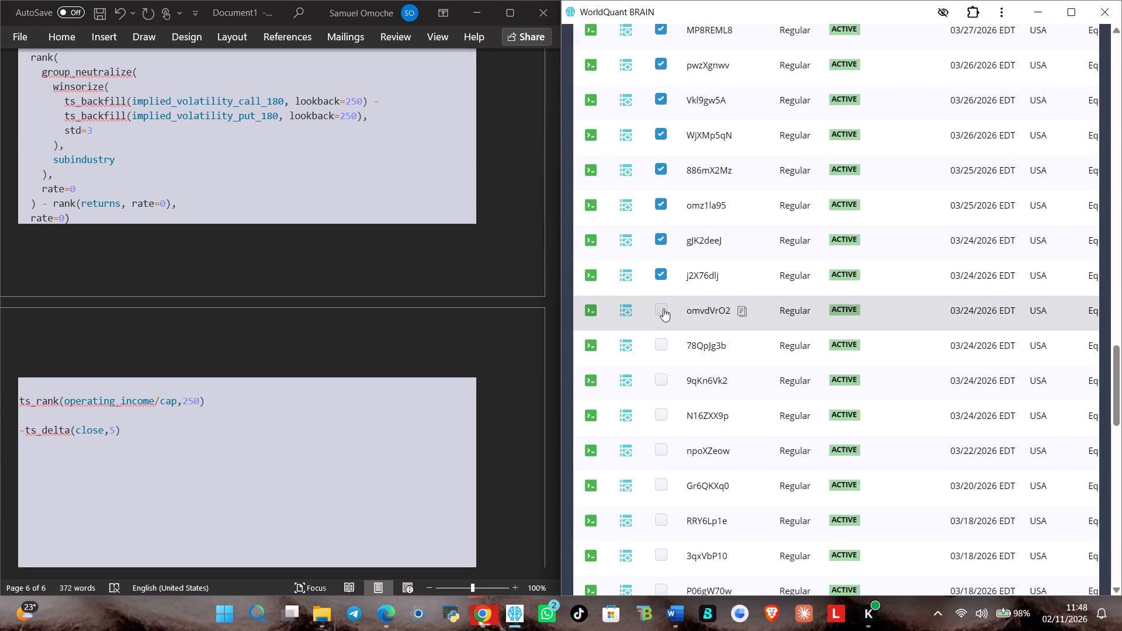
{"action": "left_click", "coordinate": [663, 308]}
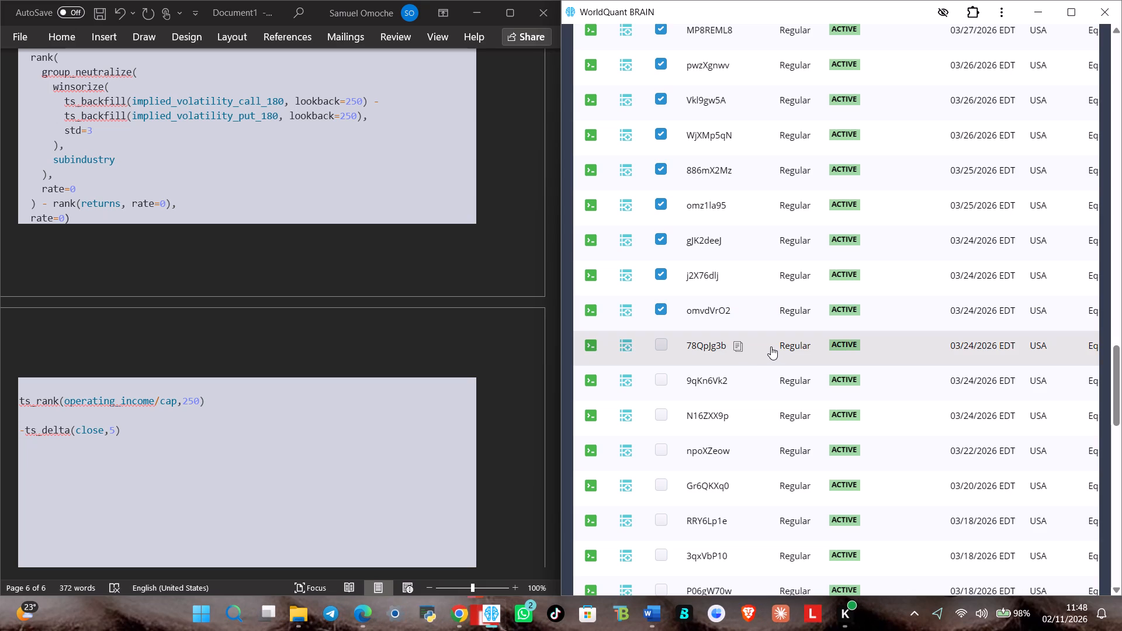
Copy active alpha 78QpJg3b's group_neutralize/ts_scale code into the Word document below the -ts_delta(close,5) expression, keeping source formatting.
{"action": "left_click", "coordinate": [771, 345]}
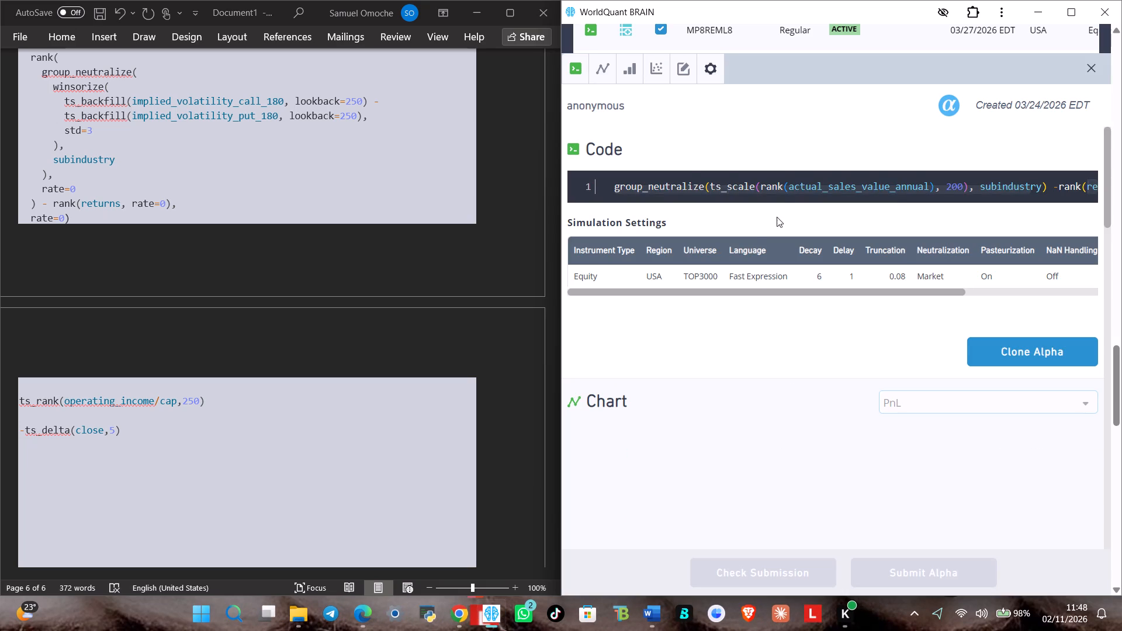
{"action": "right_click", "coordinate": [793, 182]}
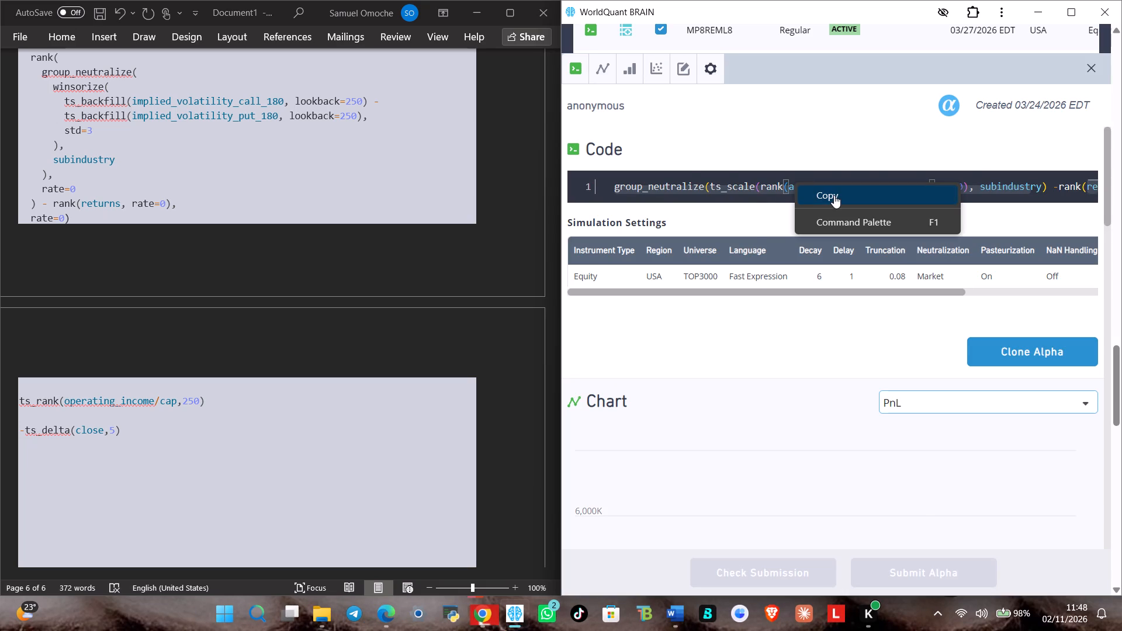
{"action": "left_click", "coordinate": [834, 195]}
{"action": "right_click", "coordinate": [113, 481]}
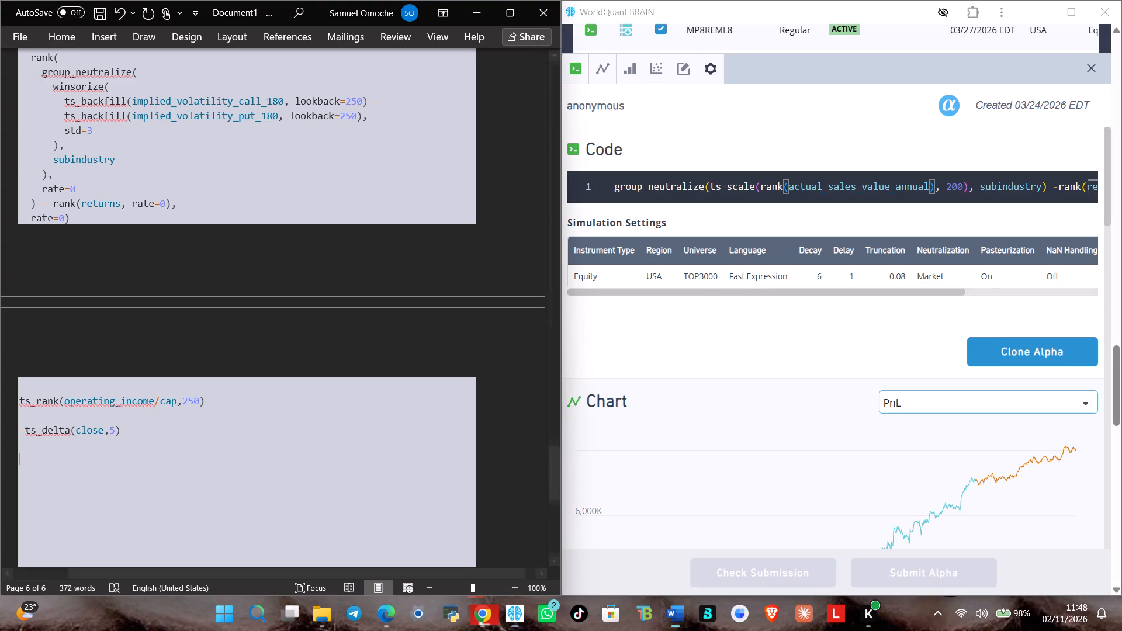
{"action": "right_click", "coordinate": [112, 481]}
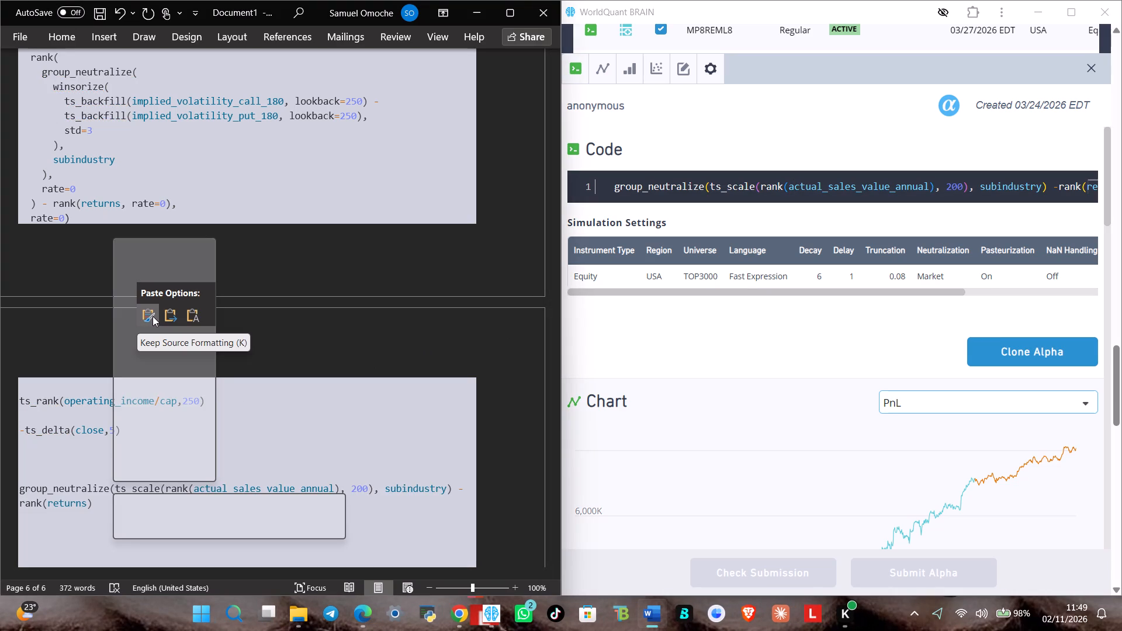
{"action": "left_click", "coordinate": [153, 316]}
Remove the two extra blank lines above the pasted group_neutralize expression and add a blank line below it.
{"action": "scroll", "coordinate": [204, 438], "scroll_direction": "down", "scroll_amount": 2}
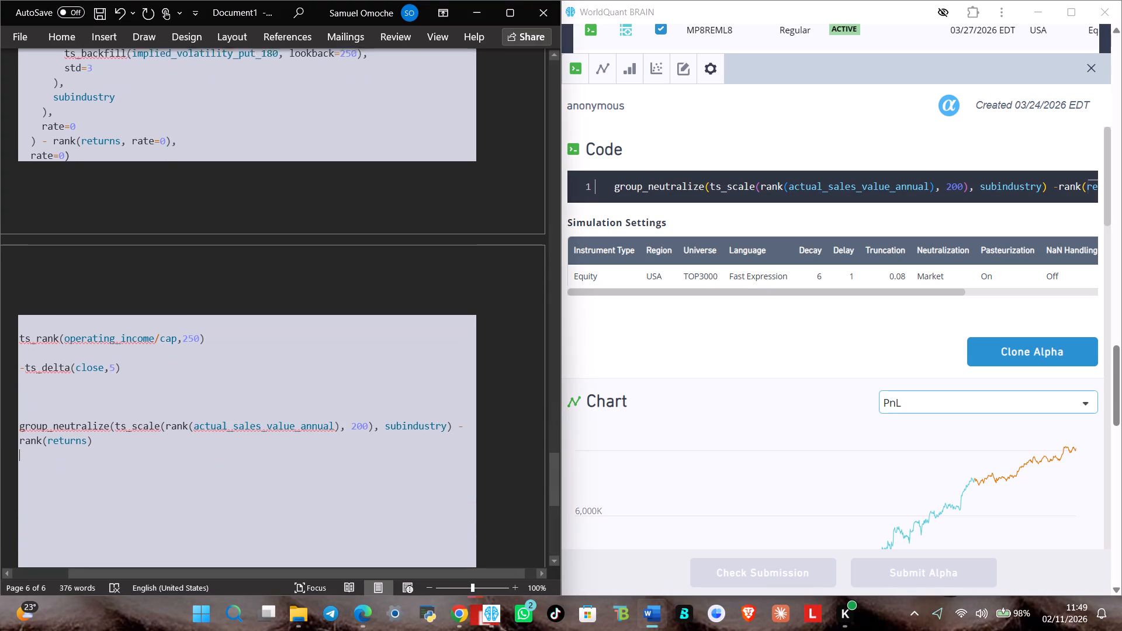
{"action": "left_click", "coordinate": [60, 391]}
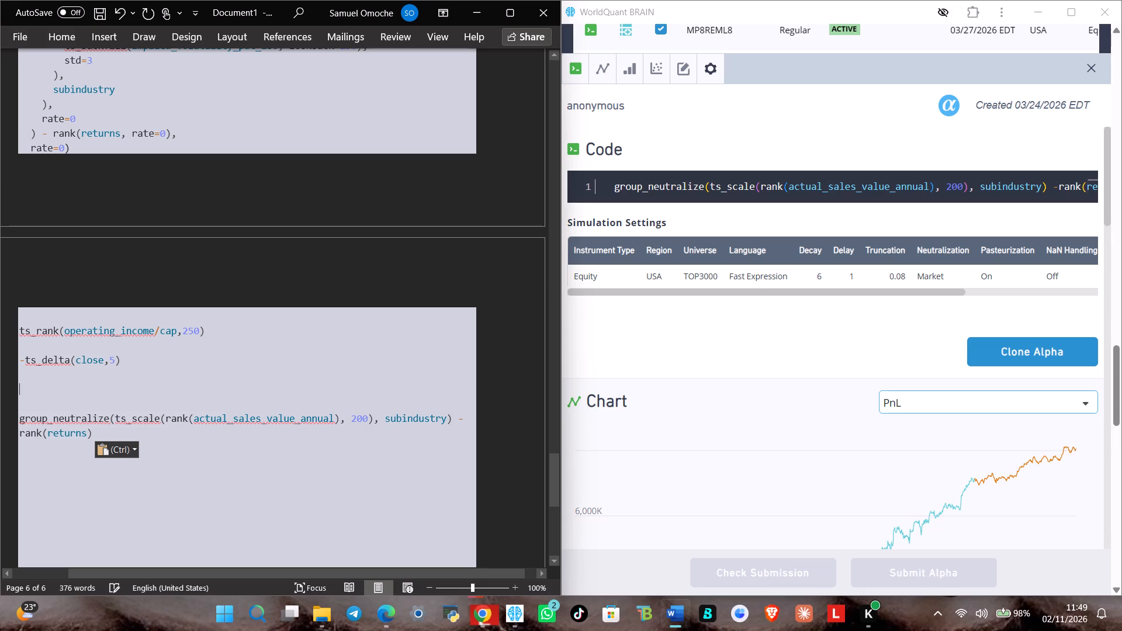
{"action": "key", "text": "BackSpace"}
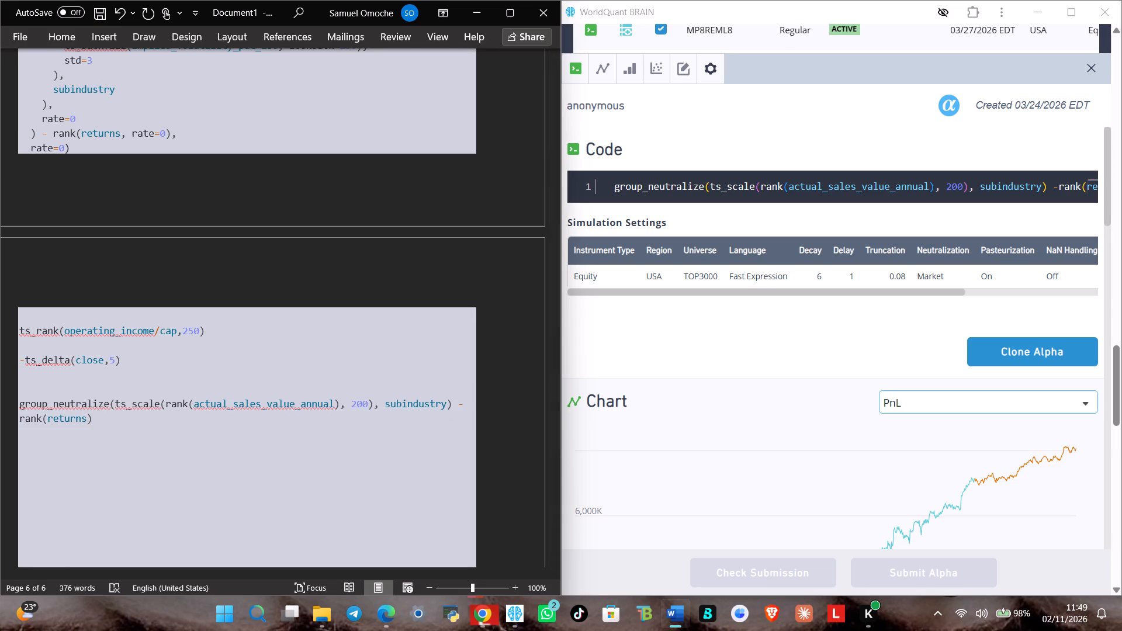
{"action": "key", "text": "BackSpace"}
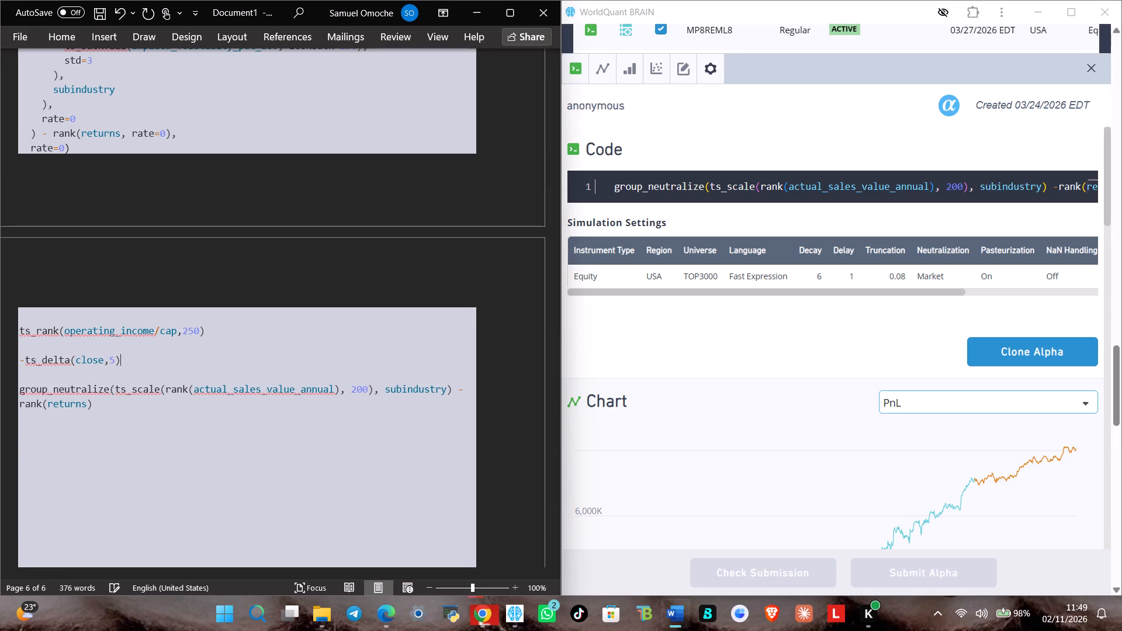
{"action": "left_click", "coordinate": [103, 412]}
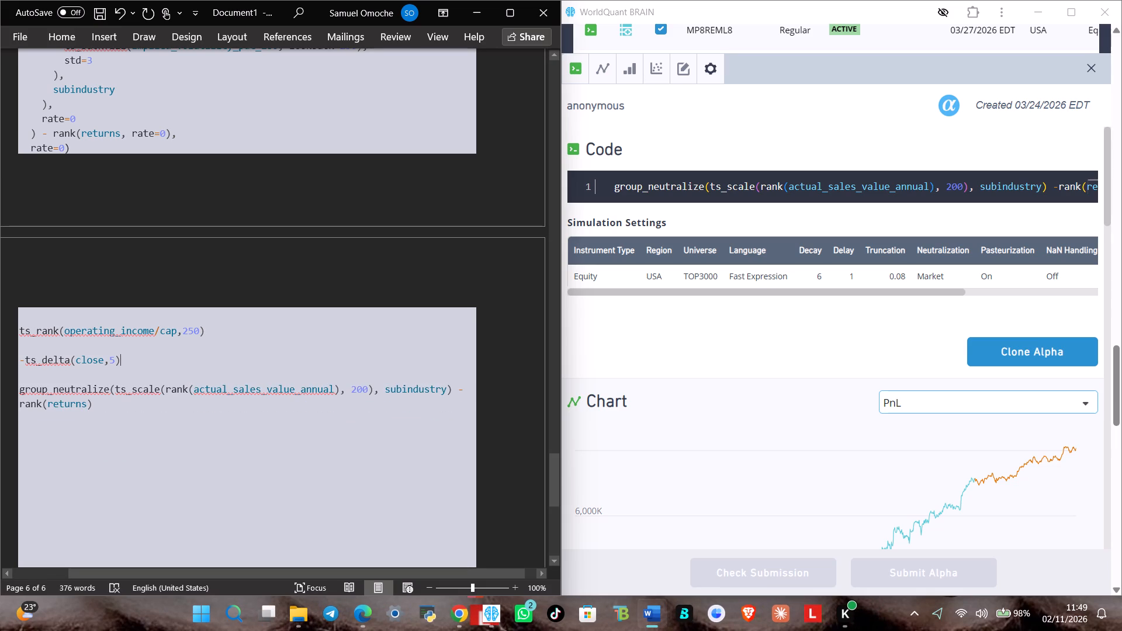
{"action": "key", "text": "Return"}
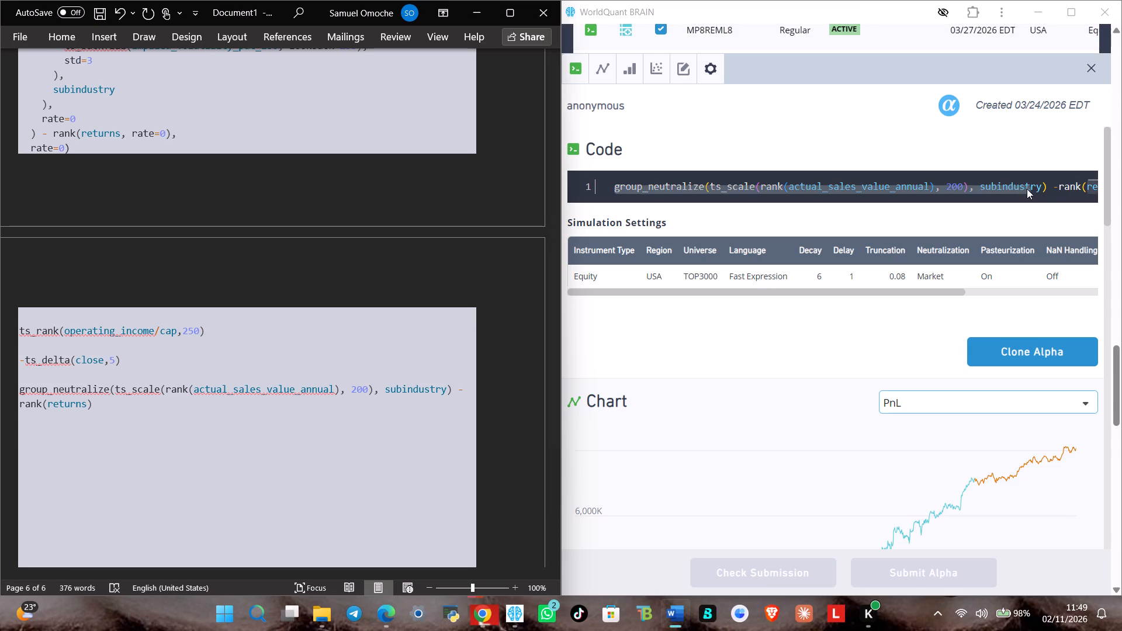
Close the alpha's details and mark active alpha 78QpJg3b as selected.
{"action": "left_click_drag", "start_coordinate": [1017, 188], "coordinate": [1113, 188]}
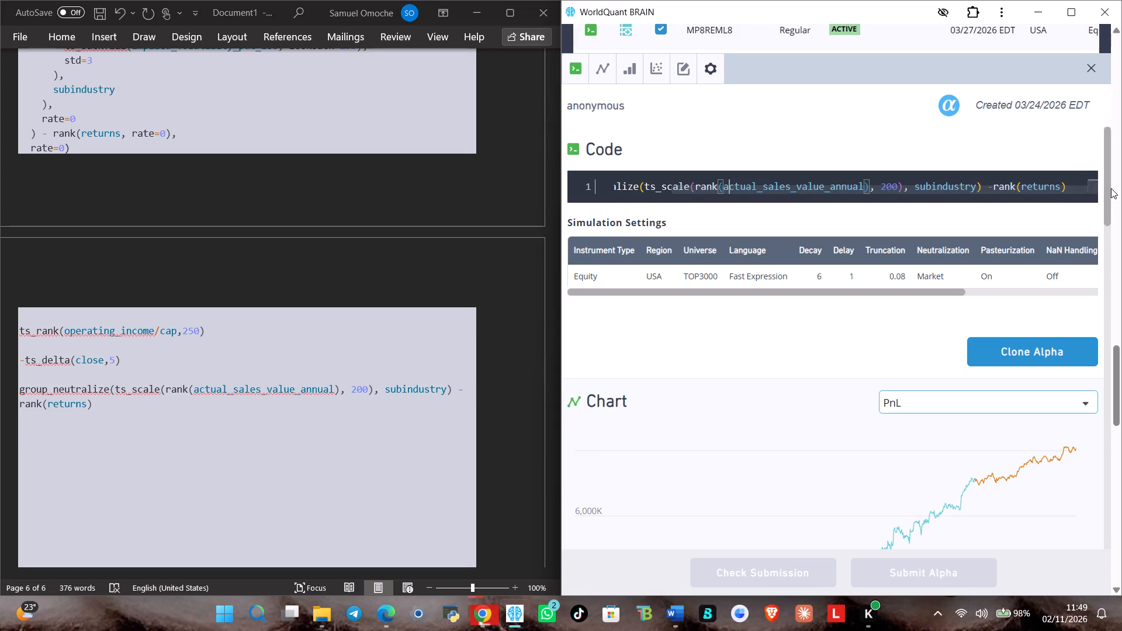
{"action": "left_click", "coordinate": [1090, 64]}
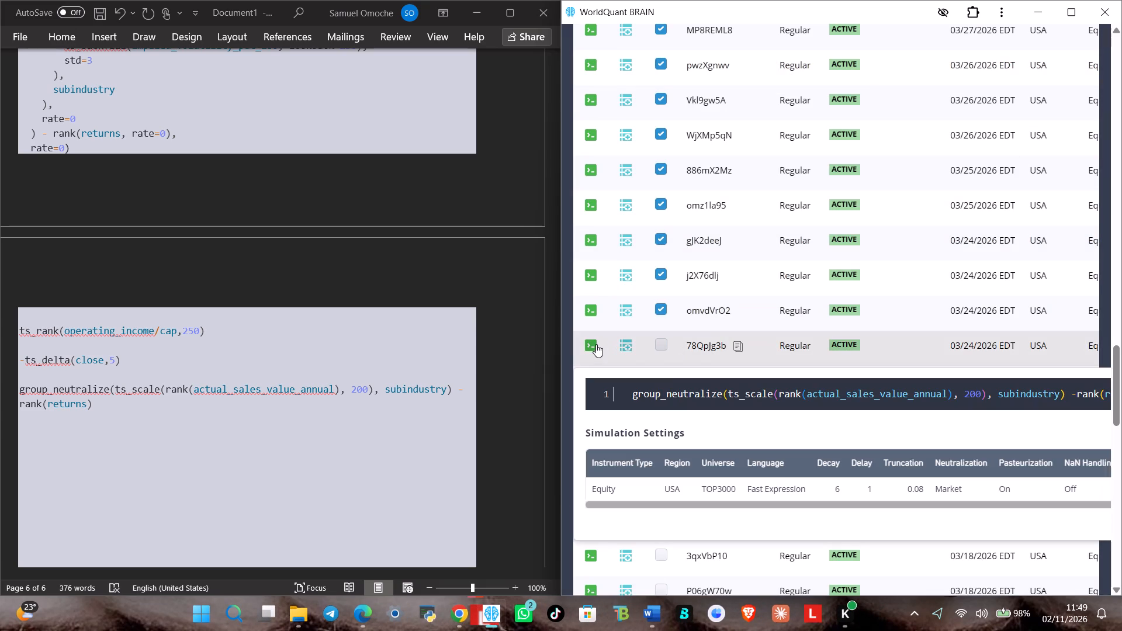
{"action": "left_click", "coordinate": [658, 342]}
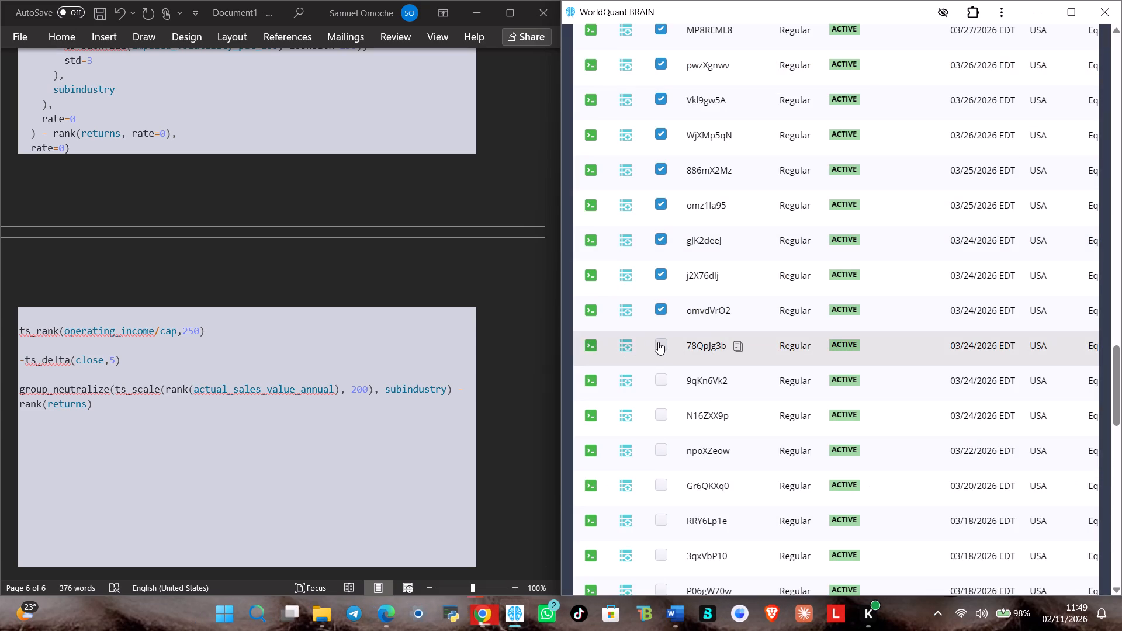
Look through the remaining unselected active alphas down to the end of the list.
{"action": "scroll", "coordinate": [798, 345], "scroll_direction": "down", "scroll_amount": 2}
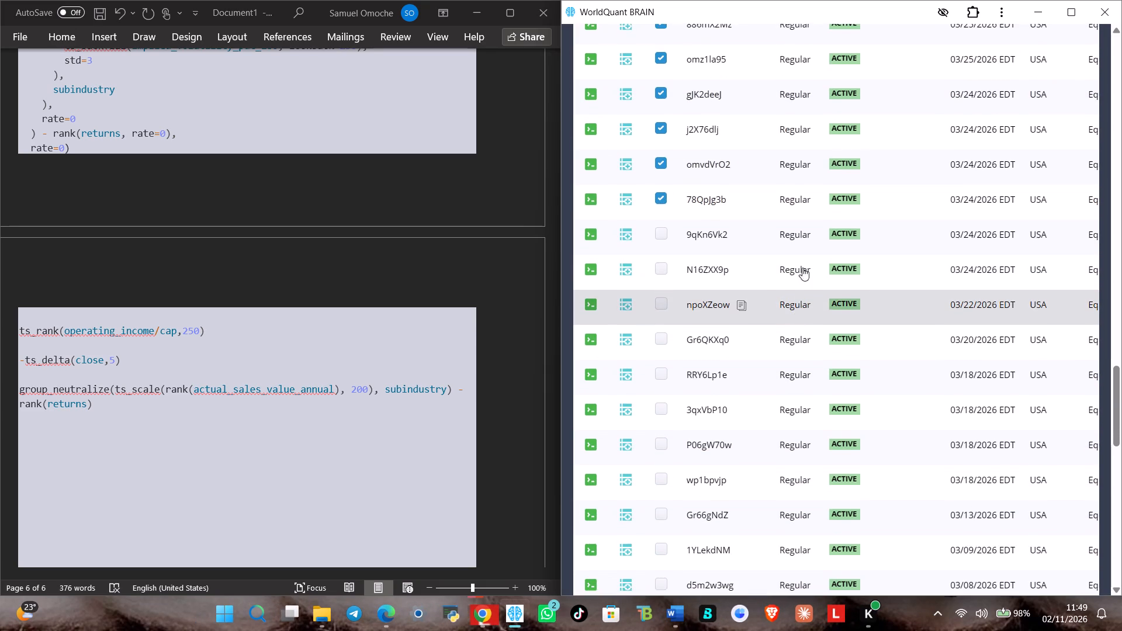
{"action": "scroll", "coordinate": [807, 235], "scroll_direction": "down", "scroll_amount": 3}
{"action": "scroll", "coordinate": [807, 234], "scroll_direction": "up", "scroll_amount": 2}
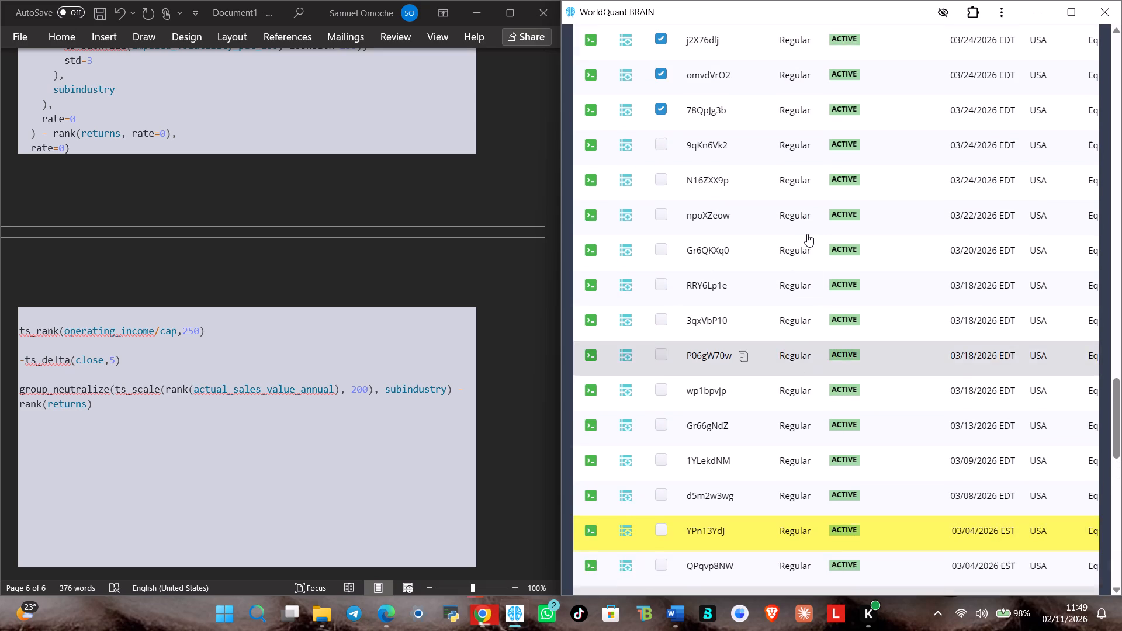
{"action": "scroll", "coordinate": [807, 234], "scroll_direction": "down", "scroll_amount": 7}
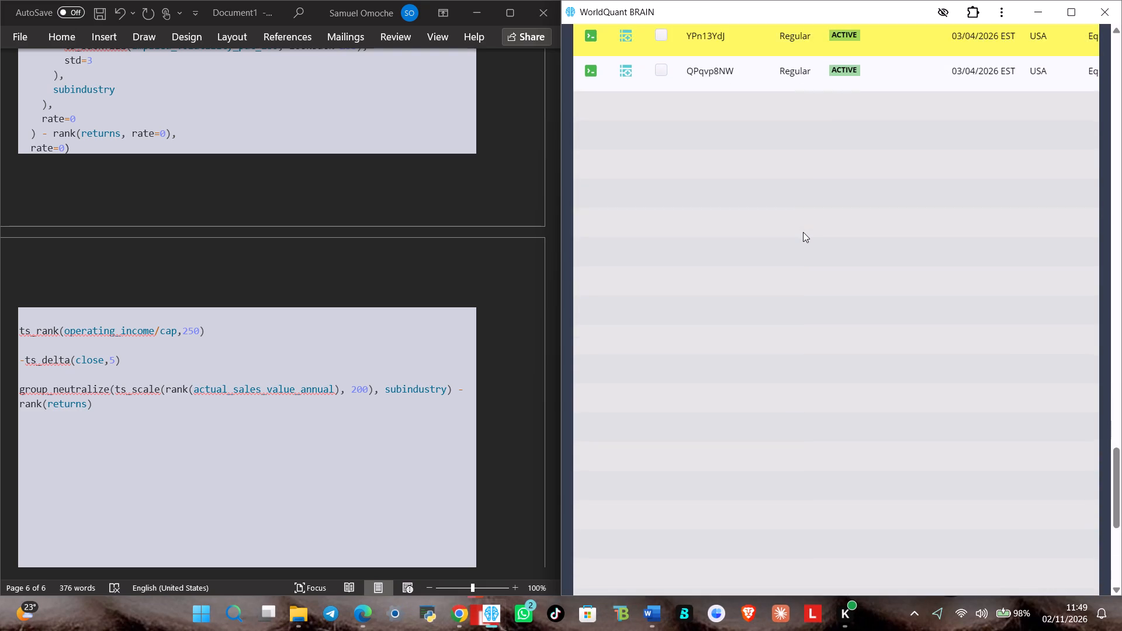
{"action": "scroll", "coordinate": [803, 232], "scroll_direction": "down", "scroll_amount": 5}
{"action": "scroll", "coordinate": [802, 232], "scroll_direction": "up", "scroll_amount": 11}
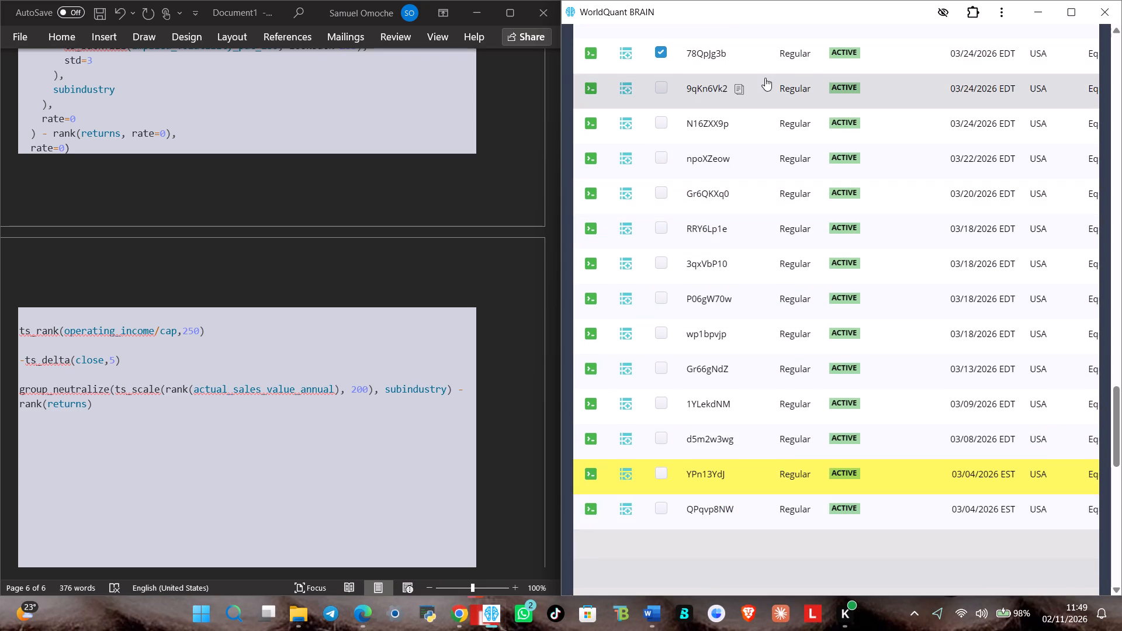
Copy active alpha 9qKn6Vk2's 0.25 * Rank(ts_sum(...)) code into the Word document below the ts_scale expression and add two line breaks after it.
{"action": "left_click", "coordinate": [768, 79]}
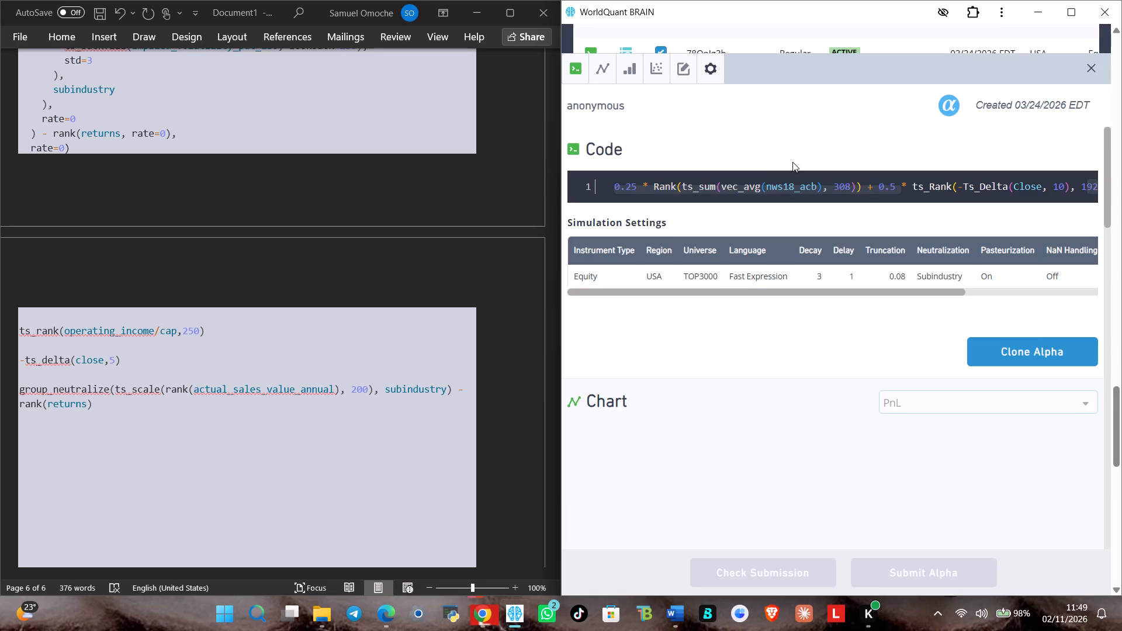
{"action": "right_click", "coordinate": [826, 185]}
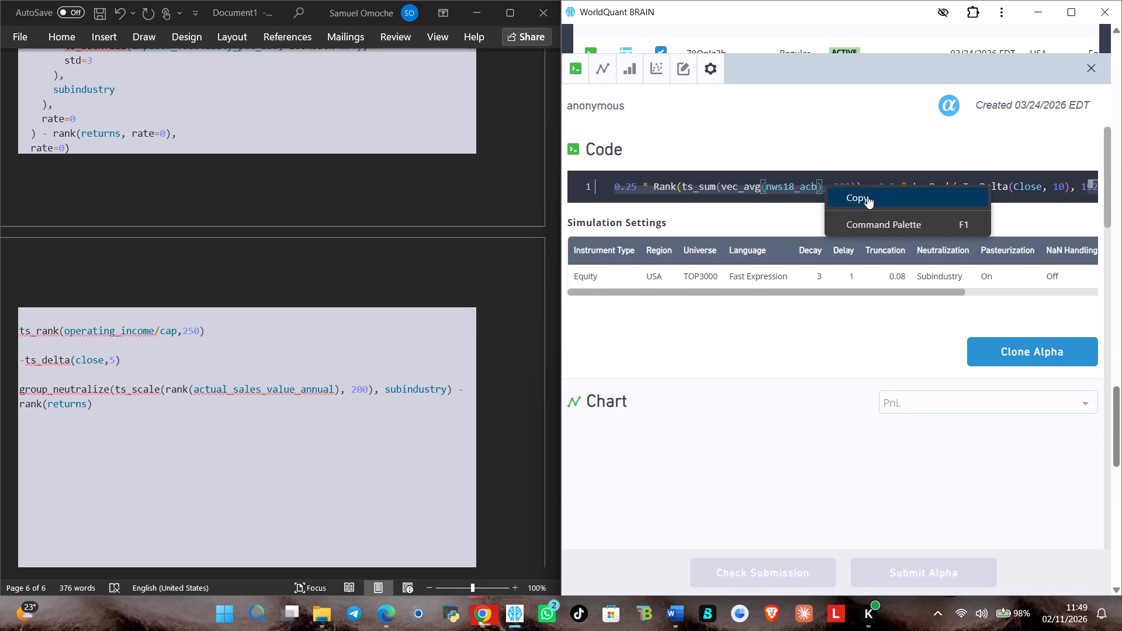
{"action": "left_click", "coordinate": [867, 196]}
{"action": "right_click", "coordinate": [101, 456]}
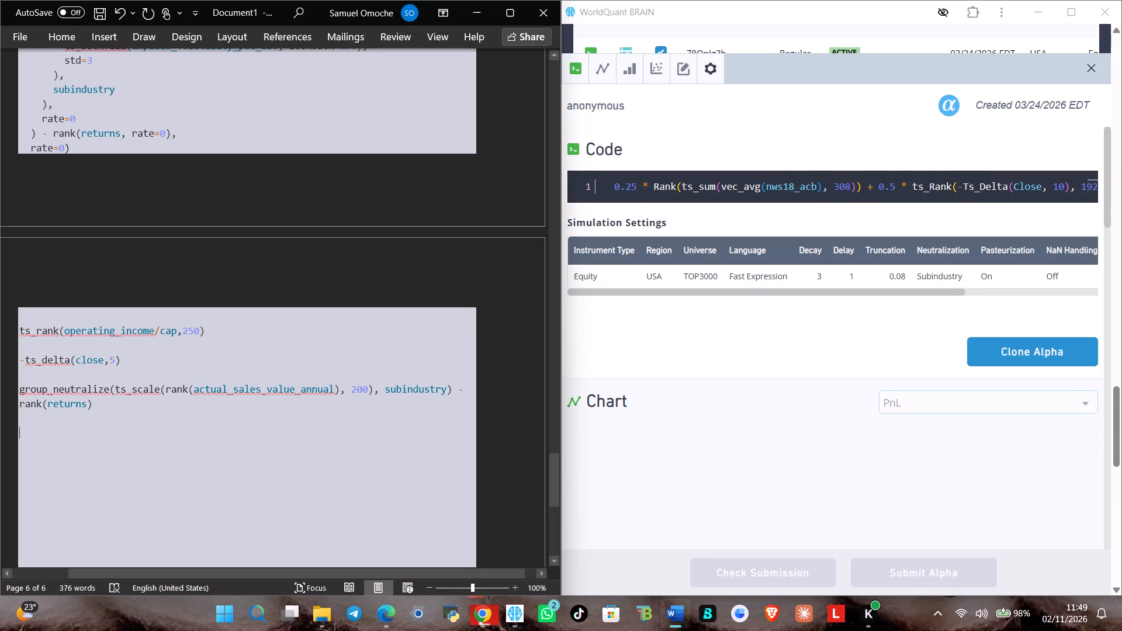
{"action": "right_click", "coordinate": [96, 453]}
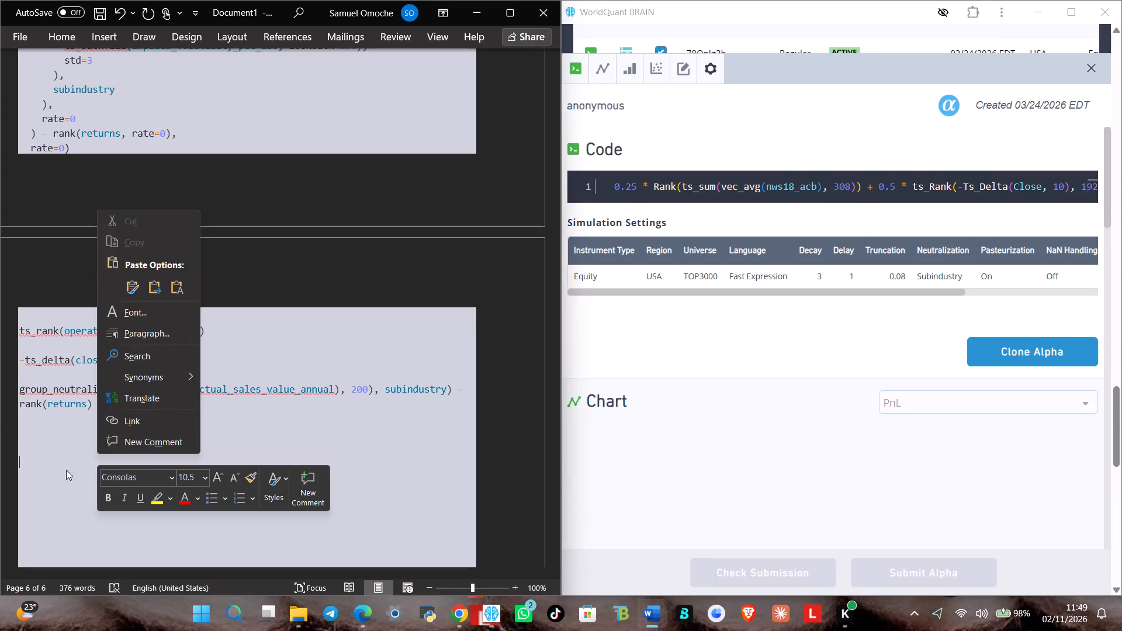
{"action": "left_click", "coordinate": [60, 468]}
{"action": "left_click", "coordinate": [44, 446]}
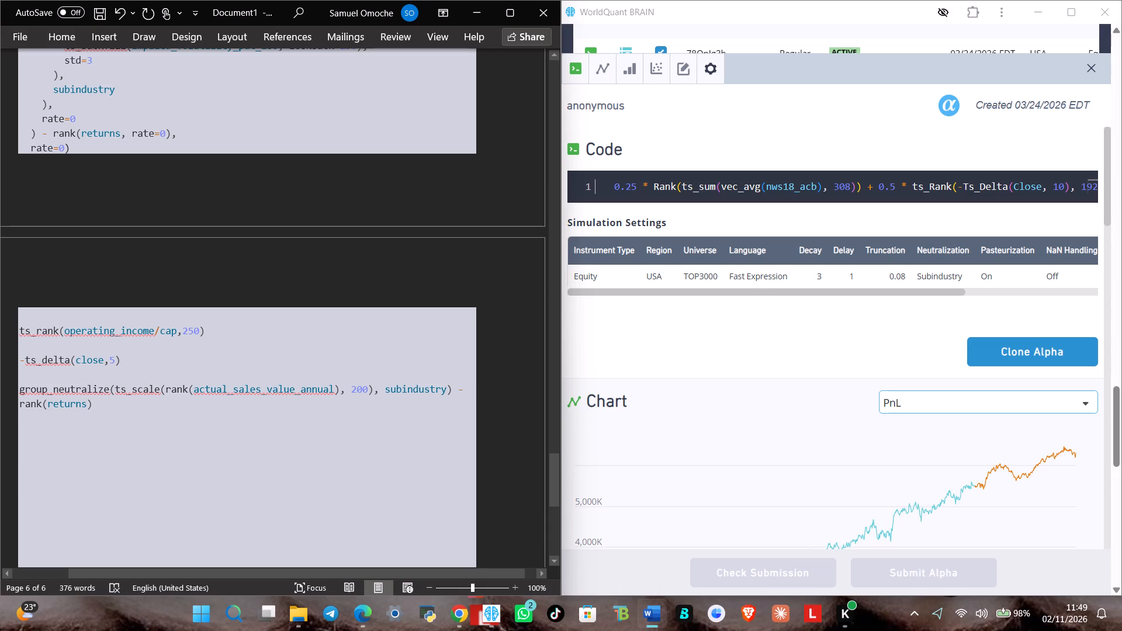
{"action": "key", "text": "ctrl+v"}
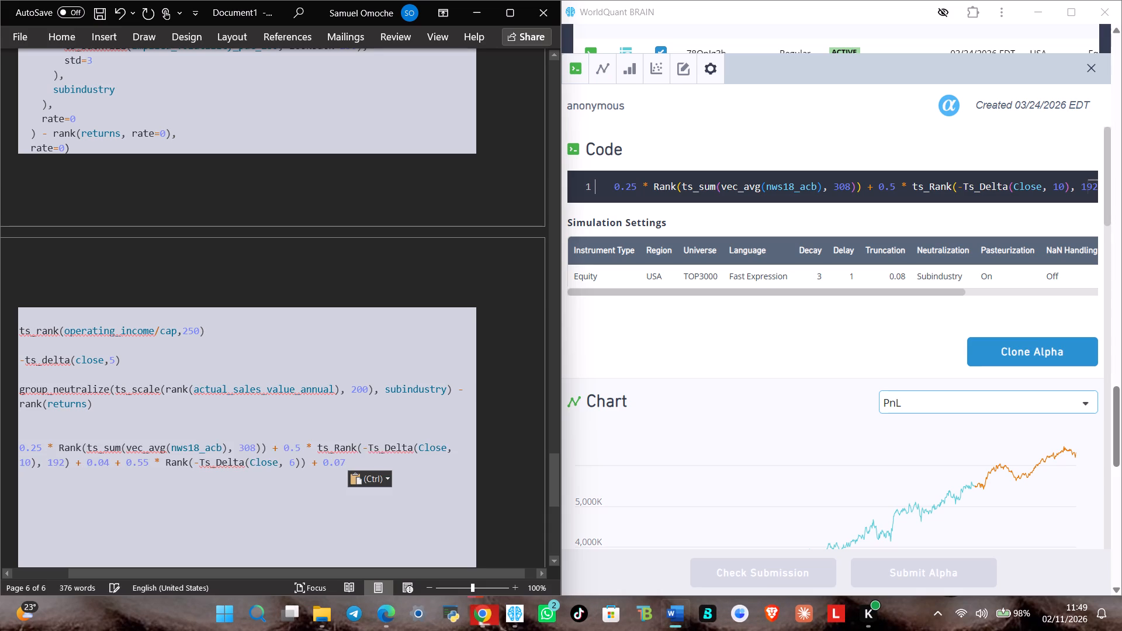
{"action": "left_click", "coordinate": [348, 461]}
{"action": "key", "text": "Return"}
{"action": "key", "text": "Return"}
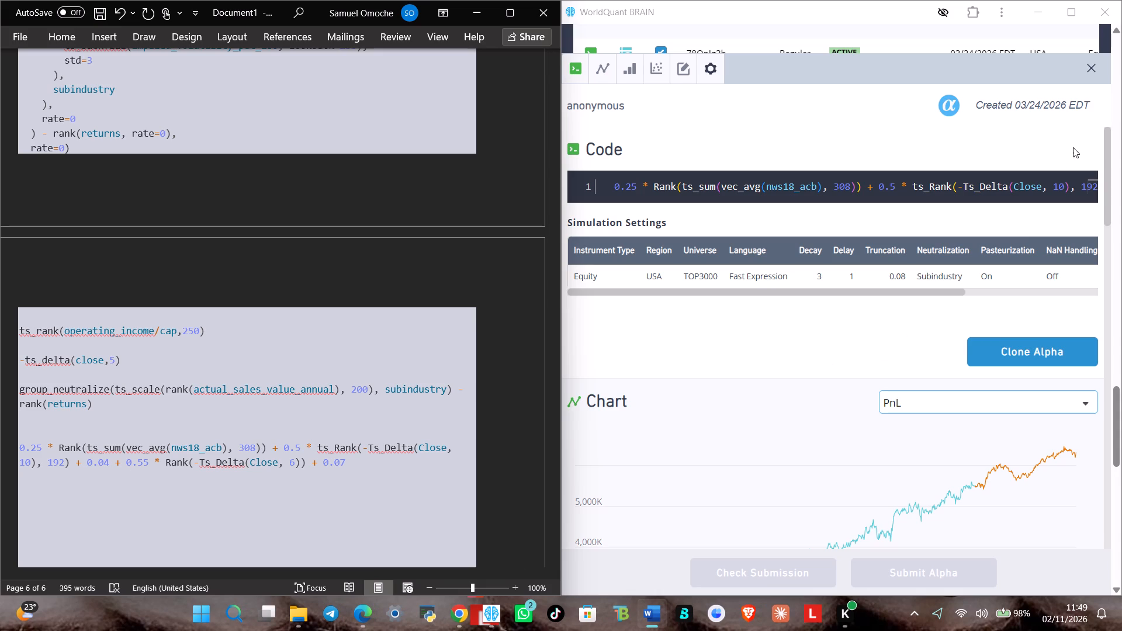
Close the alpha's details and mark active alpha 9qKn6Vk2 as selected.
{"action": "left_click", "coordinate": [1090, 64]}
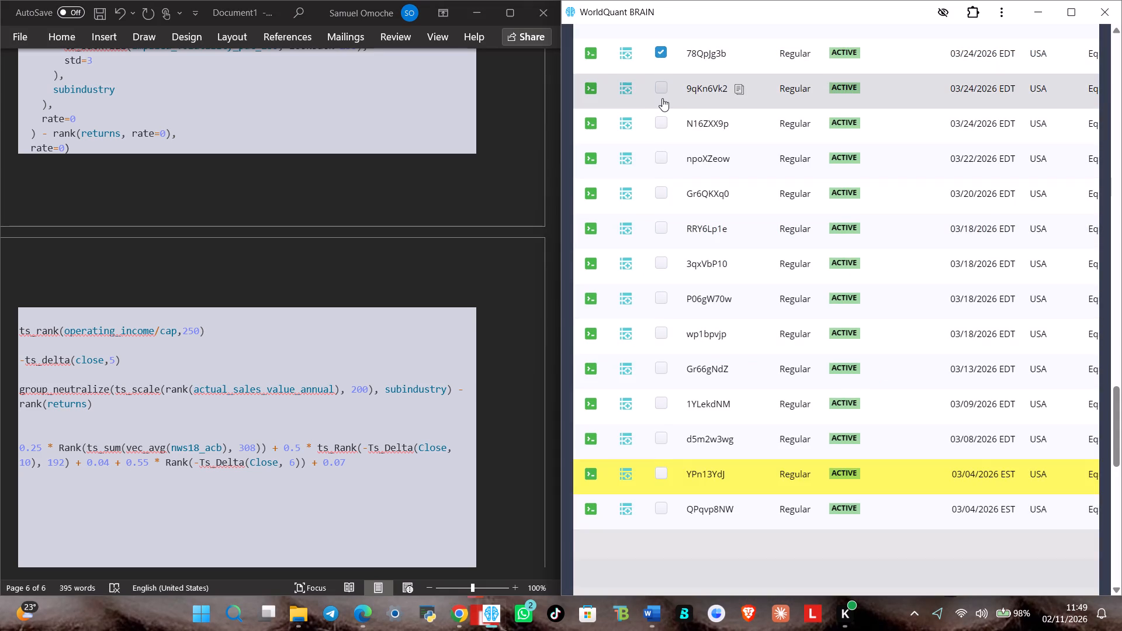
{"action": "left_click", "coordinate": [660, 90]}
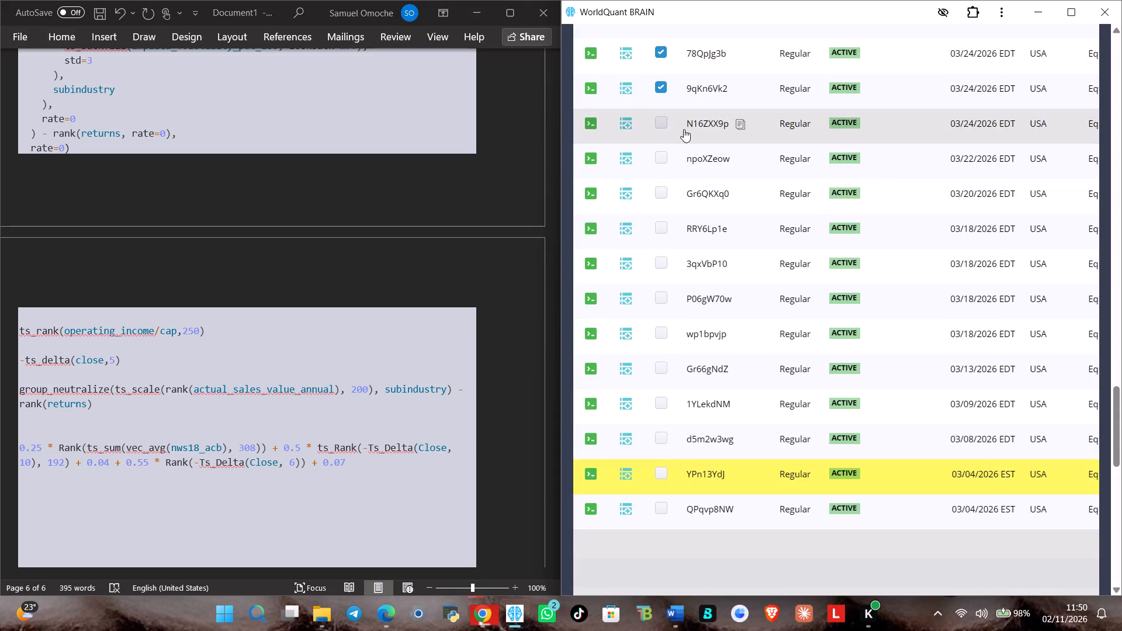
Copy active alpha N16ZXX9p's group_neutralize/ts_backfill code into the Word document below the 0.25 * Rank expression and leave a blank line below it.
{"action": "left_click", "coordinate": [708, 134]}
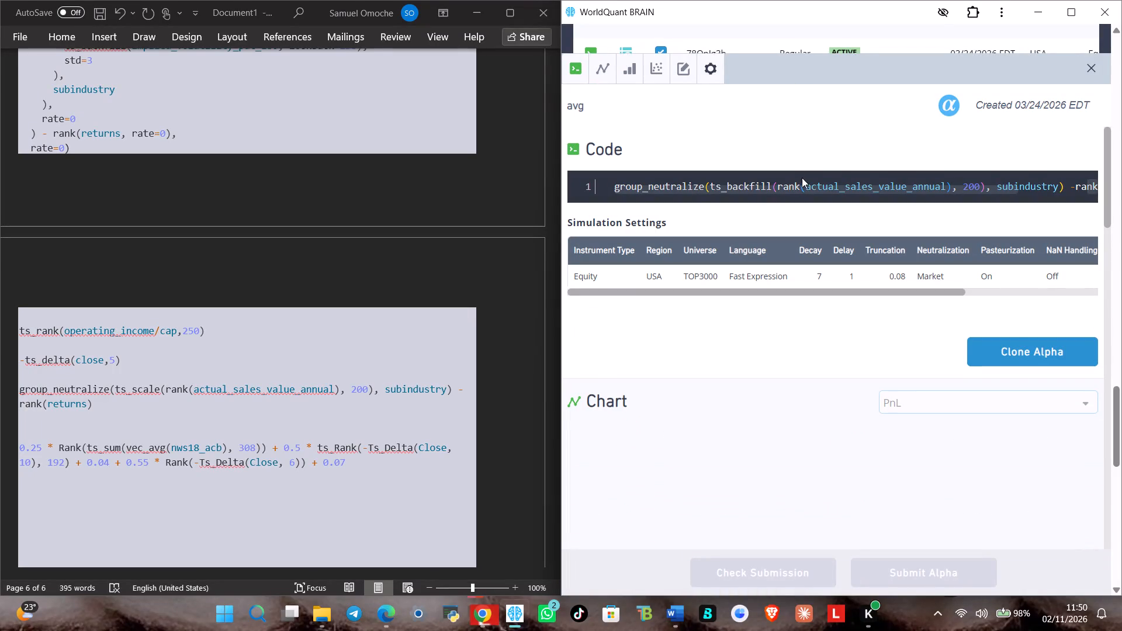
{"action": "right_click", "coordinate": [805, 180]}
{"action": "left_click", "coordinate": [819, 192]}
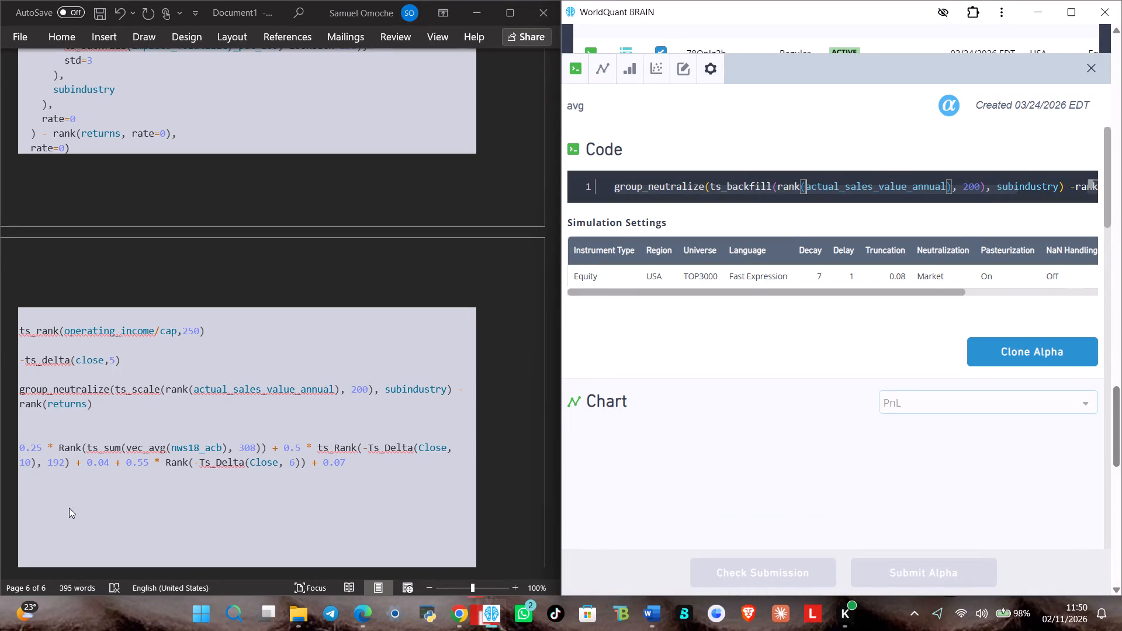
{"action": "right_click", "coordinate": [32, 514]}
{"action": "right_click", "coordinate": [40, 504]}
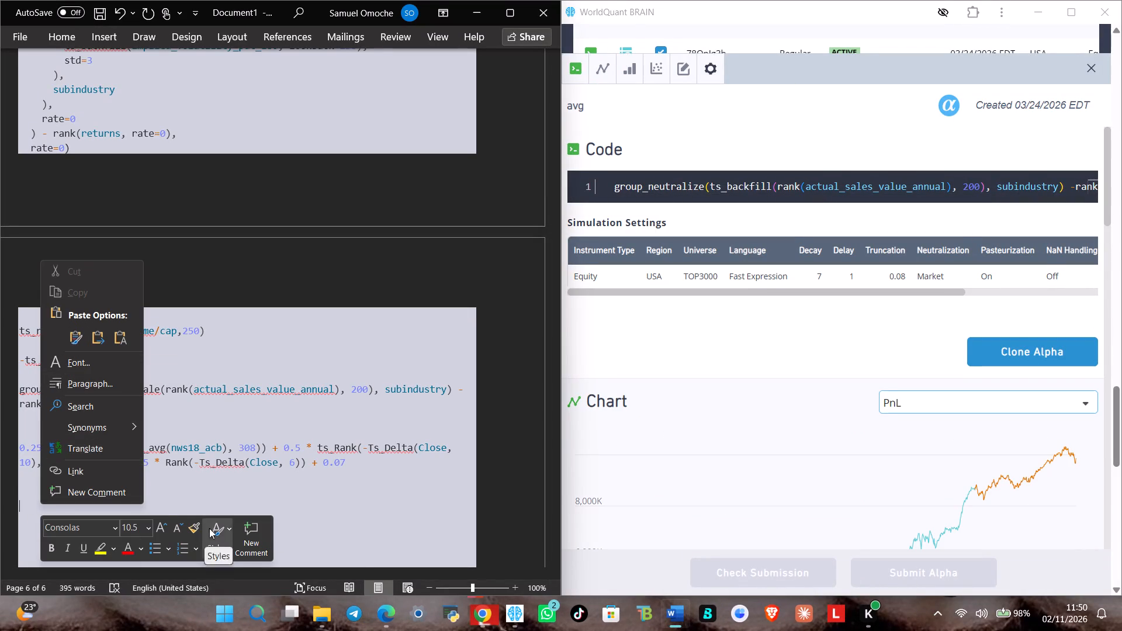
{"action": "left_click", "coordinate": [193, 489]}
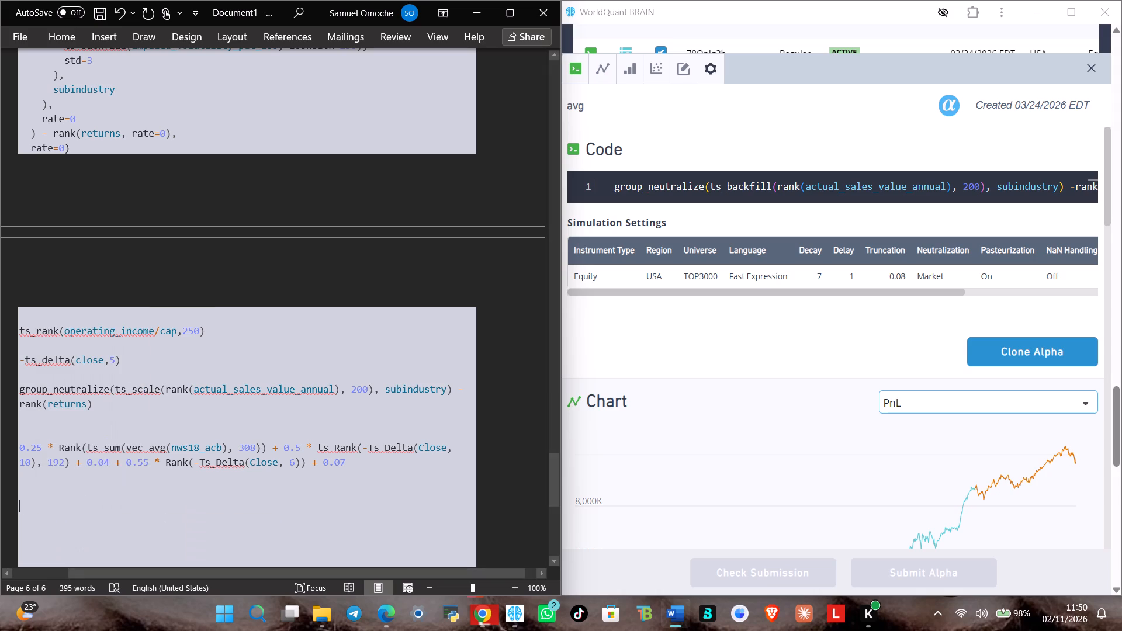
{"action": "key", "text": "ctrl+v"}
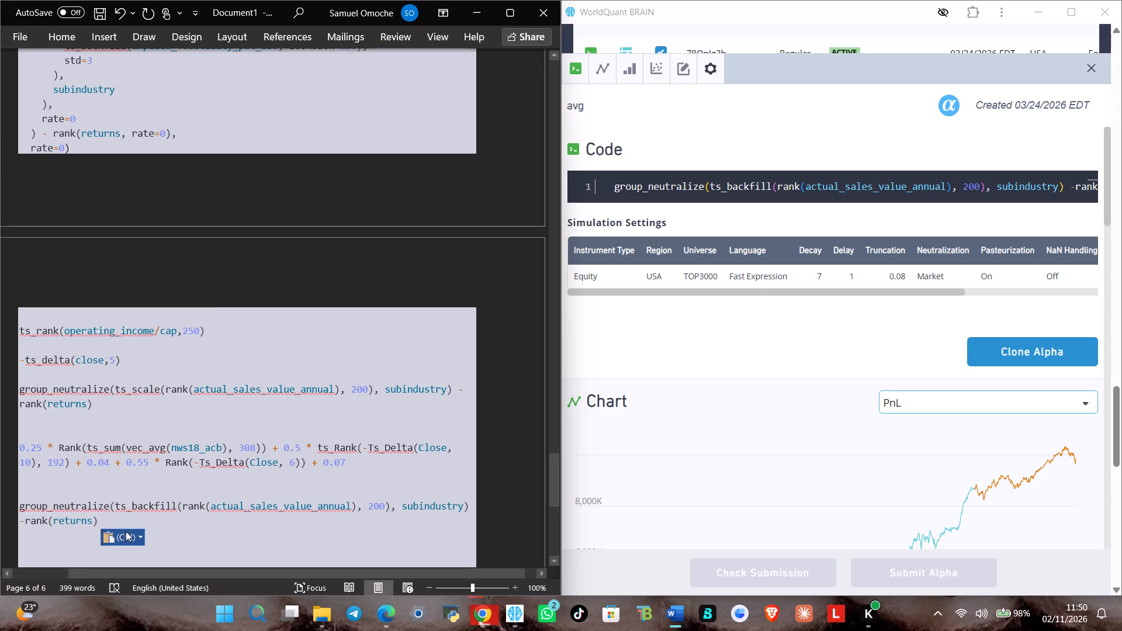
{"action": "left_click", "coordinate": [116, 516]}
{"action": "key", "text": "Return"}
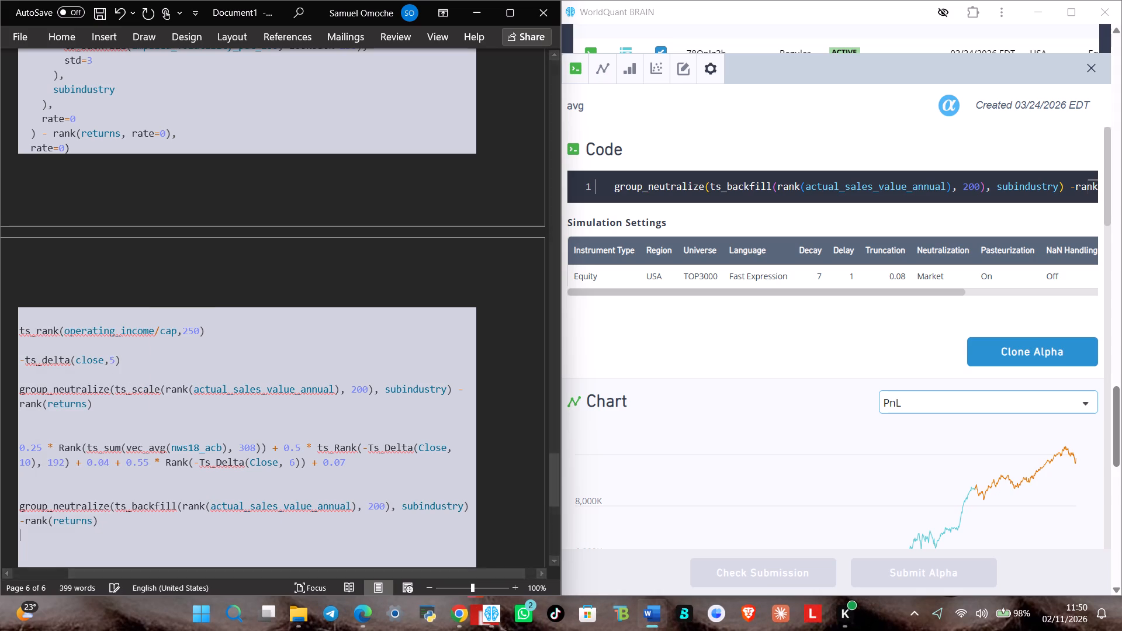
{"action": "scroll", "coordinate": [243, 207], "scroll_direction": "down", "scroll_amount": 6}
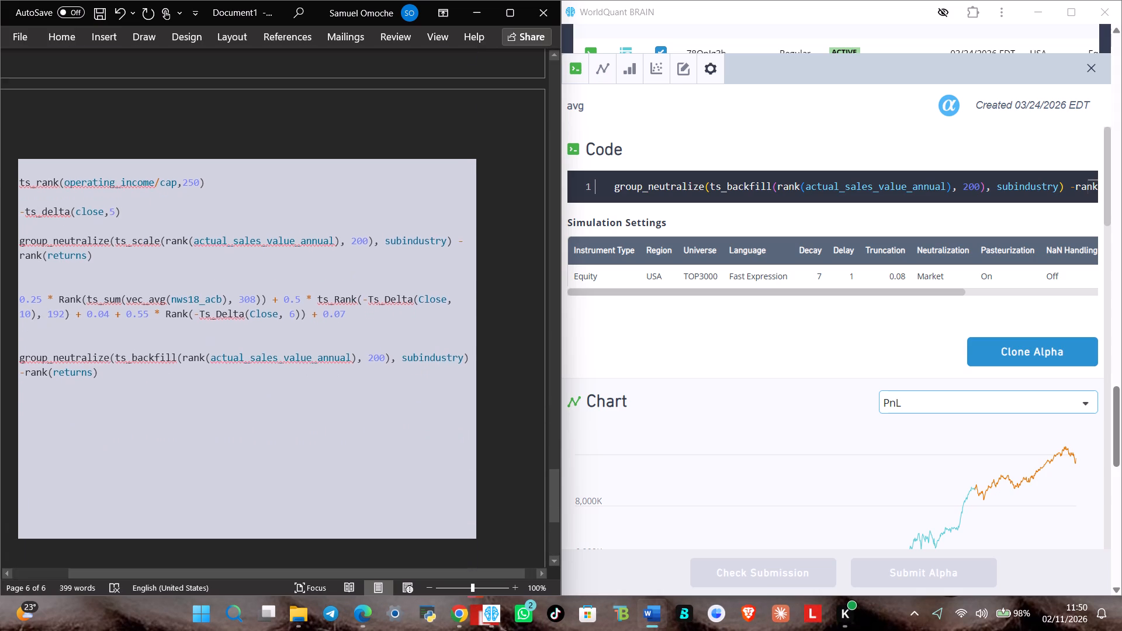
{"action": "scroll", "coordinate": [243, 207], "scroll_direction": "down", "scroll_amount": 1}
{"action": "key", "text": "Return"}
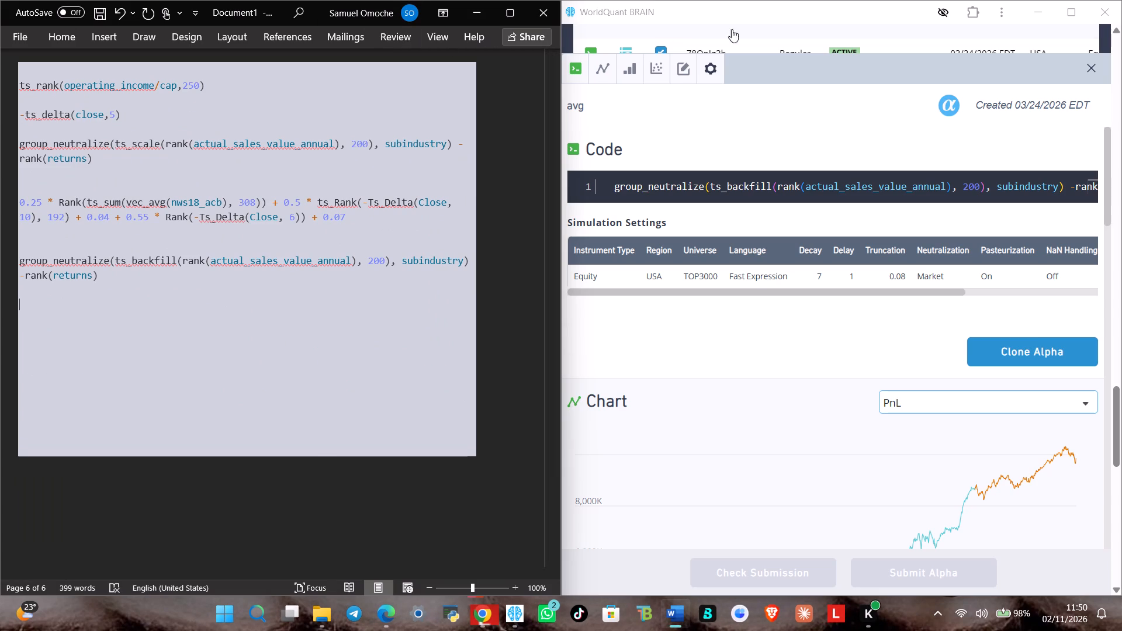
Close the alpha's details and mark active alpha N16ZXX9p as selected.
{"action": "left_click", "coordinate": [1089, 65]}
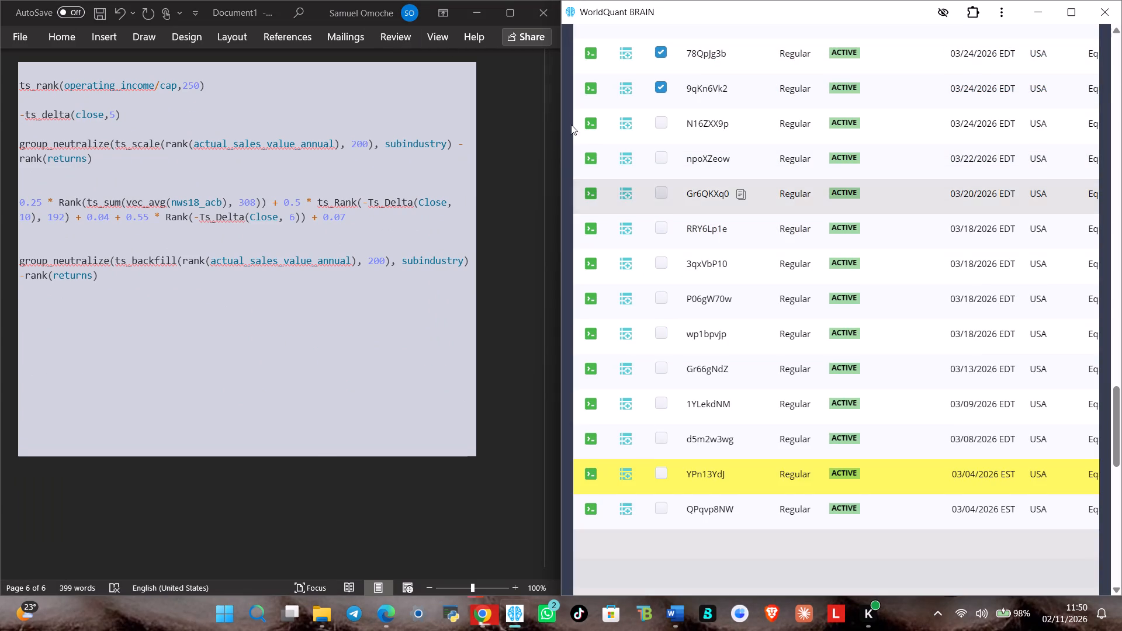
{"action": "left_click", "coordinate": [669, 119]}
{"action": "left_click", "coordinate": [664, 125]}
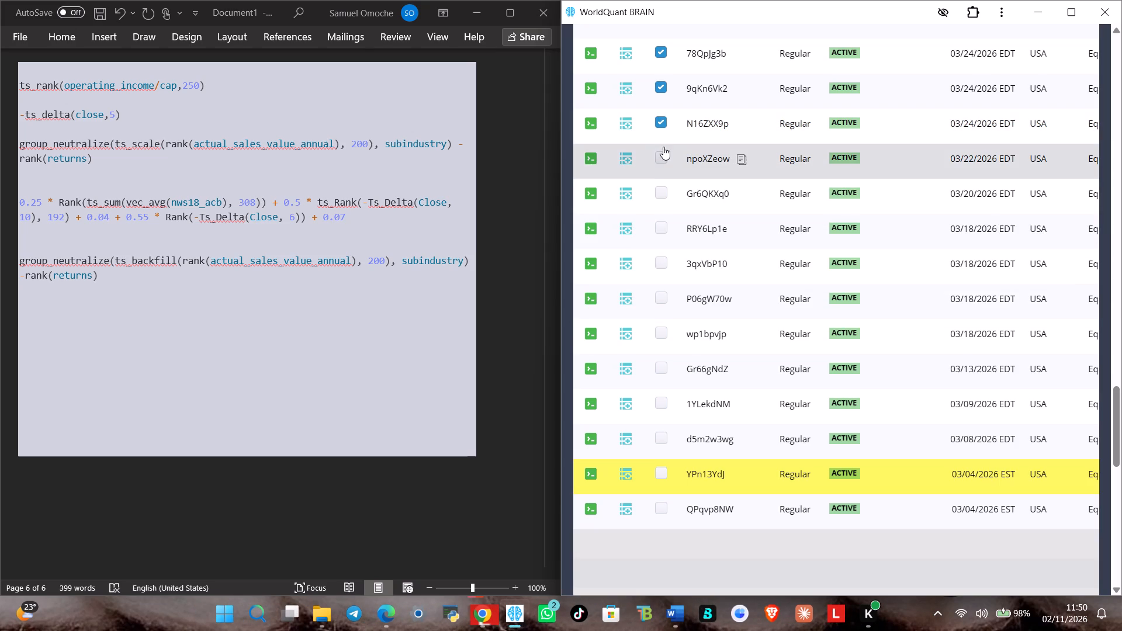
Copy active alpha npoXZeow's code, group_rank(ts_rank(est_eps / close, 400), subindustry), into the Word document below the ts_backfill expression, leaving a blank line below it.
{"action": "left_click", "coordinate": [770, 157]}
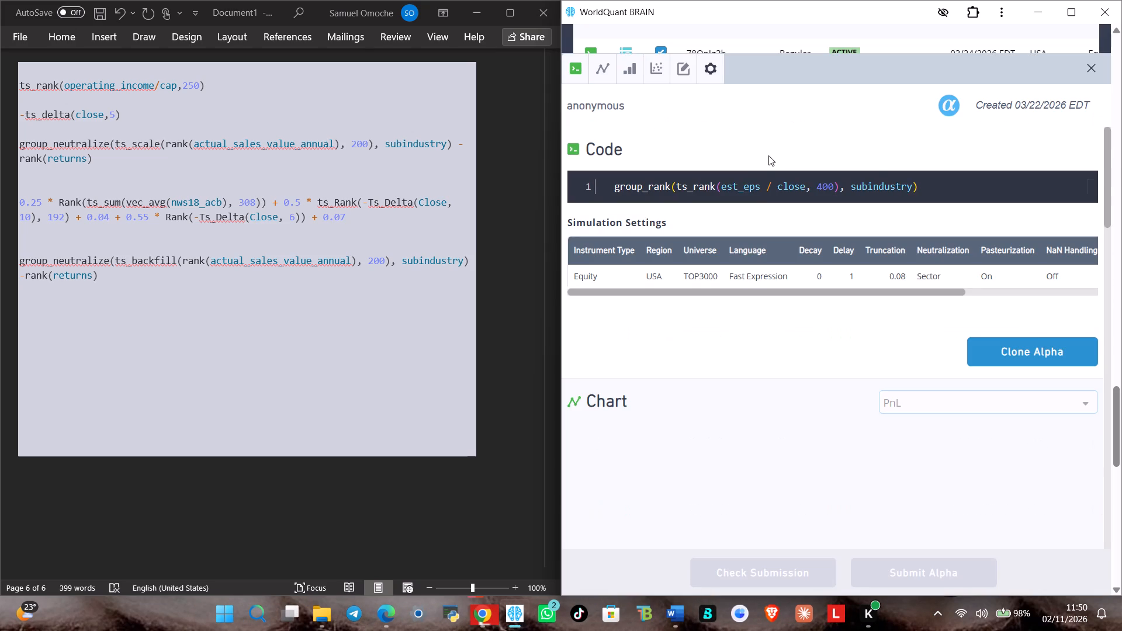
{"action": "right_click", "coordinate": [915, 180]}
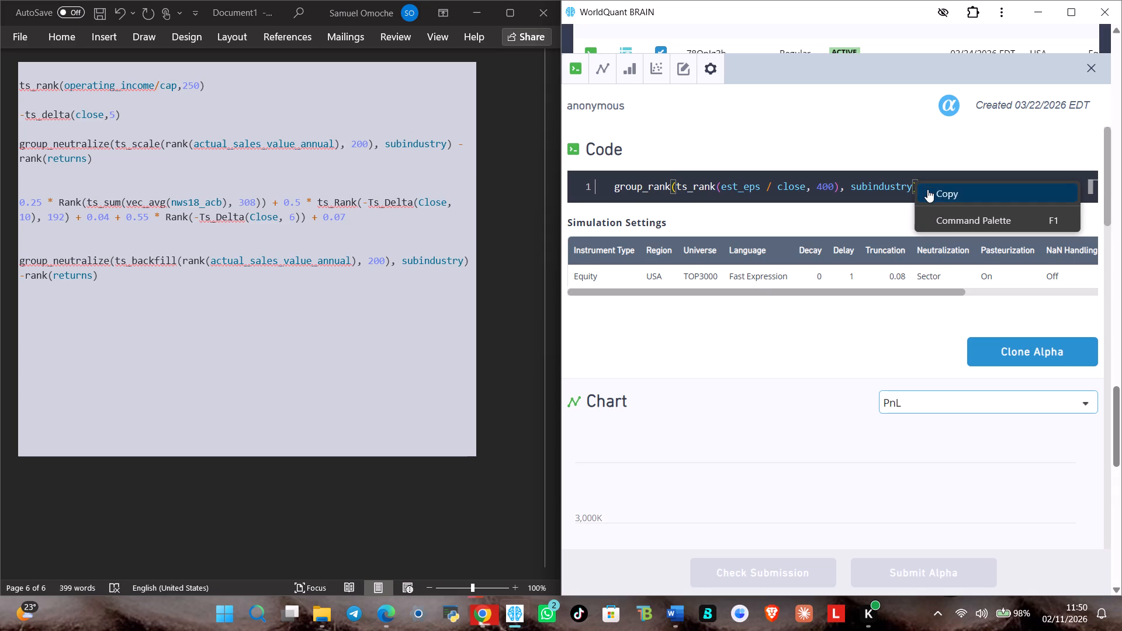
{"action": "left_click", "coordinate": [927, 189]}
{"action": "left_click", "coordinate": [57, 301]}
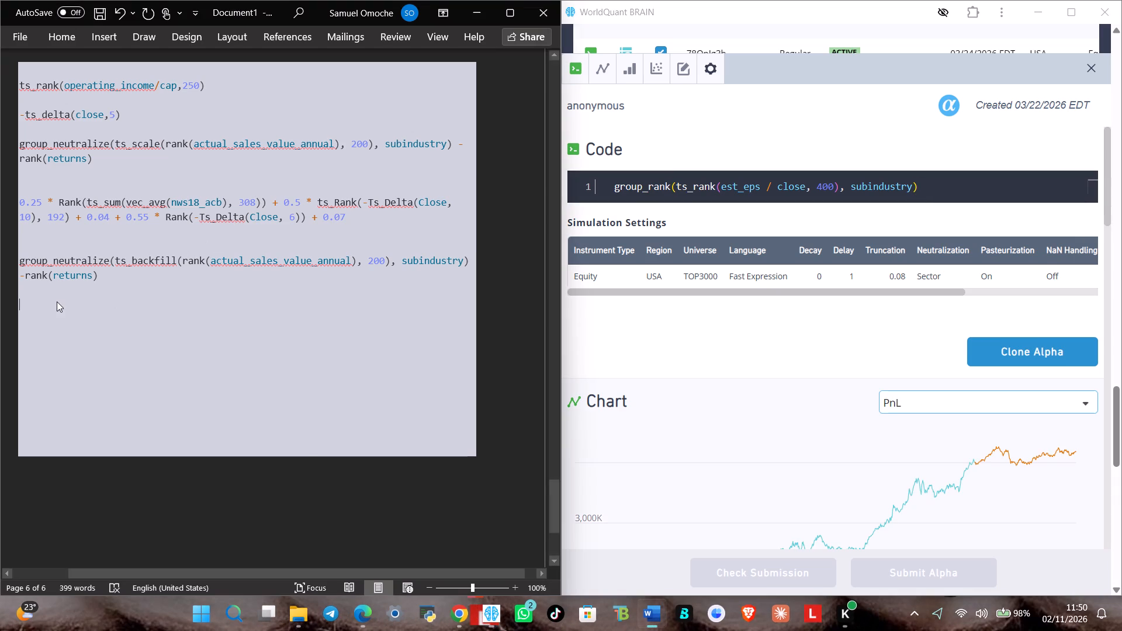
{"action": "right_click", "coordinate": [57, 299]}
{"action": "left_click", "coordinate": [240, 367]}
{"action": "key", "text": "ctrl+v"}
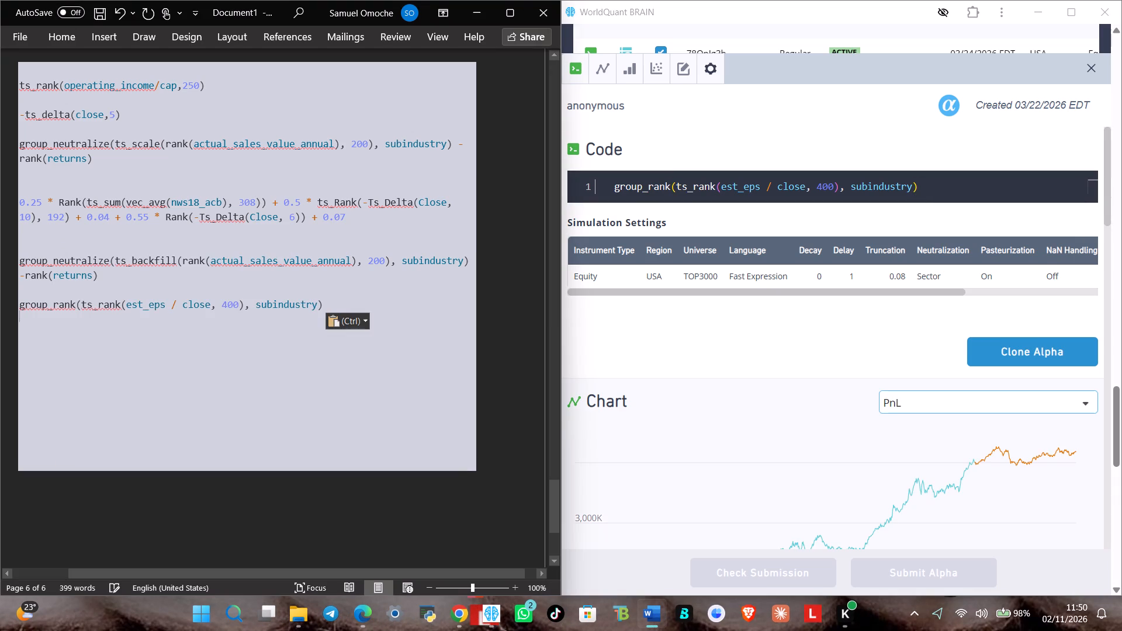
{"action": "left_click", "coordinate": [146, 325]}
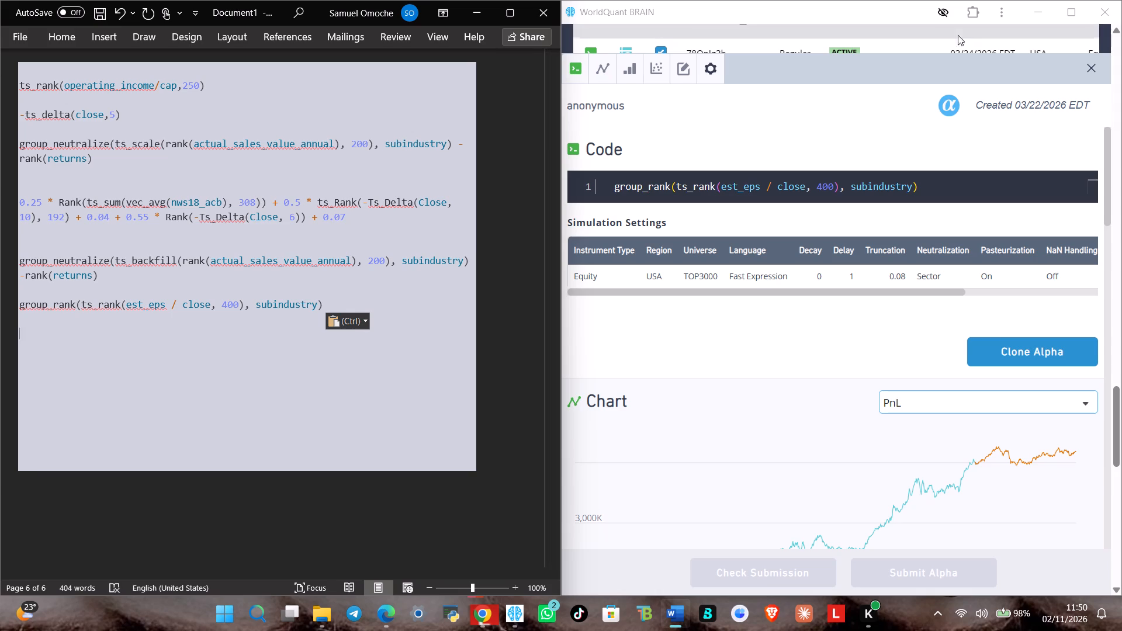
Close the alpha's details and mark active alpha npoXZeow as selected.
{"action": "left_click", "coordinate": [1088, 67]}
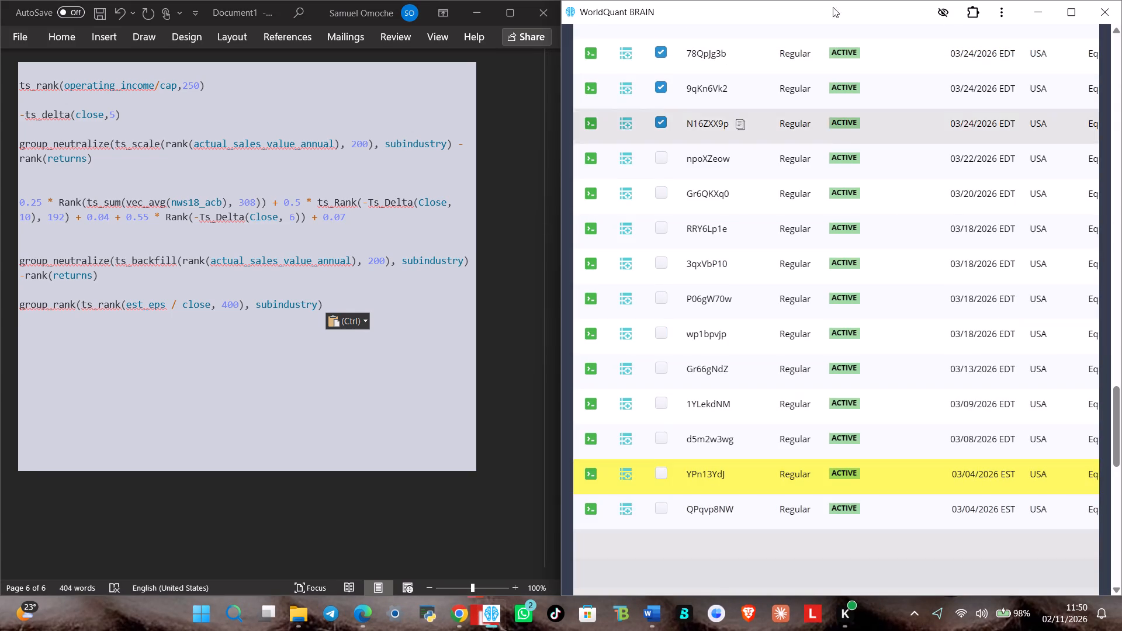
{"action": "left_click", "coordinate": [658, 160]}
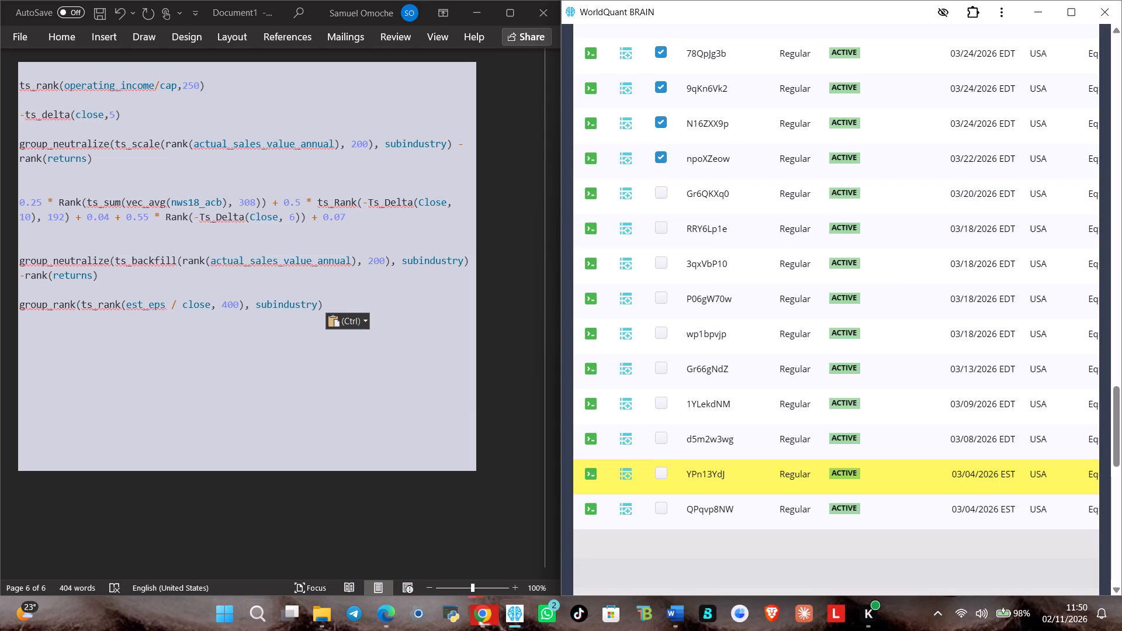
Switch to Microsoft Edge, show the simulation's test period, and examine the IS Summary for the TEST and IS periods.
{"action": "left_click", "coordinate": [390, 620]}
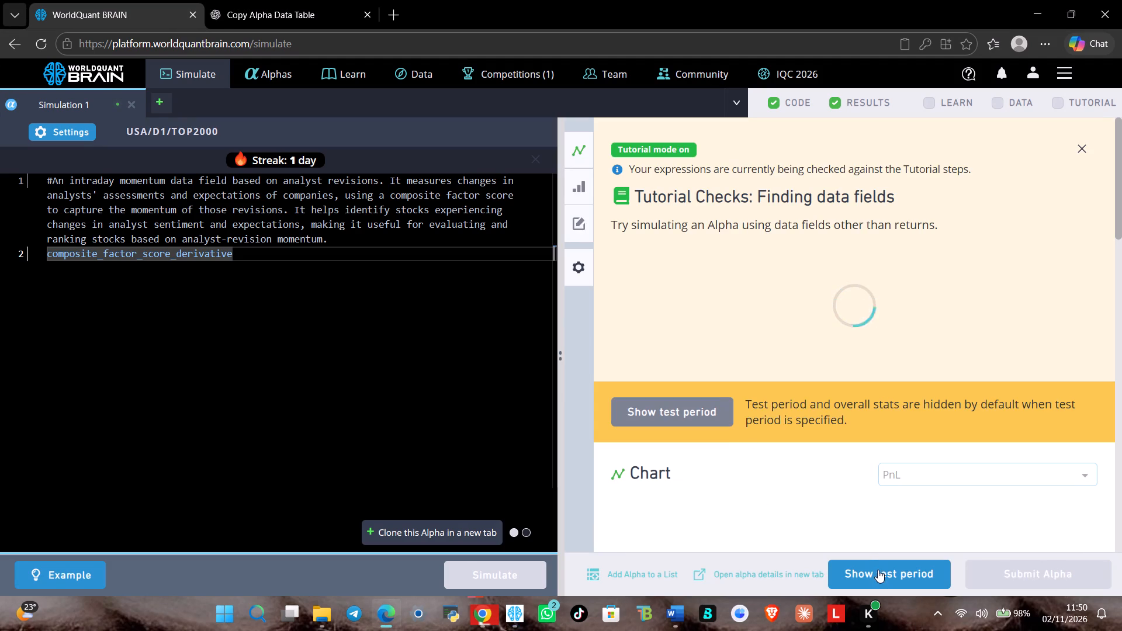
{"action": "left_click", "coordinate": [878, 570]}
{"action": "scroll", "coordinate": [899, 445], "scroll_direction": "down", "scroll_amount": 8}
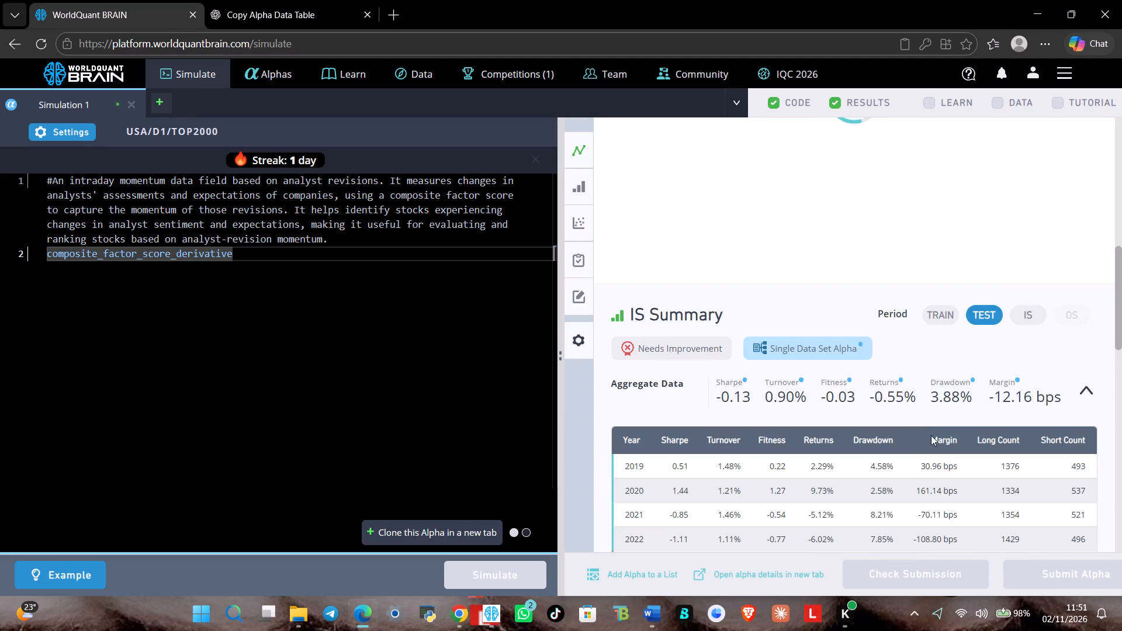
{"action": "scroll", "coordinate": [937, 421], "scroll_direction": "down", "scroll_amount": 5}
{"action": "scroll", "coordinate": [937, 382], "scroll_direction": "up", "scroll_amount": 7}
{"action": "left_click", "coordinate": [1027, 462]}
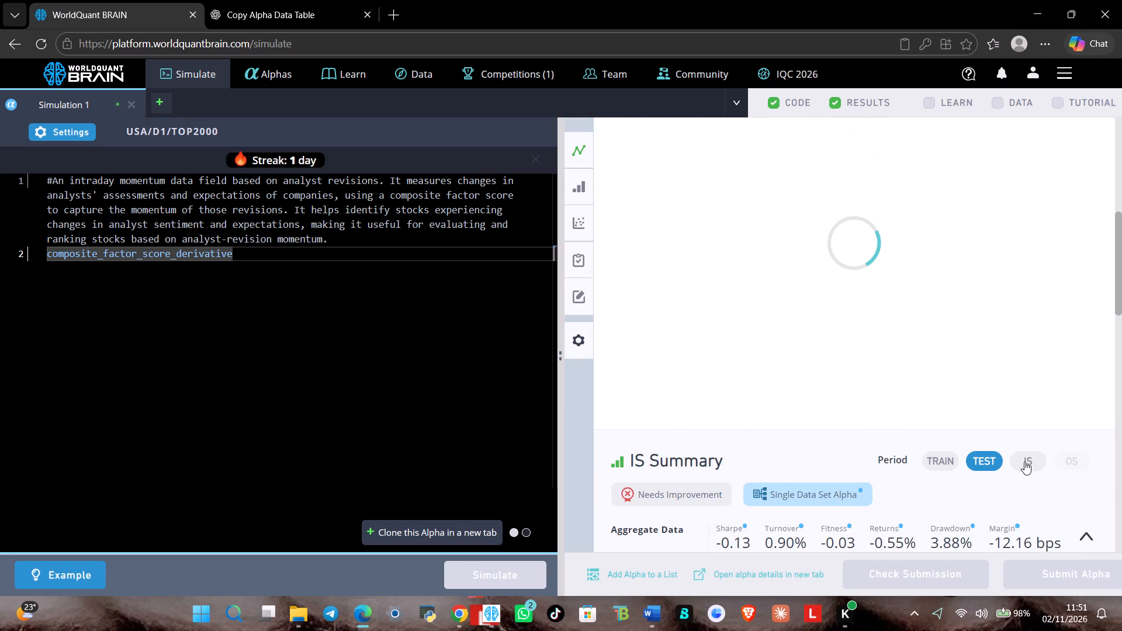
{"action": "scroll", "coordinate": [988, 441], "scroll_direction": "up", "scroll_amount": 2}
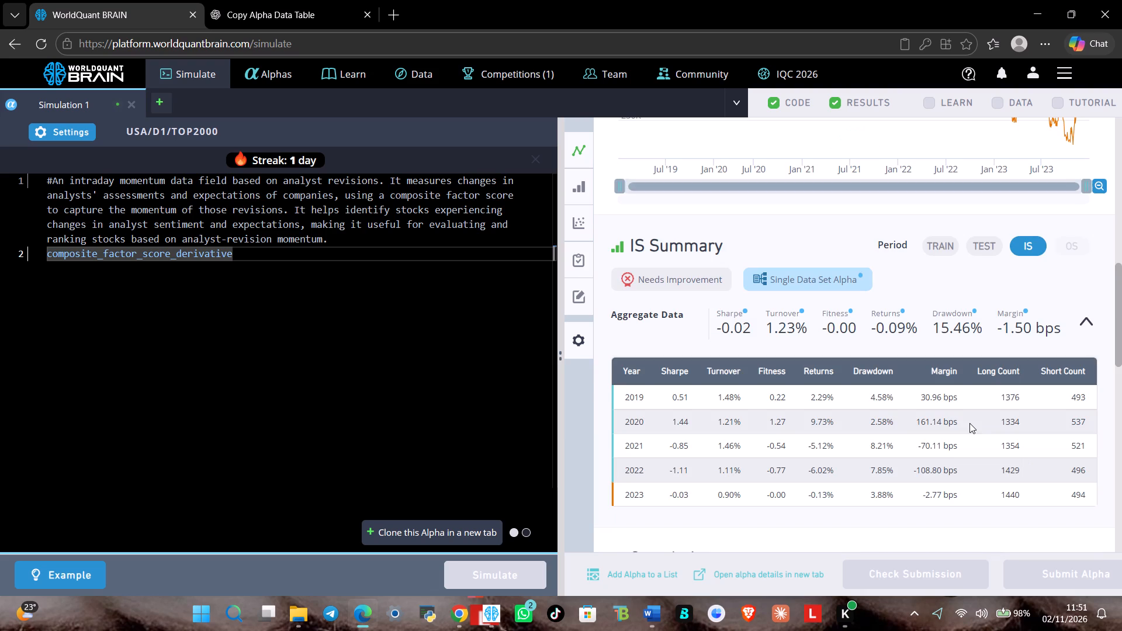
{"action": "scroll", "coordinate": [962, 426], "scroll_direction": "down", "scroll_amount": 5}
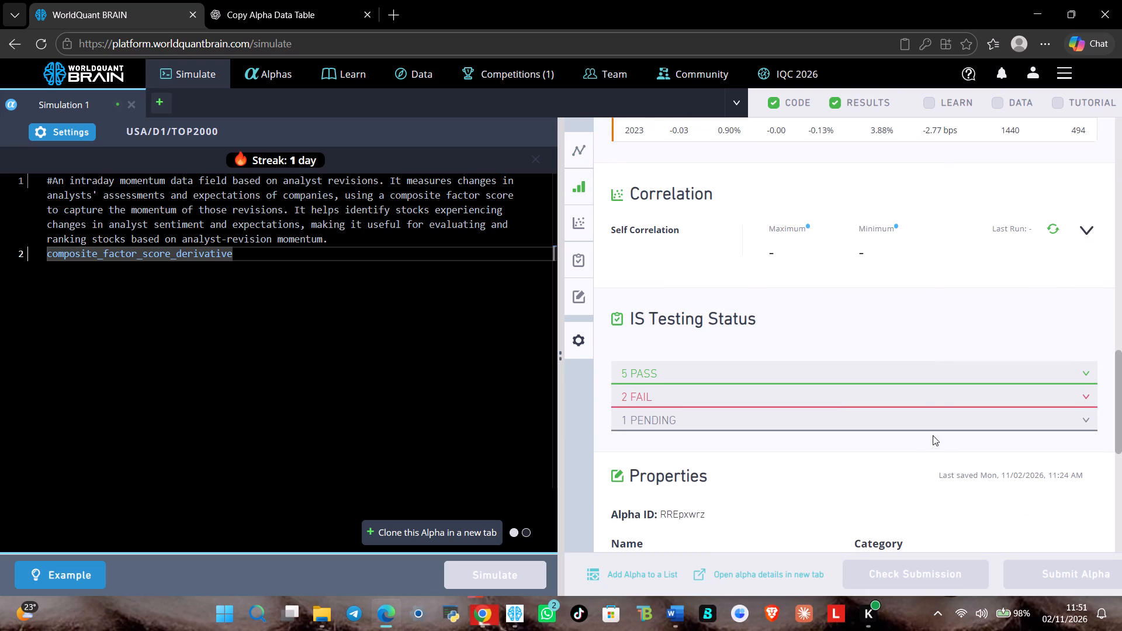
Expand the failed checks in the IS Testing Status and review them alongside the summary and PnL chart.
{"action": "left_click", "coordinate": [944, 401]}
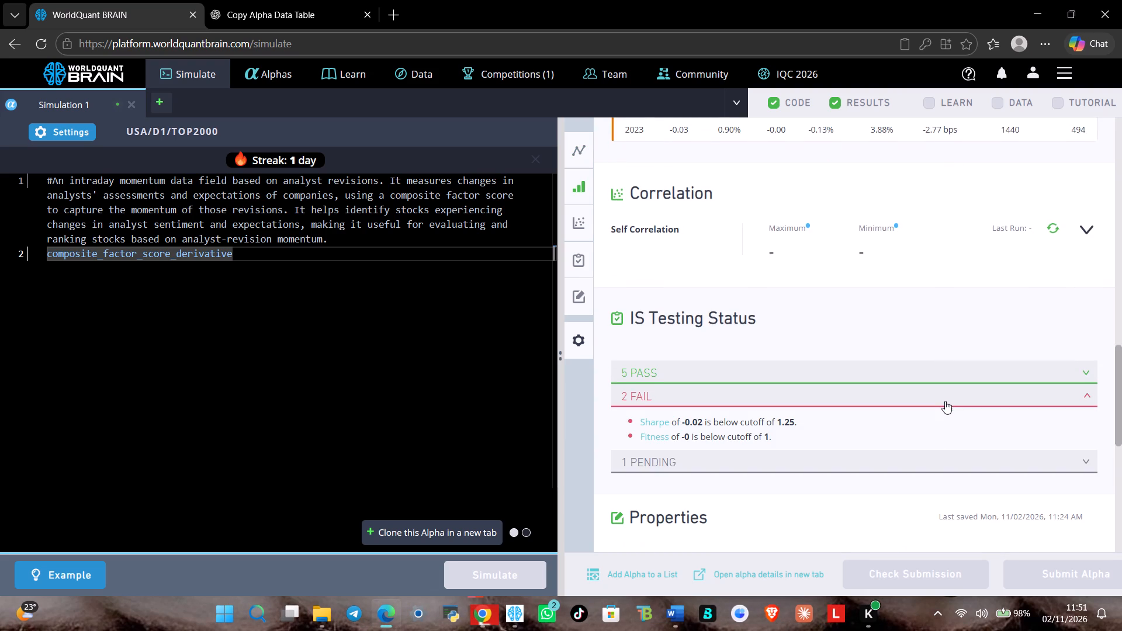
{"action": "scroll", "coordinate": [937, 400], "scroll_direction": "up", "scroll_amount": 3}
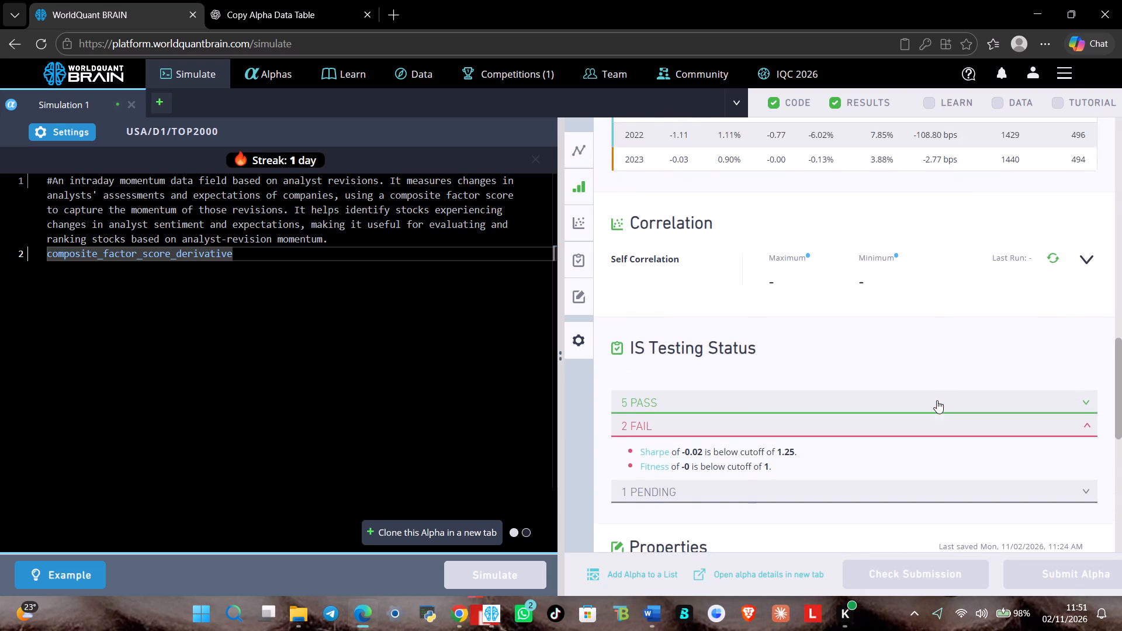
{"action": "scroll", "coordinate": [937, 400], "scroll_direction": "up", "scroll_amount": 2}
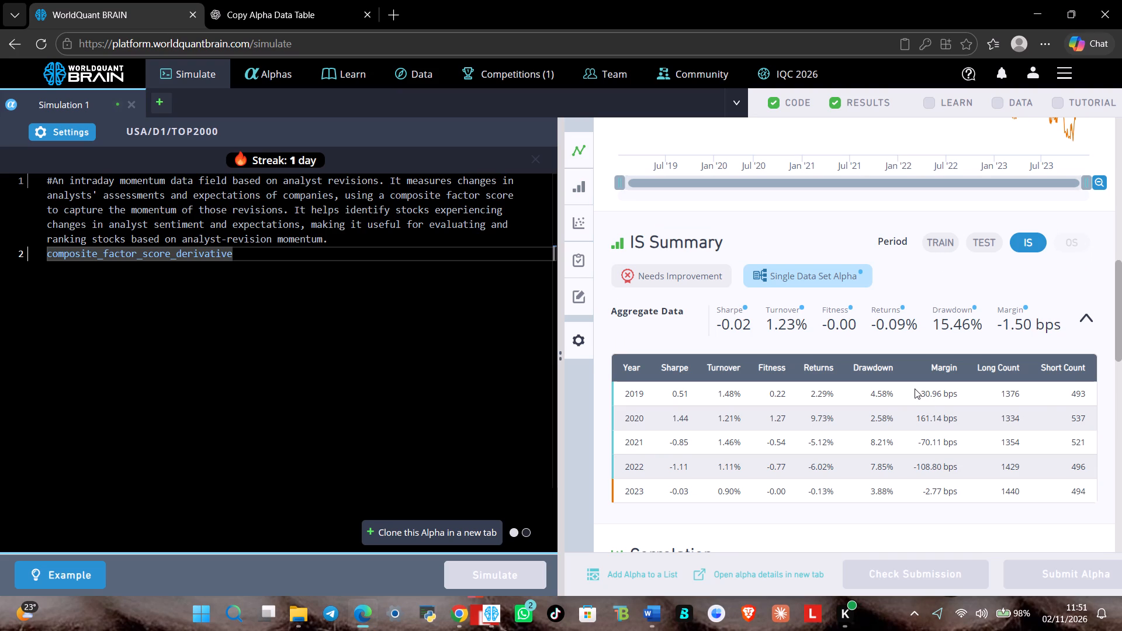
{"action": "scroll", "coordinate": [861, 301], "scroll_direction": "up", "scroll_amount": 6}
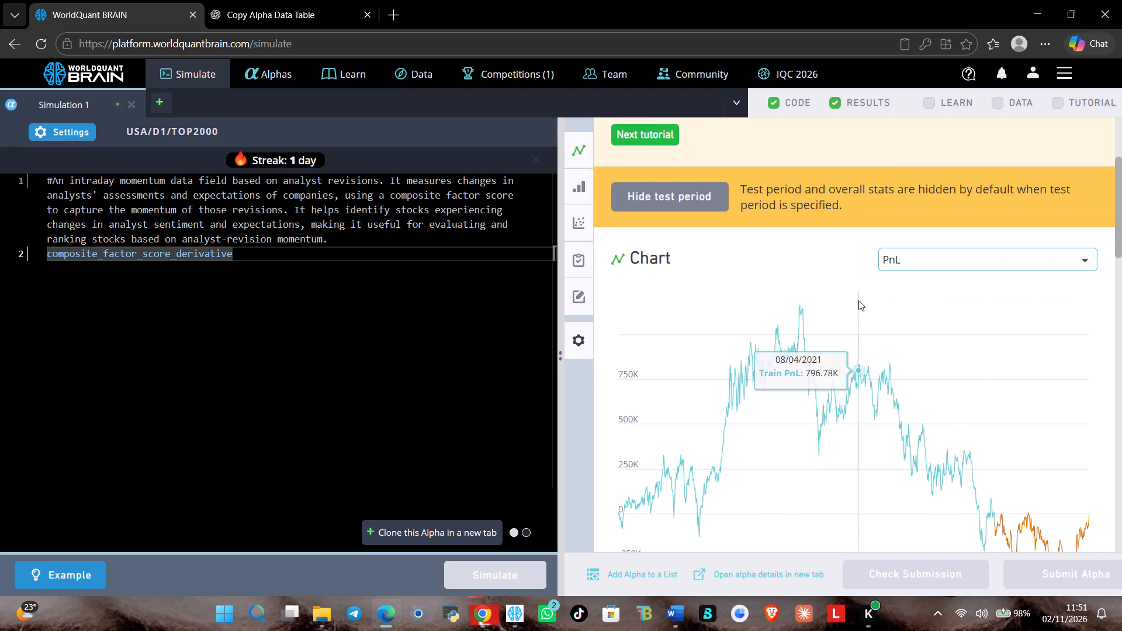
Advance to the next tutorial, Chapter 2 PV Alphas, and dismiss the notice about upgraded features and potential compensation.
{"action": "scroll", "coordinate": [858, 300], "scroll_direction": "up", "scroll_amount": 5}
{"action": "left_click", "coordinate": [632, 304]}
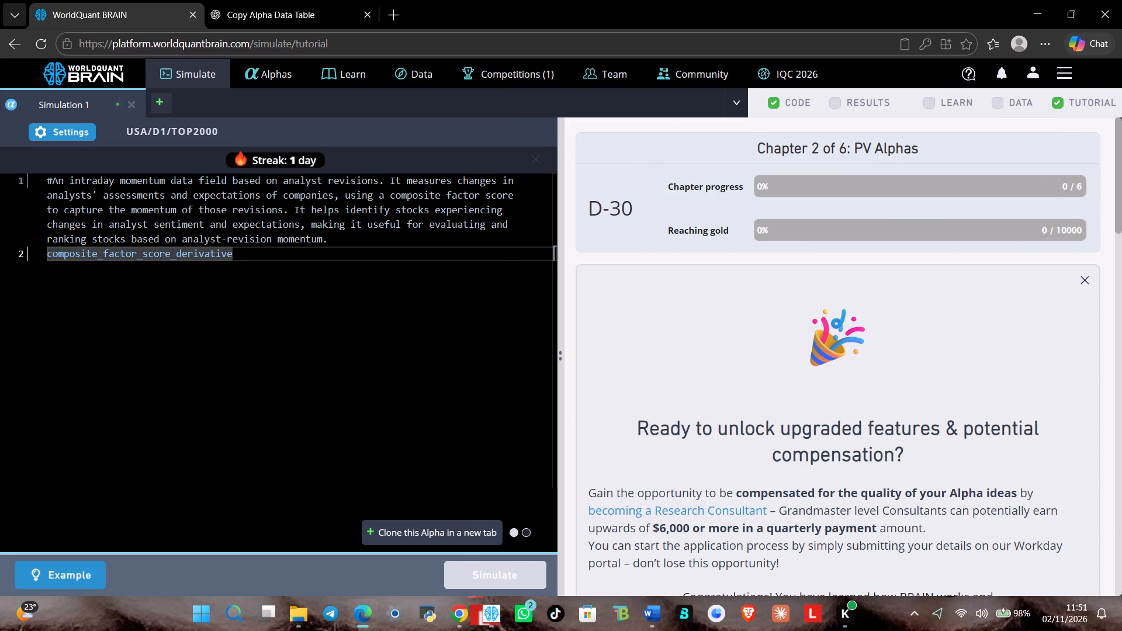
{"action": "scroll", "coordinate": [838, 334], "scroll_direction": "down", "scroll_amount": 4}
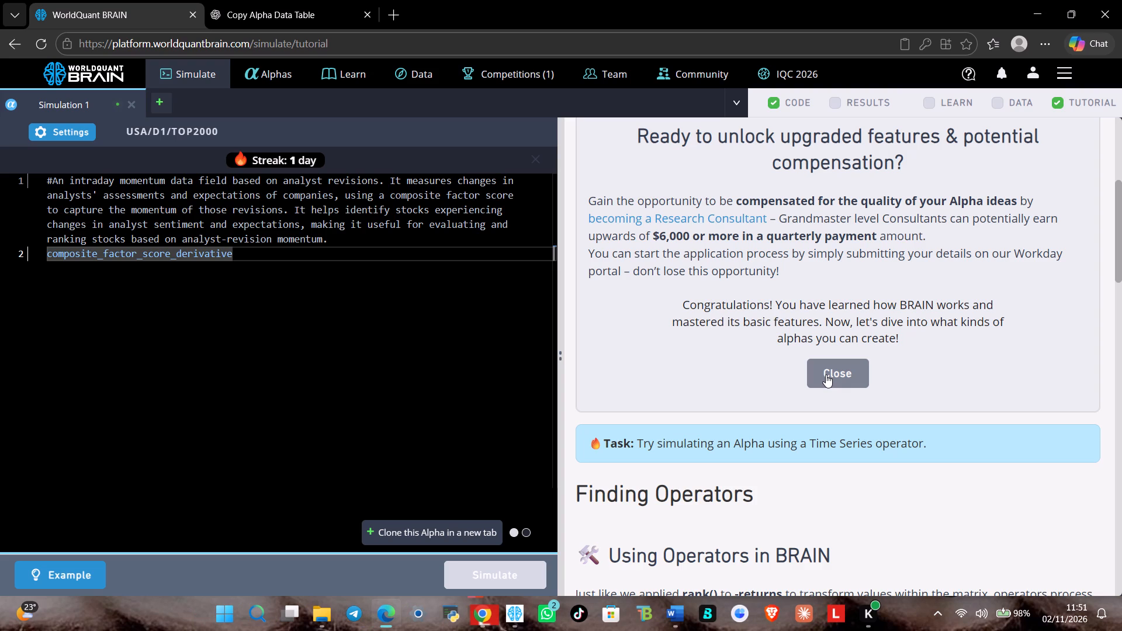
{"action": "left_click", "coordinate": [826, 375]}
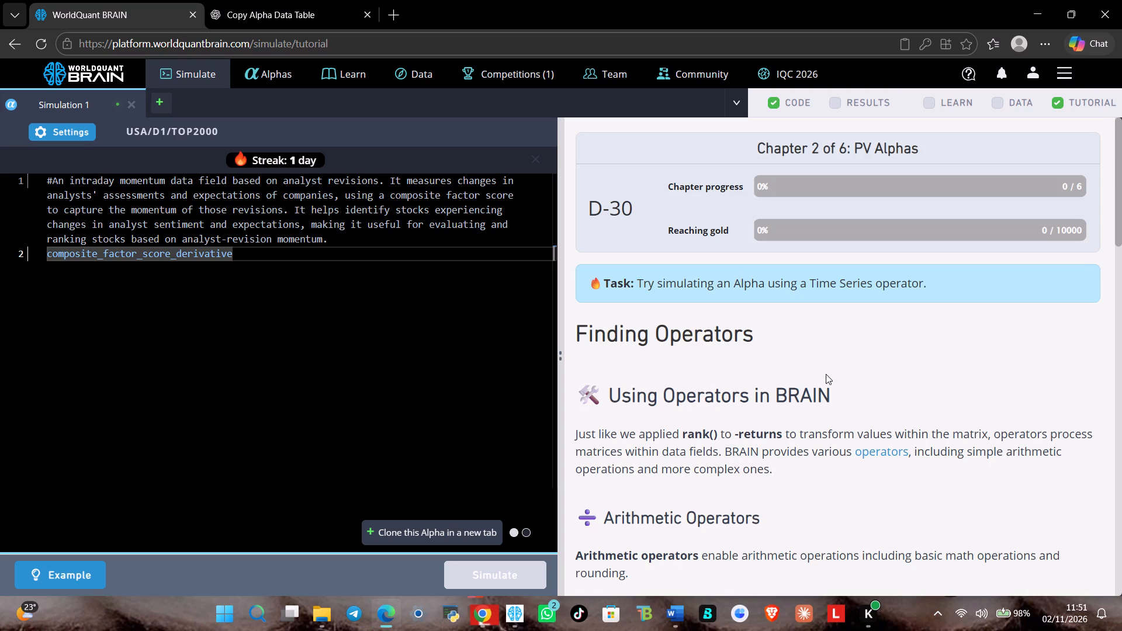
In the account's basic details, choose No for showing name and photo in public pages and Yes for text/SMS contact.
{"action": "left_click", "coordinate": [1038, 74]}
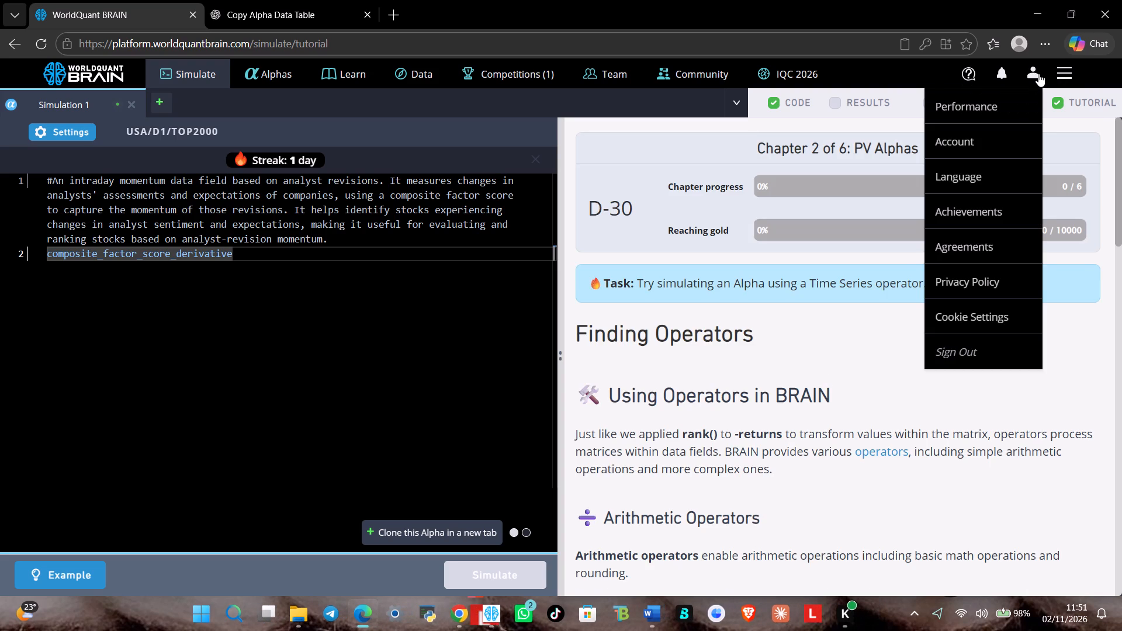
{"action": "left_click", "coordinate": [953, 138]}
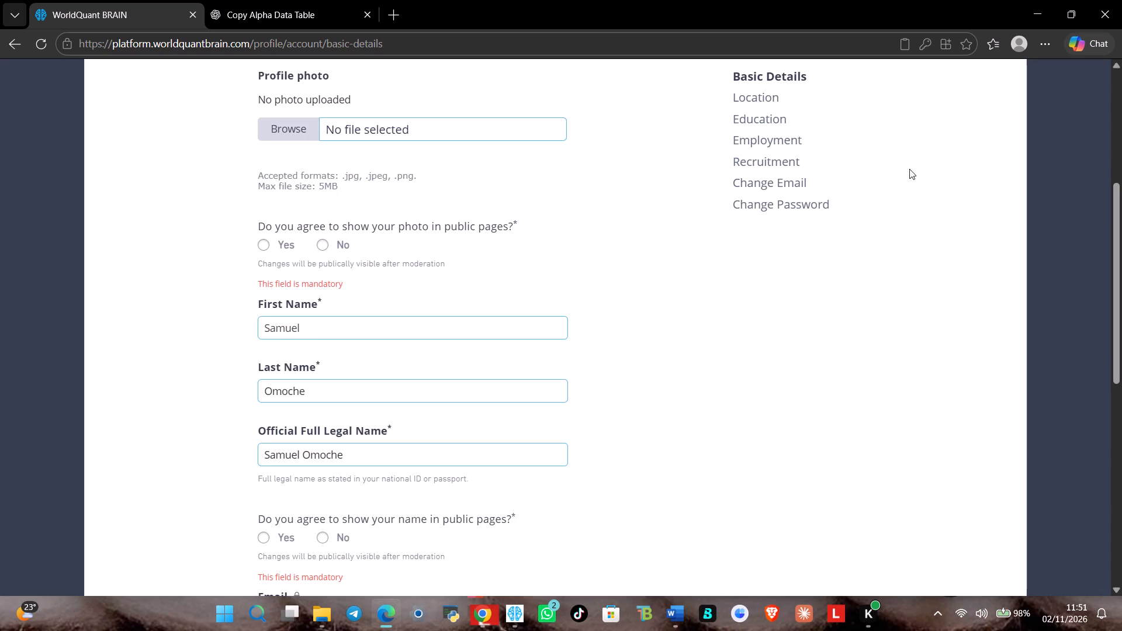
{"action": "scroll", "coordinate": [434, 321], "scroll_direction": "up", "scroll_amount": 1}
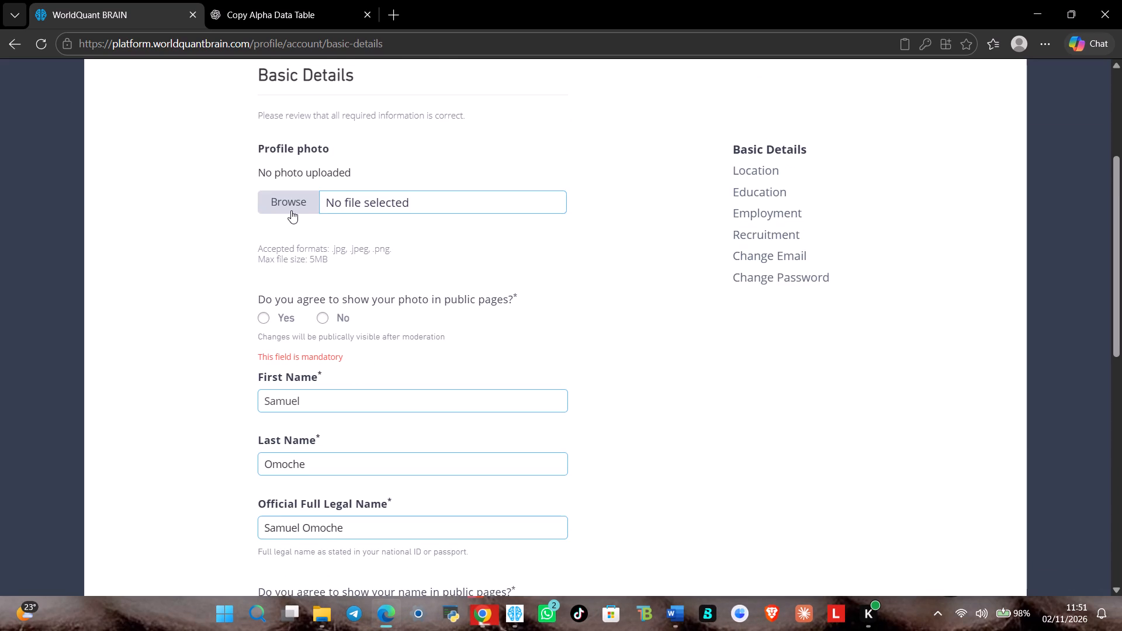
{"action": "scroll", "coordinate": [375, 281], "scroll_direction": "down", "scroll_amount": 1}
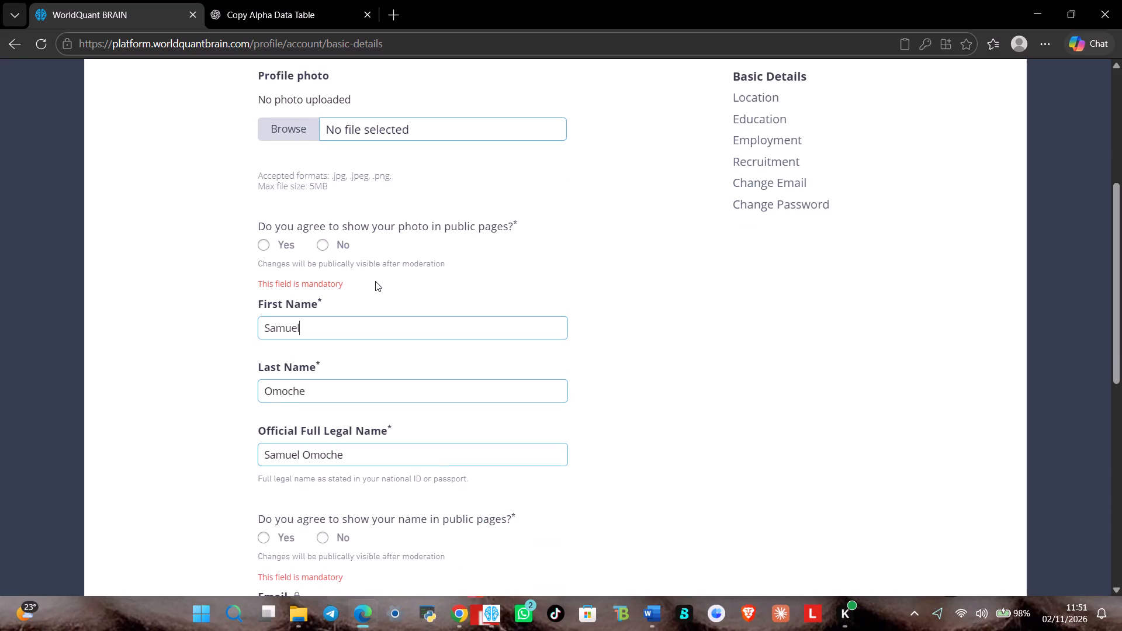
{"action": "scroll", "coordinate": [375, 281], "scroll_direction": "down", "scroll_amount": 3}
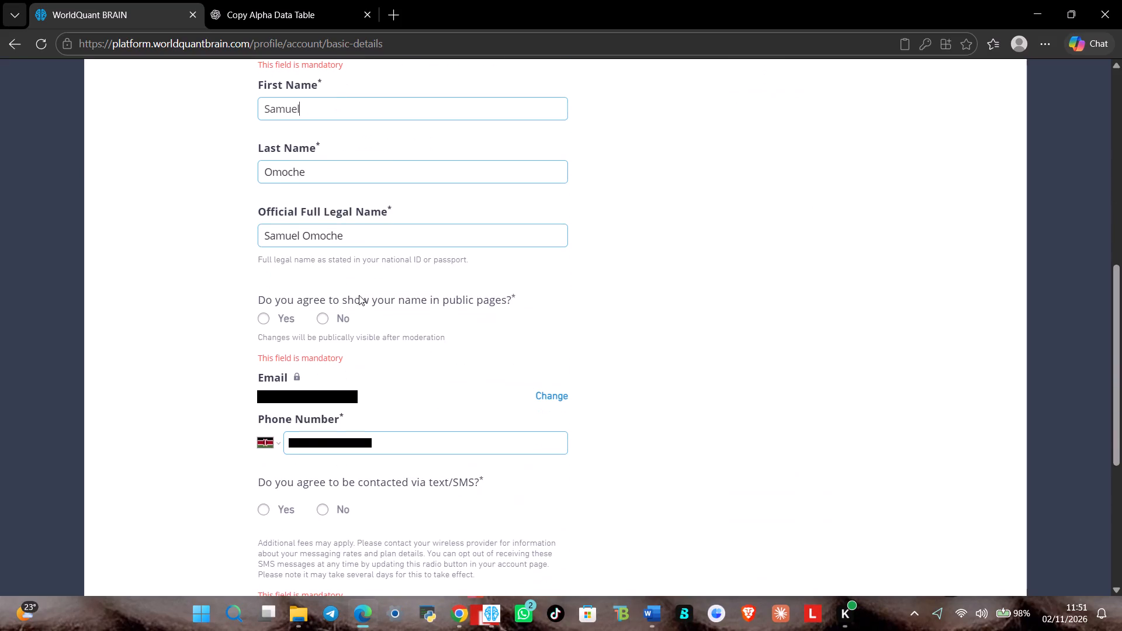
{"action": "left_click", "coordinate": [321, 317]}
{"action": "scroll", "coordinate": [351, 341], "scroll_direction": "down", "scroll_amount": 1}
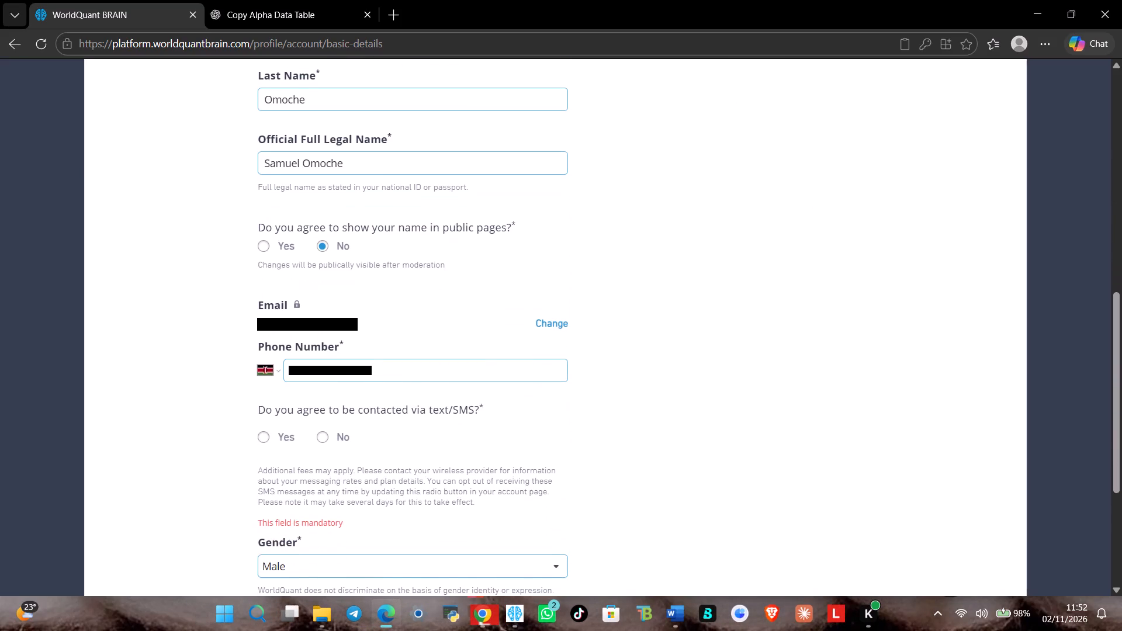
{"action": "scroll", "coordinate": [351, 341], "scroll_direction": "down", "scroll_amount": 1}
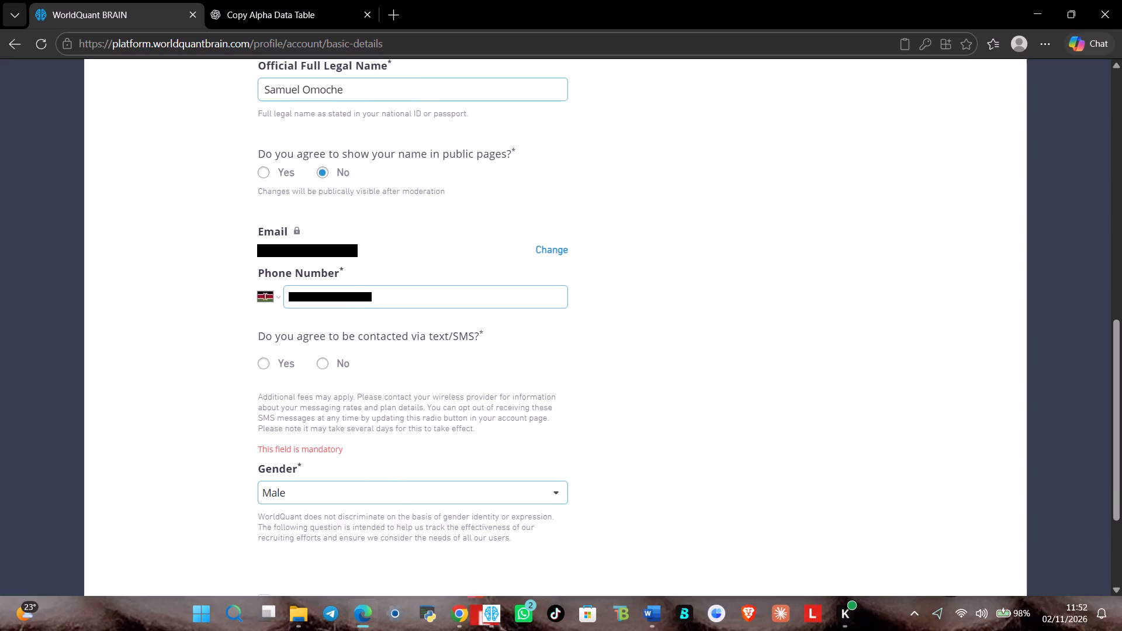
{"action": "left_click", "coordinate": [266, 363]}
{"action": "scroll", "coordinate": [362, 372], "scroll_direction": "up", "scroll_amount": 1}
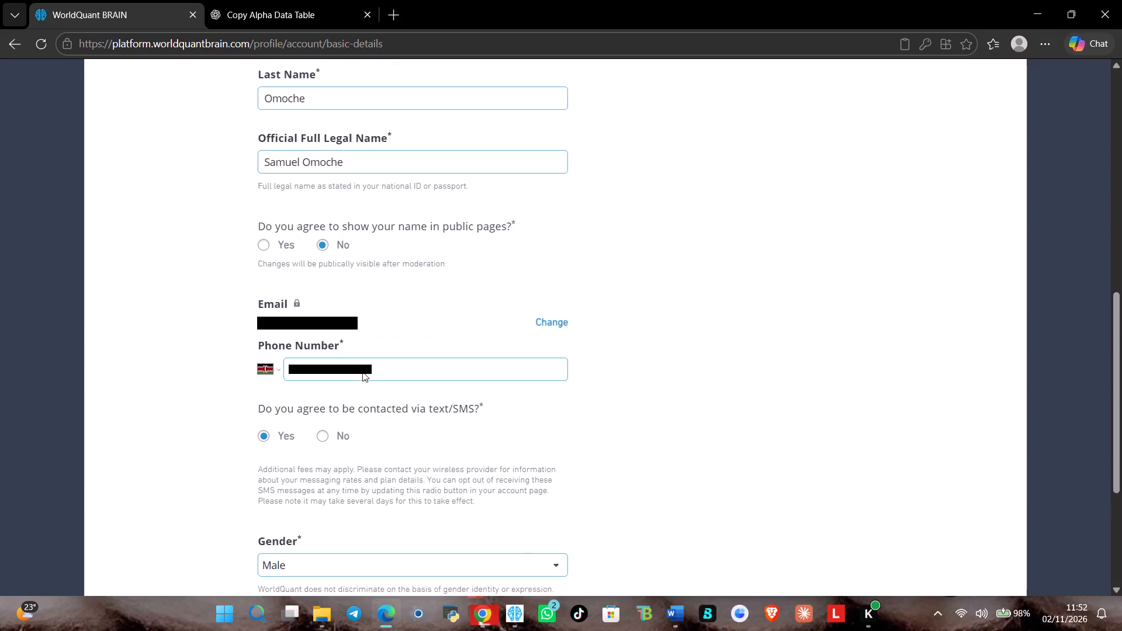
{"action": "scroll", "coordinate": [362, 372], "scroll_direction": "up", "scroll_amount": 9}
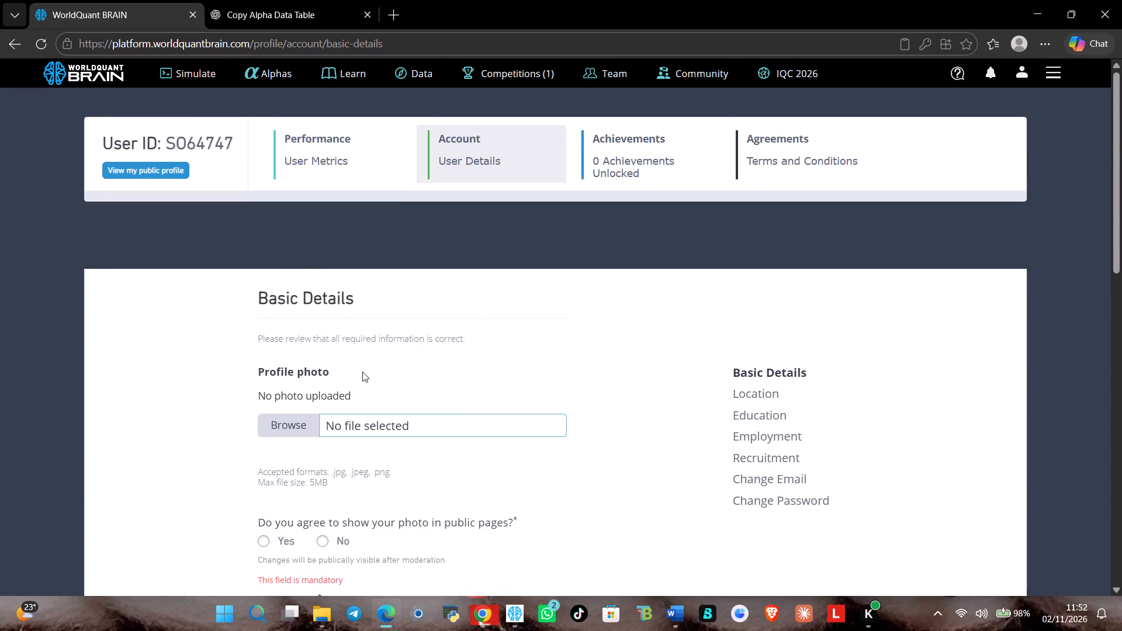
{"action": "scroll", "coordinate": [524, 412], "scroll_direction": "down", "scroll_amount": 1}
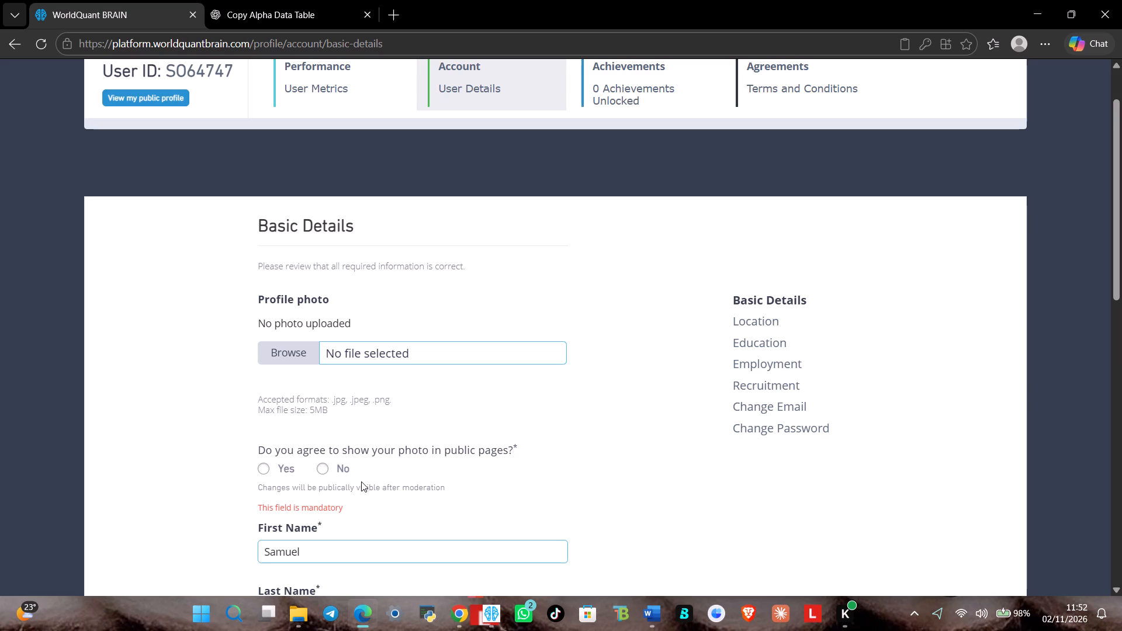
{"action": "left_click", "coordinate": [325, 469]}
Return to the Simulate page and read the Finding Operators tutorial through to its Time Series operator task.
{"action": "scroll", "coordinate": [742, 253], "scroll_direction": "up", "scroll_amount": 8}
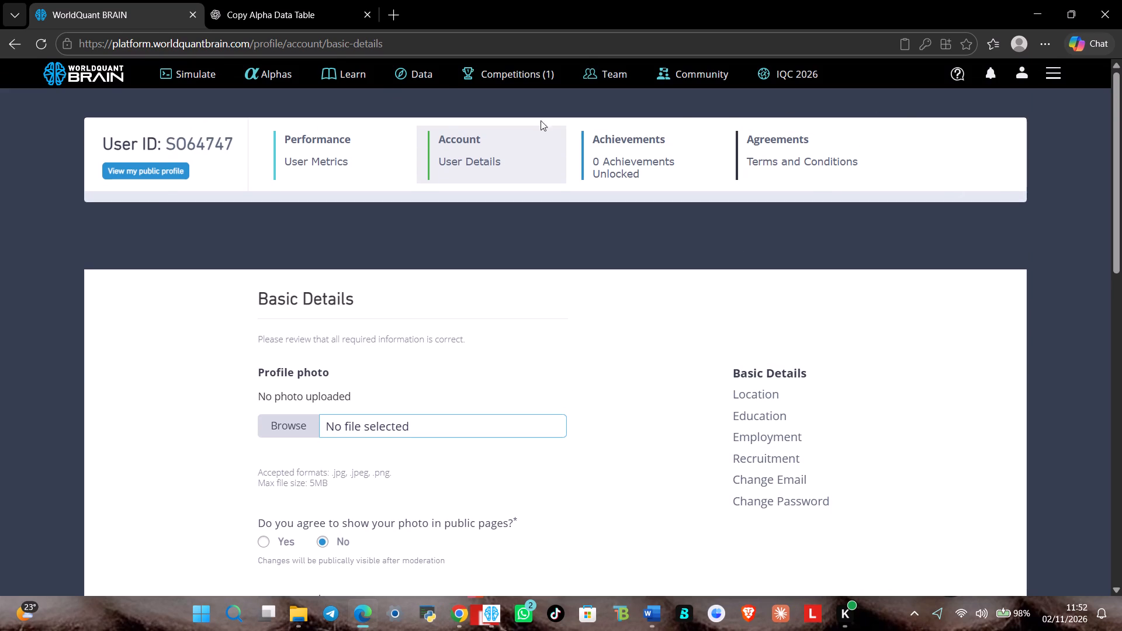
{"action": "left_click", "coordinate": [283, 71]}
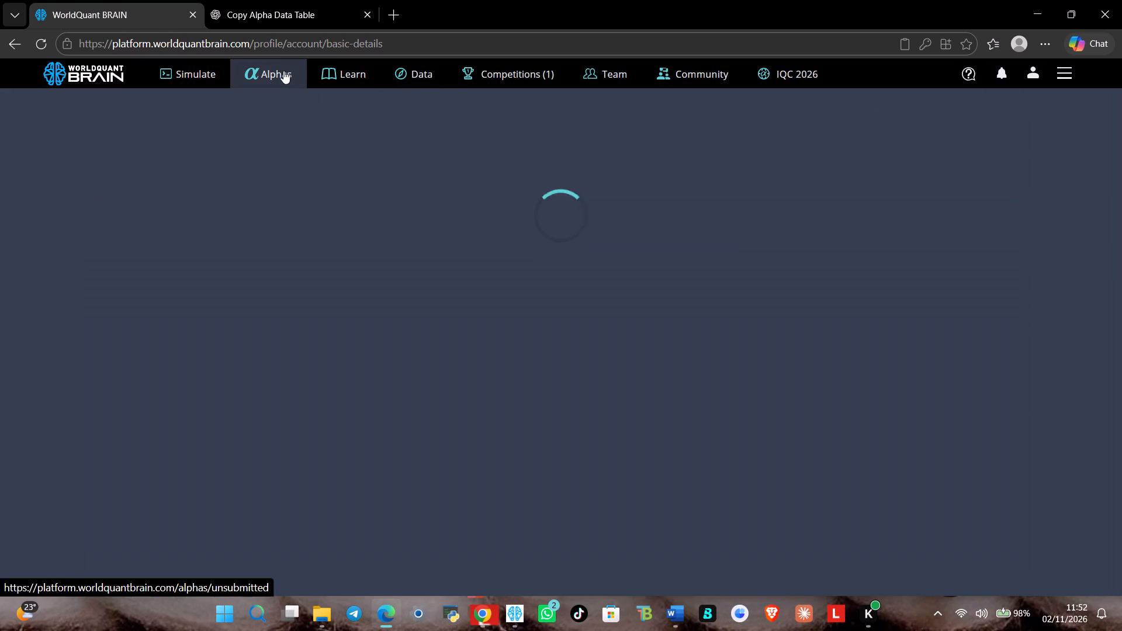
{"action": "left_click", "coordinate": [203, 76]}
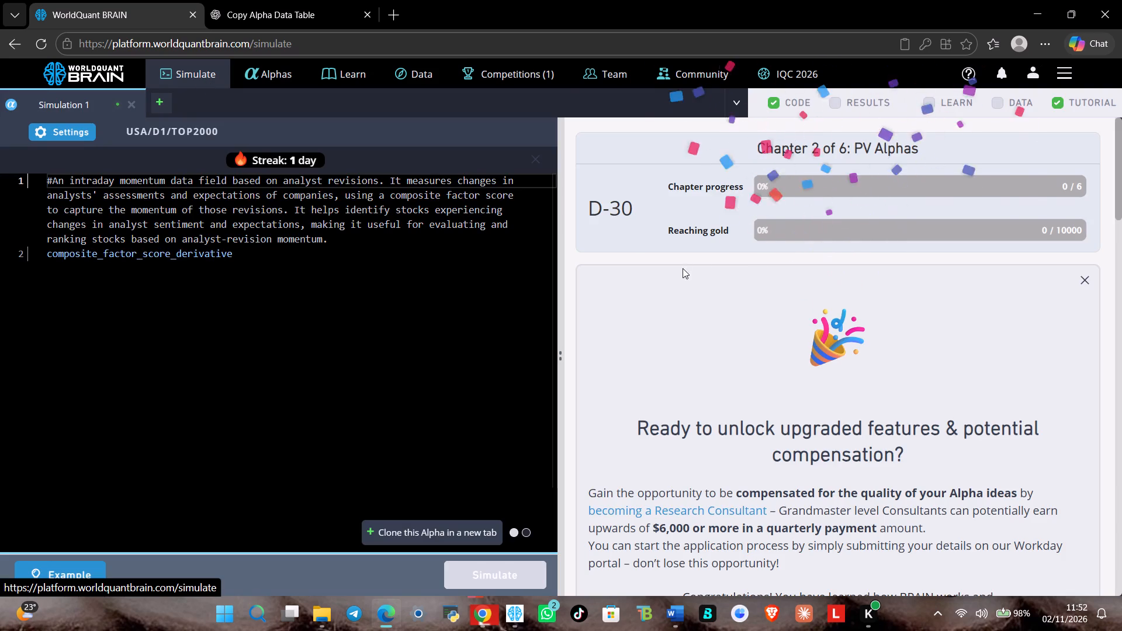
{"action": "scroll", "coordinate": [871, 312], "scroll_direction": "down", "scroll_amount": 8}
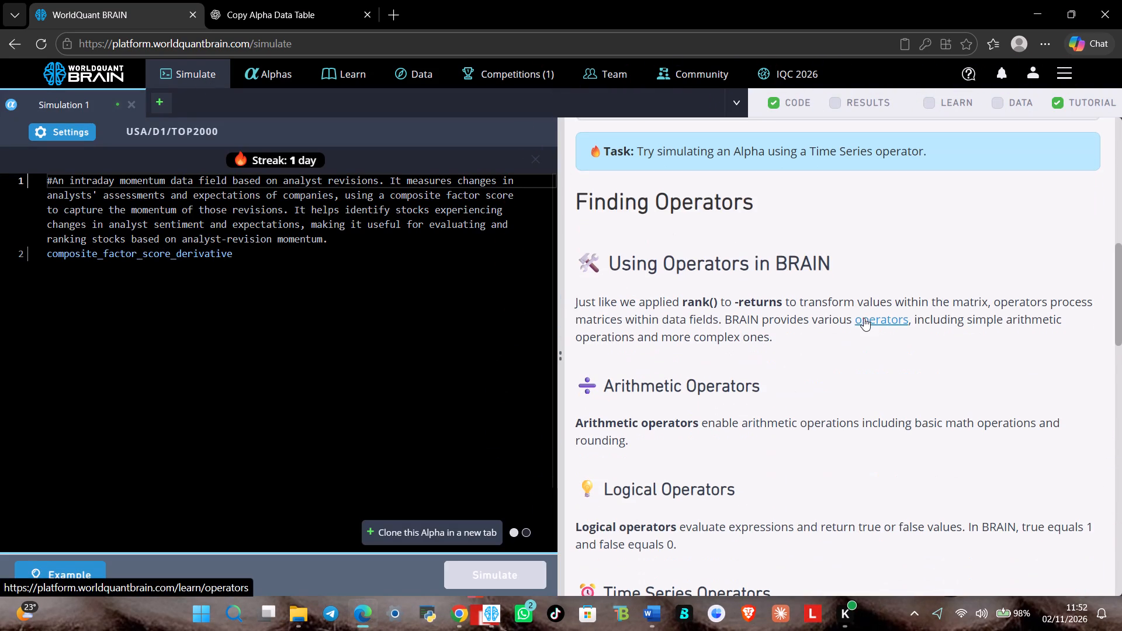
{"action": "scroll", "coordinate": [836, 335], "scroll_direction": "down", "scroll_amount": 1}
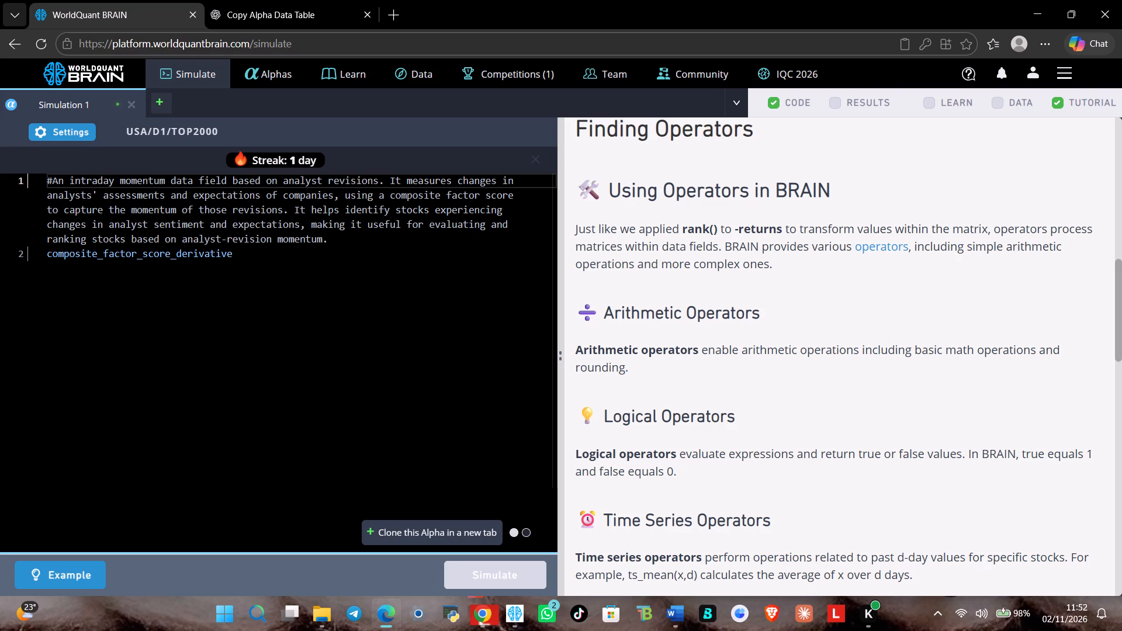
{"action": "scroll", "coordinate": [782, 337], "scroll_direction": "down", "scroll_amount": 2}
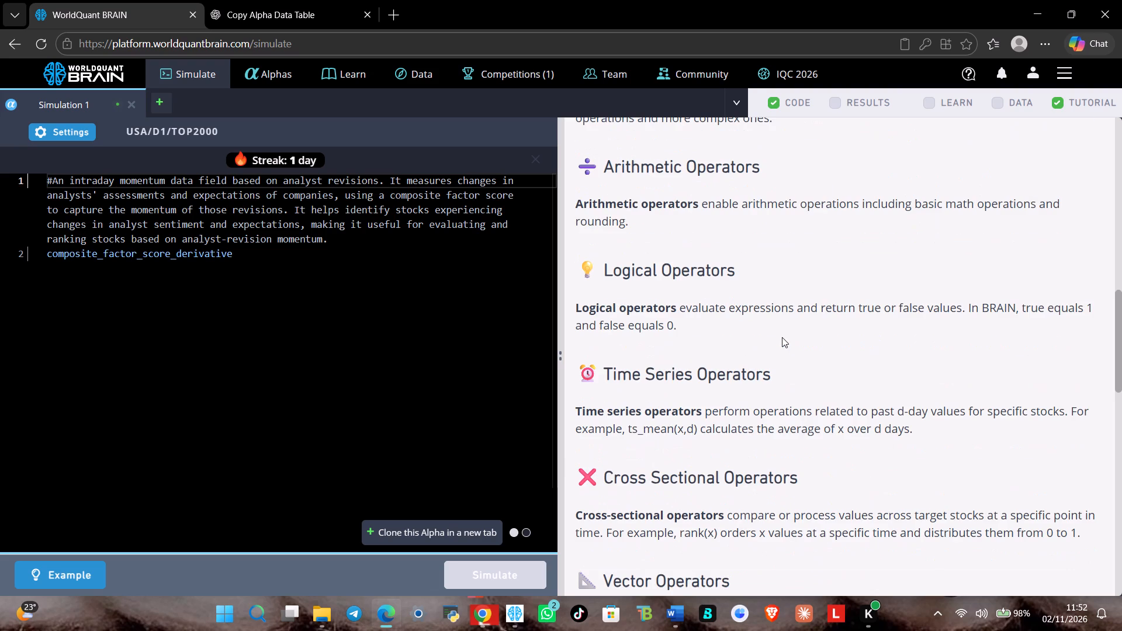
{"action": "scroll", "coordinate": [782, 337], "scroll_direction": "down", "scroll_amount": 9}
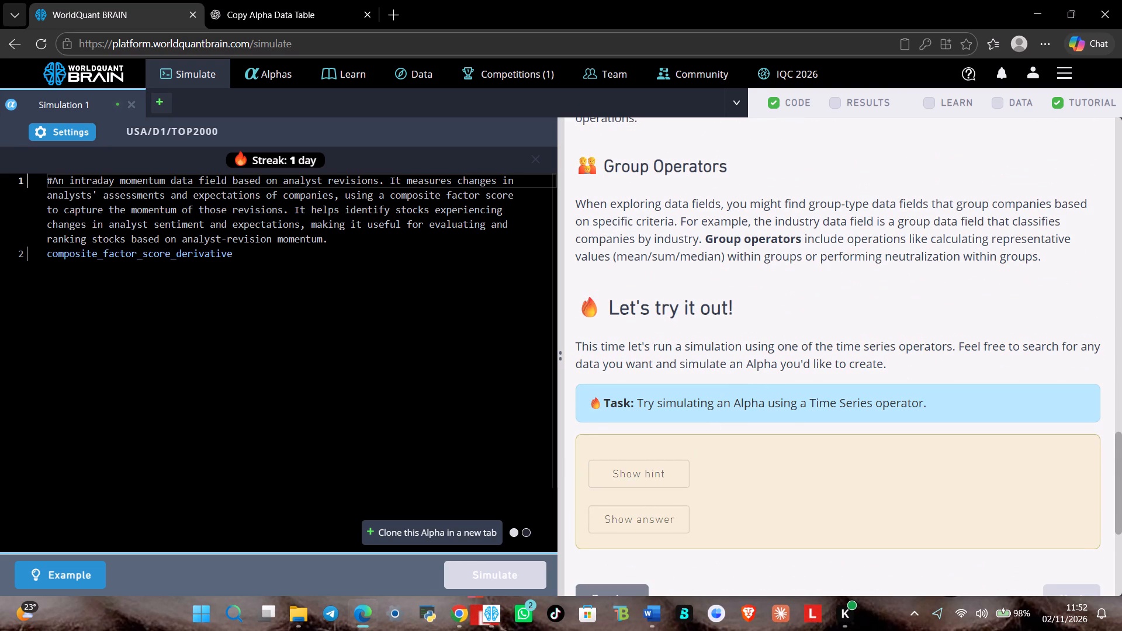
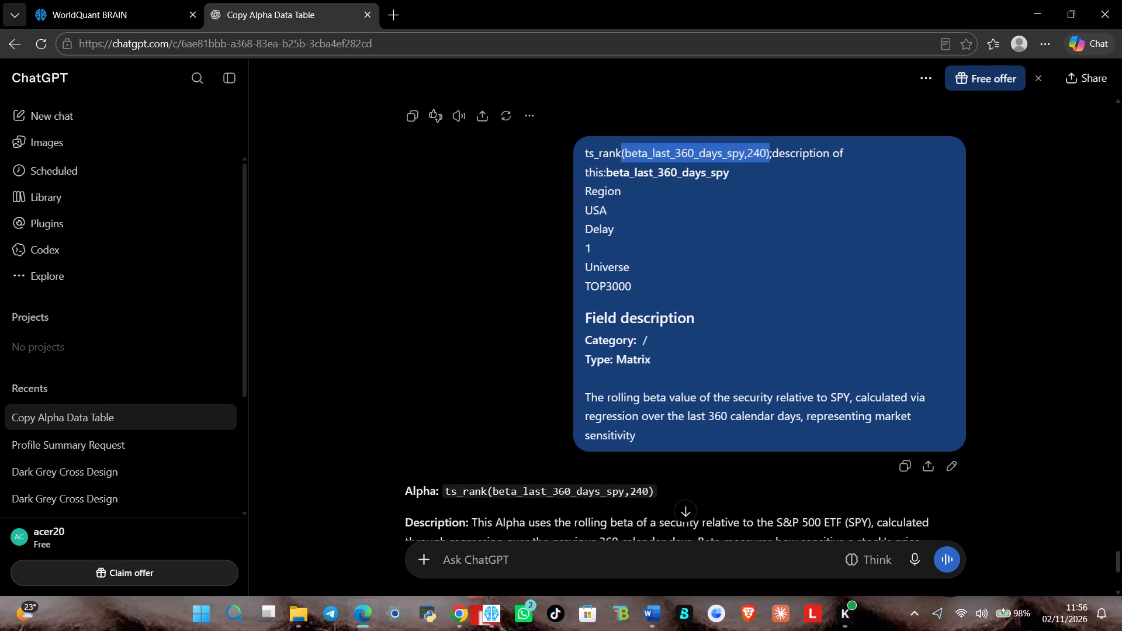
{"action": "left_click_drag", "start_coordinate": [615, 158], "coordinate": [577, 160]}
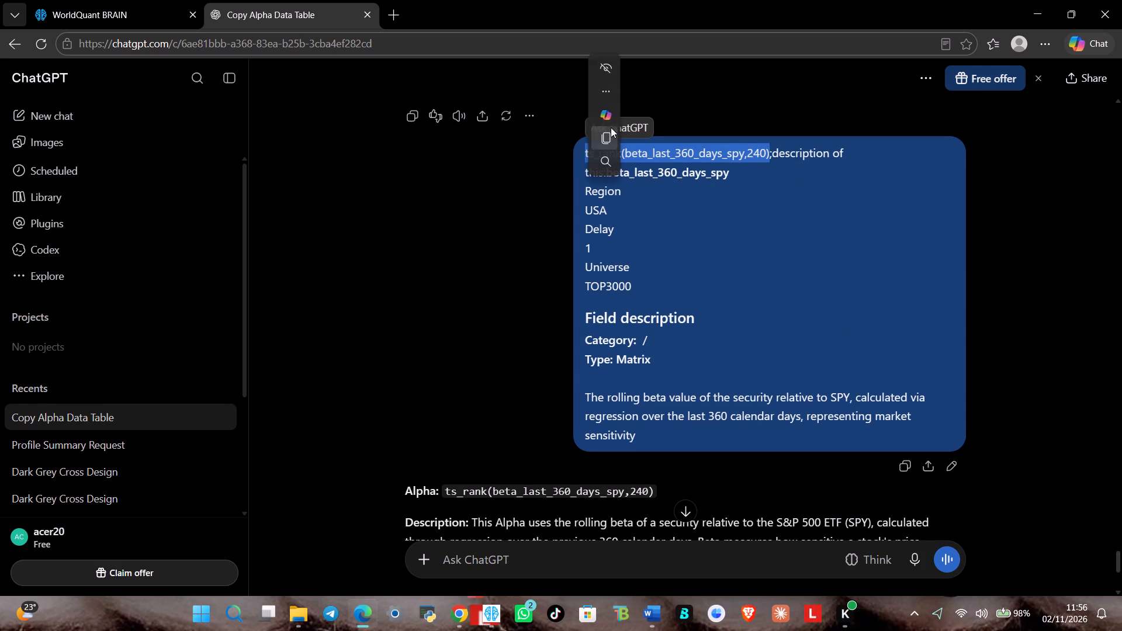
{"action": "left_click", "coordinate": [605, 135]}
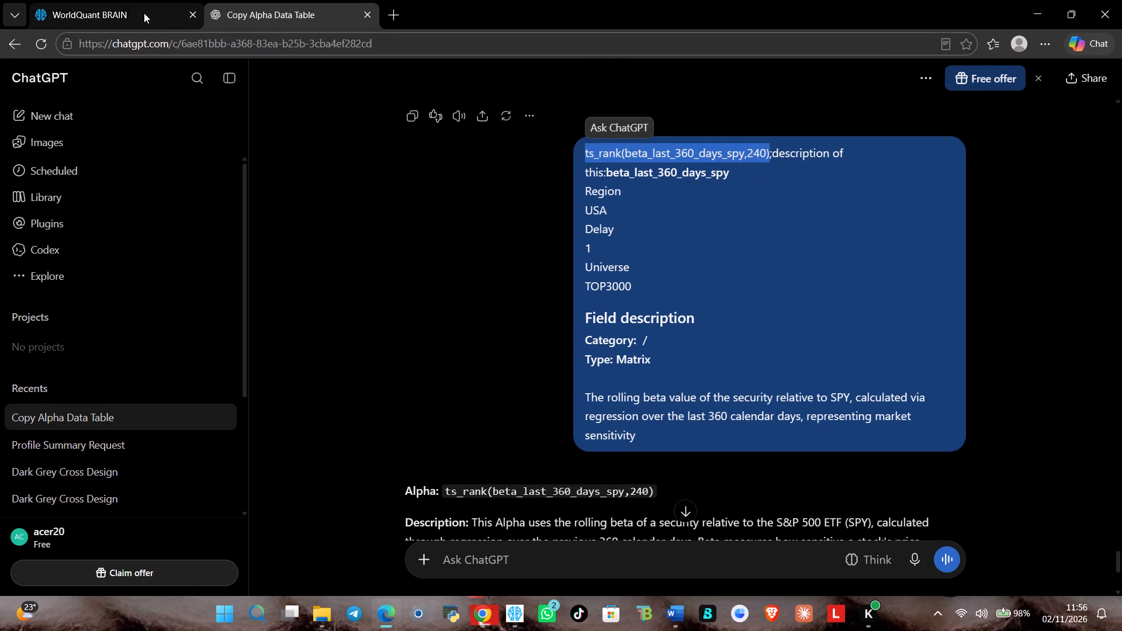
On BRAIN's Simulate page, paste the copied expression on line 2 below the description and run the simulation.
{"action": "left_click", "coordinate": [123, 6]}
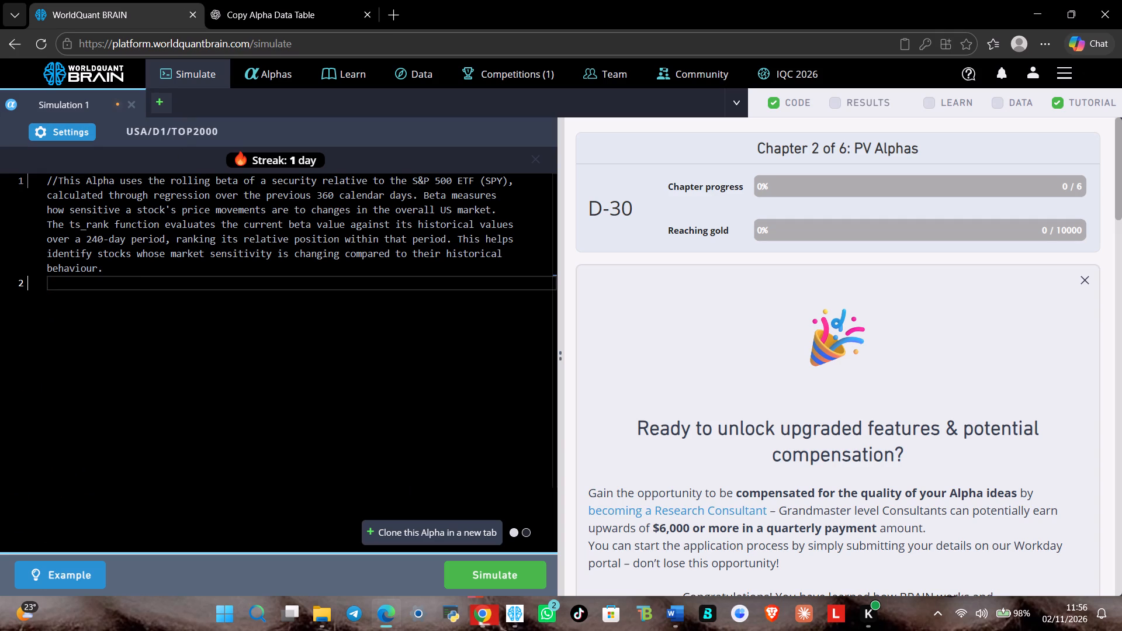
{"action": "key", "text": "ctrl+v"}
{"action": "left_click", "coordinate": [536, 578]}
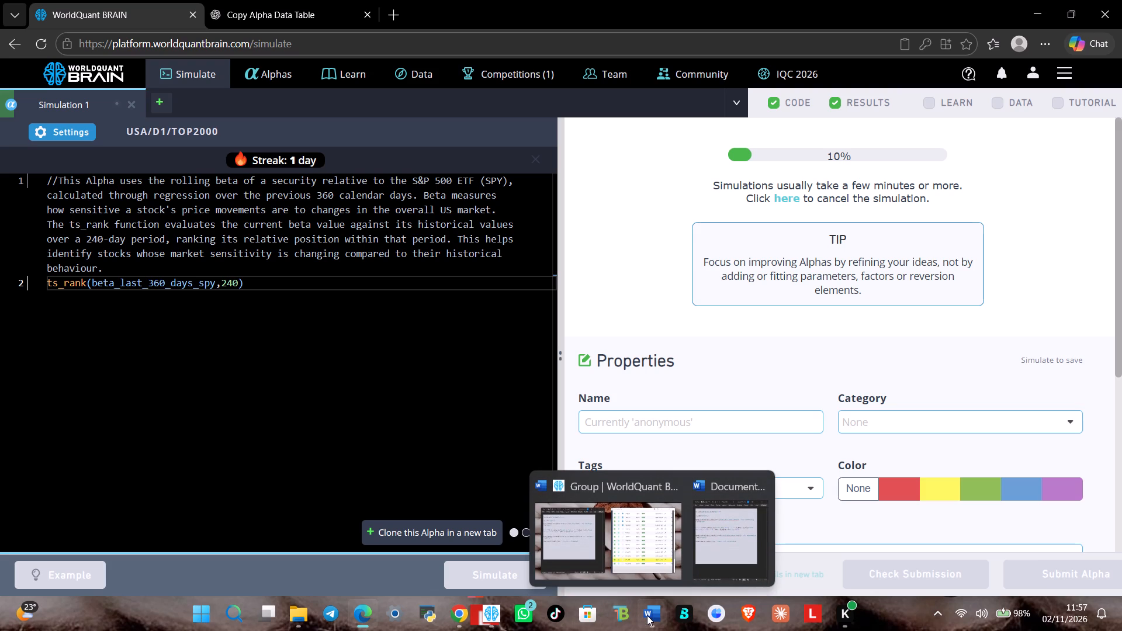
Switch to the paired Word and BRAIN windows and copy alpha Gr6QKXq0's code, ts_rank(operating_income/cap, 252), to the end of the Word document.
{"action": "left_click", "coordinate": [642, 556]}
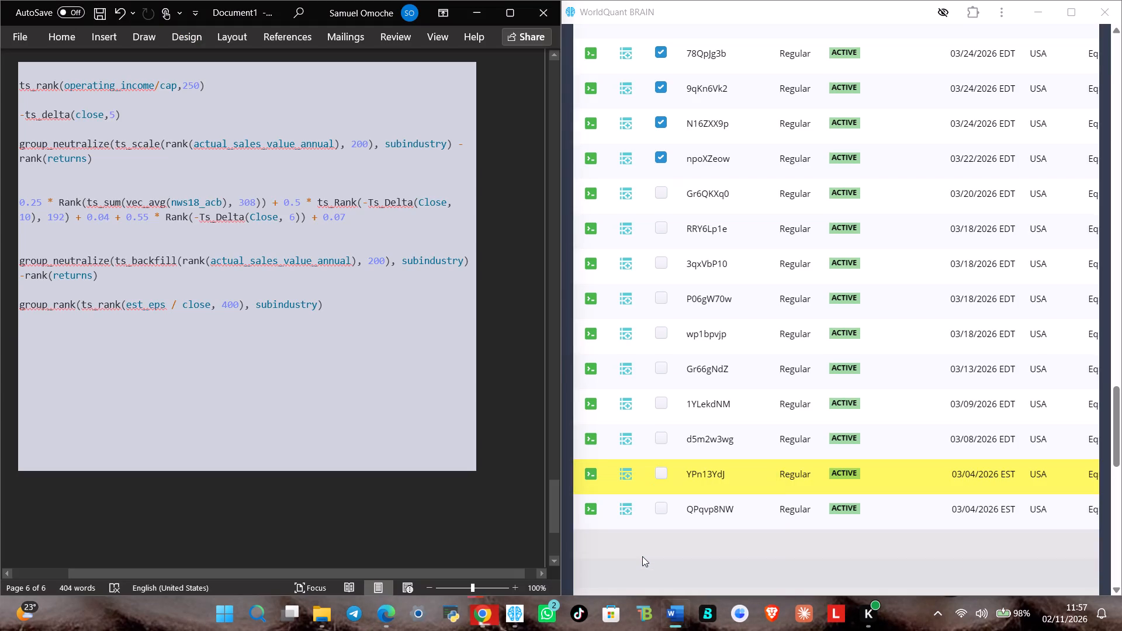
{"action": "left_click", "coordinate": [689, 193]}
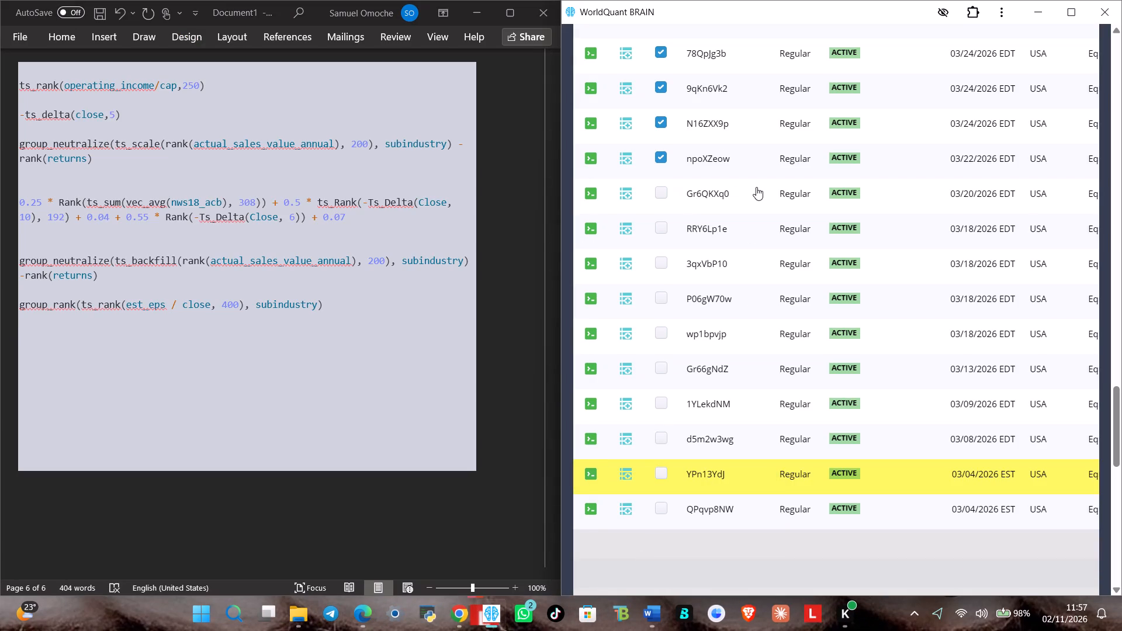
{"action": "left_click", "coordinate": [756, 187]}
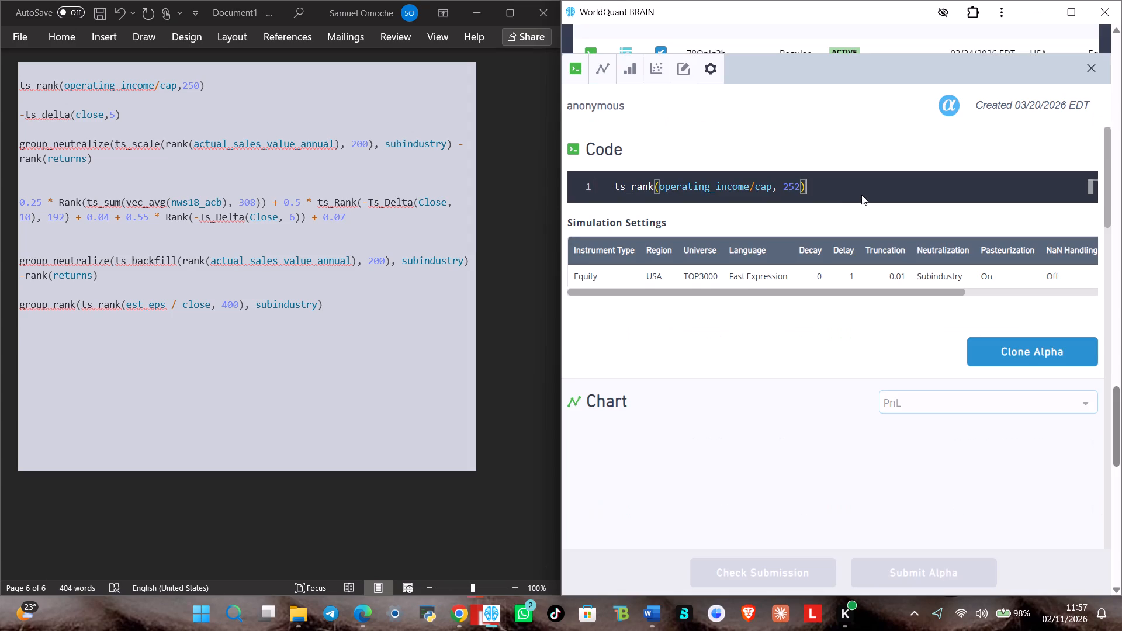
{"action": "left_click_drag", "start_coordinate": [840, 192], "coordinate": [638, 195]}
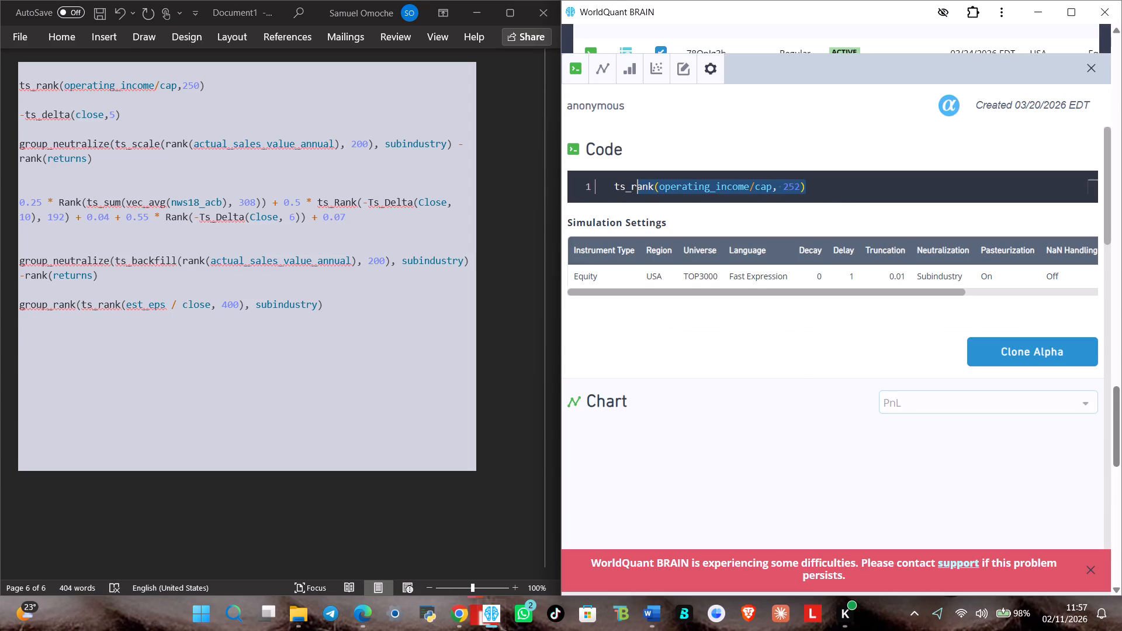
{"action": "right_click", "coordinate": [630, 185]}
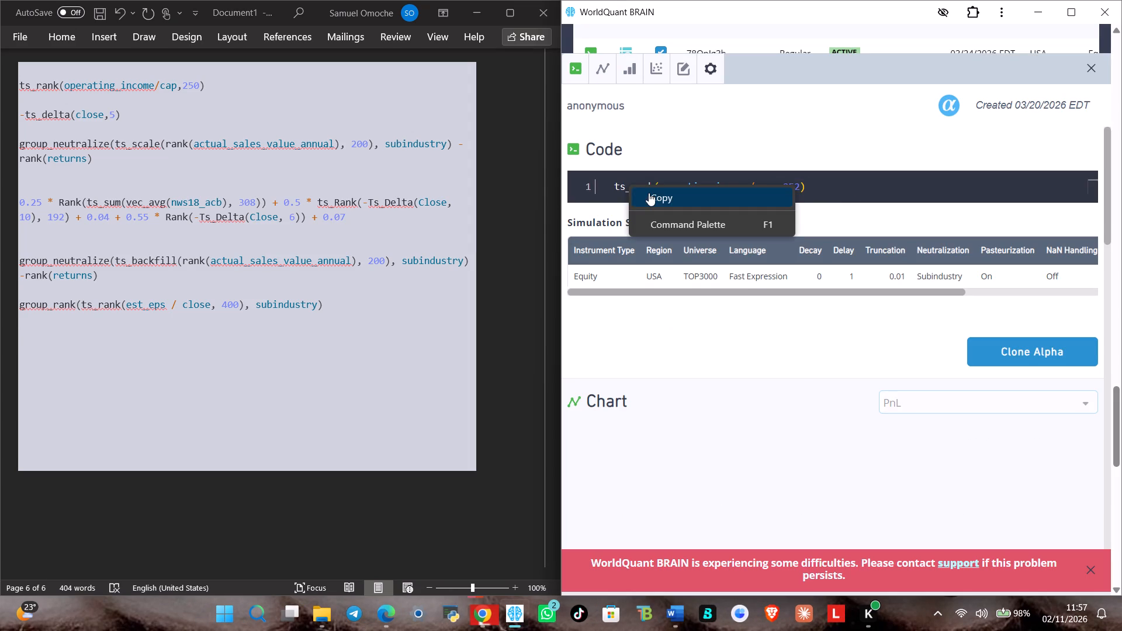
{"action": "left_click", "coordinate": [649, 193]}
{"action": "right_click", "coordinate": [661, 186]}
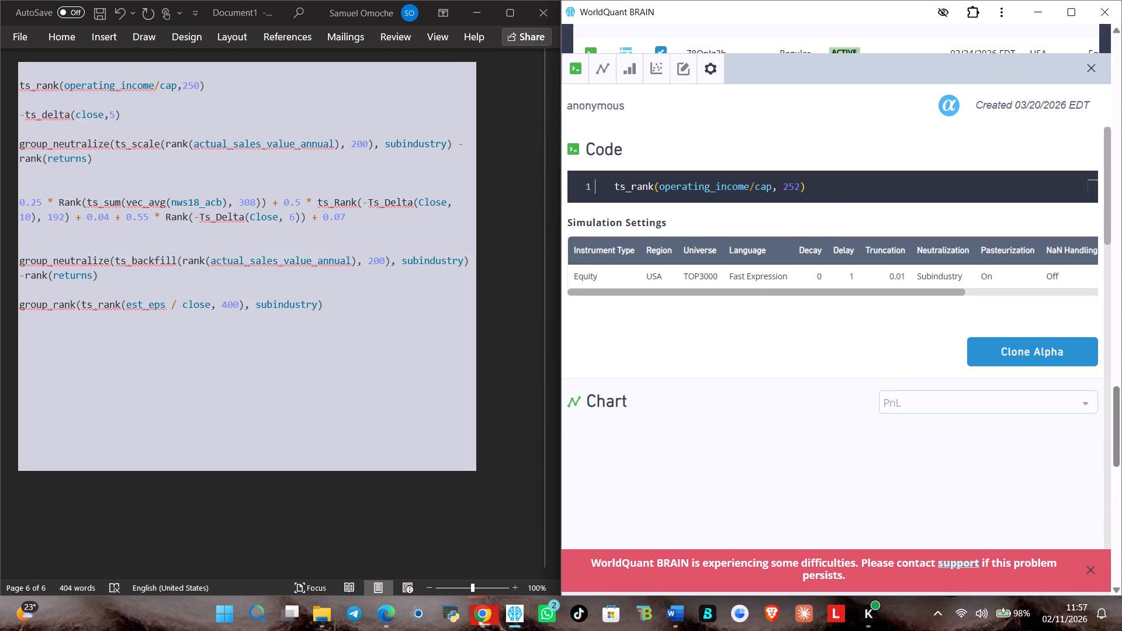
{"action": "left_click", "coordinate": [699, 194]}
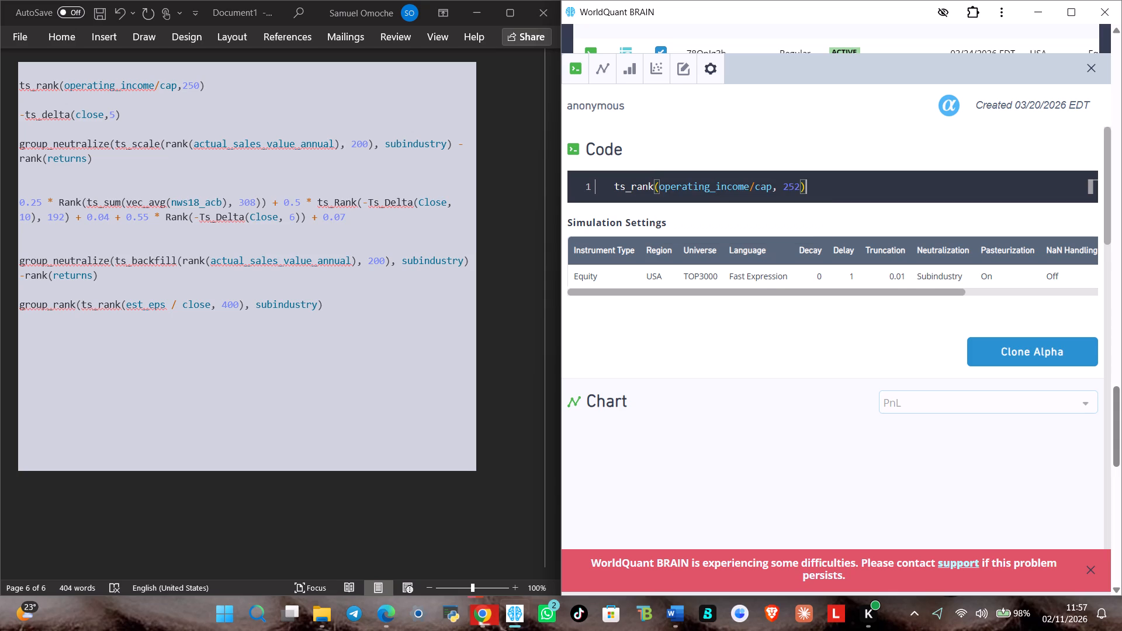
{"action": "left_click", "coordinate": [723, 186]}
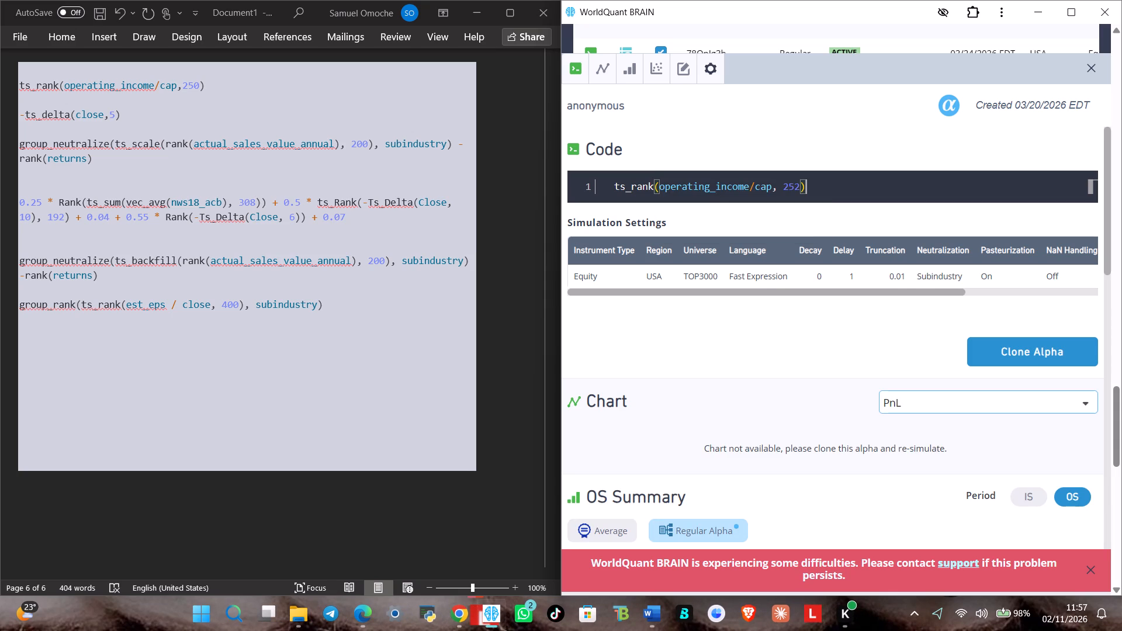
{"action": "right_click", "coordinate": [635, 185]}
{"action": "left_click", "coordinate": [659, 191]}
{"action": "left_click", "coordinate": [42, 356]}
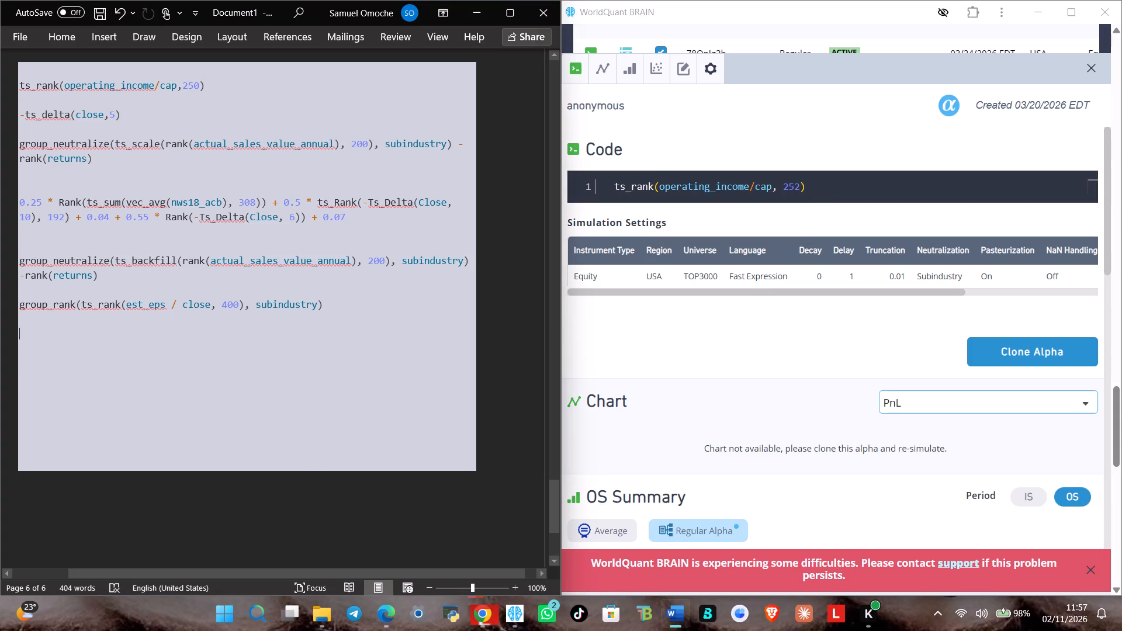
{"action": "right_click", "coordinate": [40, 341]}
{"action": "left_click", "coordinate": [245, 409]}
{"action": "key", "text": "ctrl+v"}
Close the alpha's details and tick Gr6QKXq0 in the BRAIN alpha list.
{"action": "left_click", "coordinate": [1089, 66]}
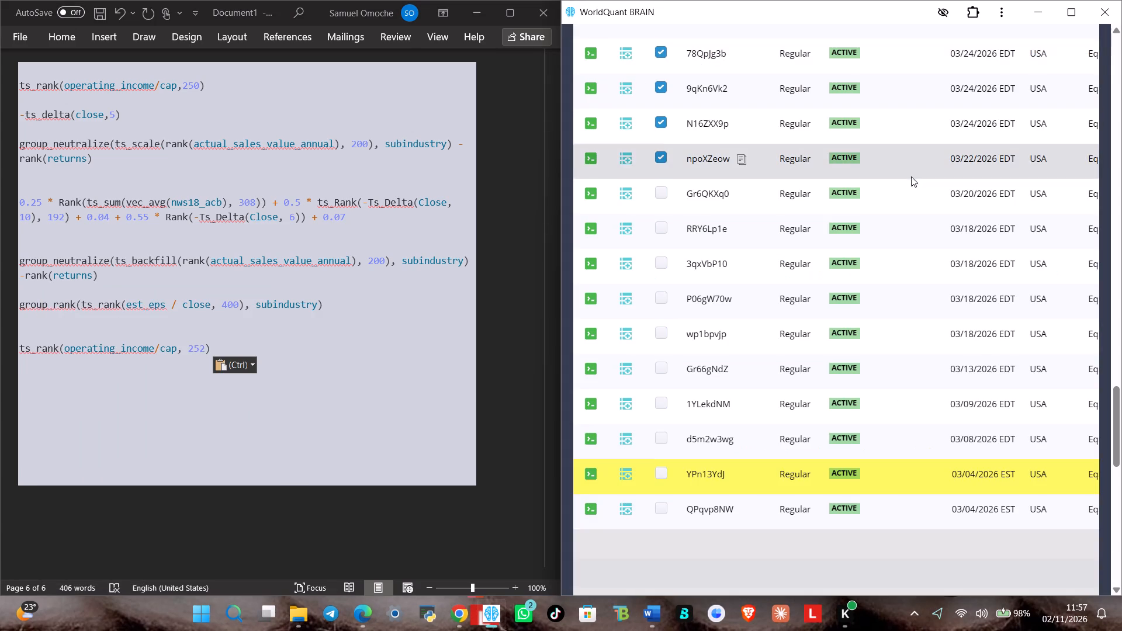
{"action": "left_click", "coordinate": [660, 194]}
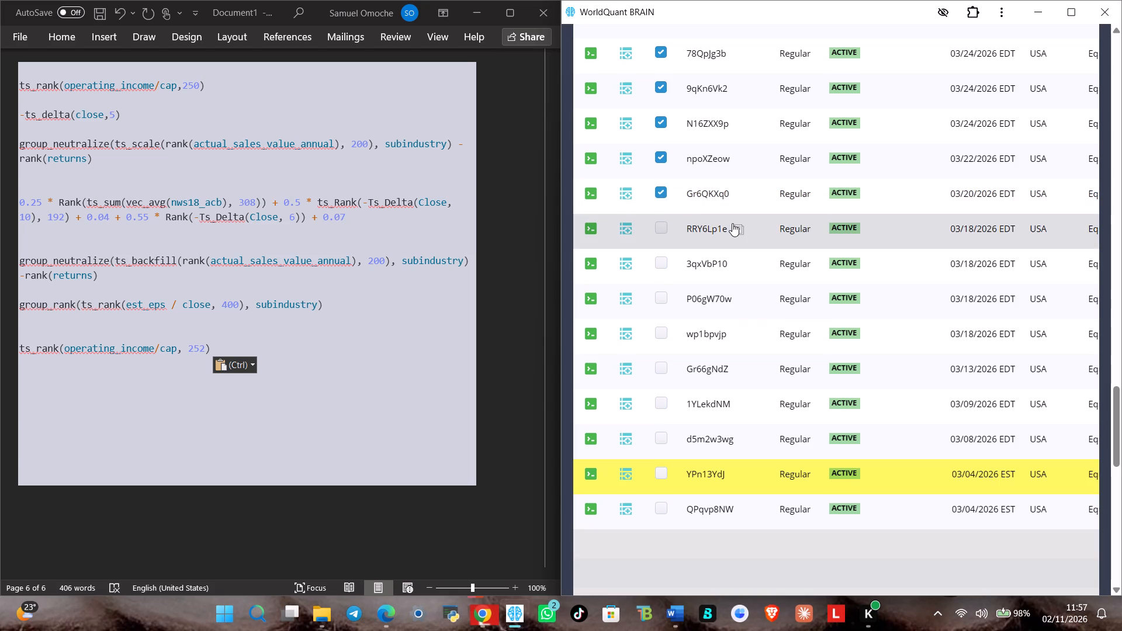
Copy alpha RRY6Lp1e's trade_when code from its details onto a new line at the end of the Word document.
{"action": "left_click", "coordinate": [781, 234]}
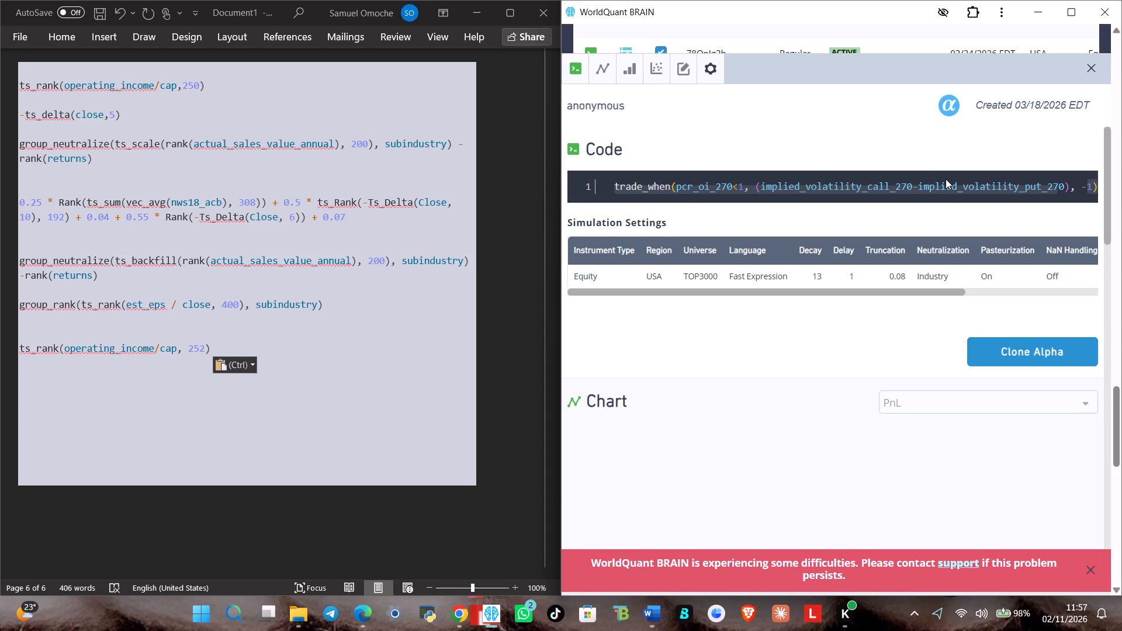
{"action": "right_click", "coordinate": [1081, 183]}
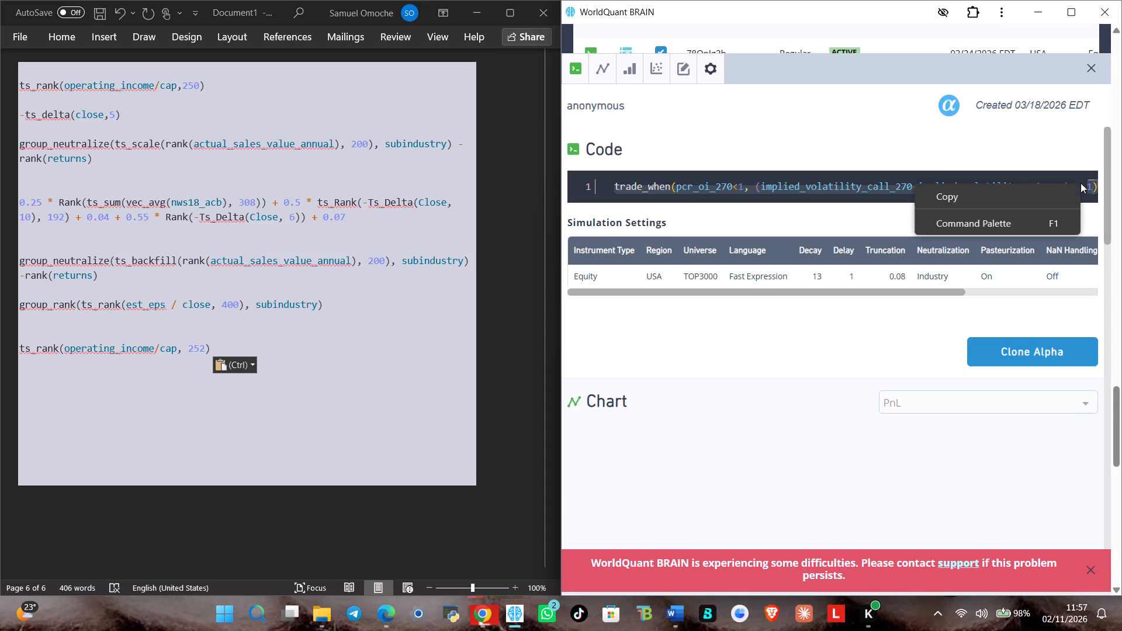
{"action": "left_click", "coordinate": [988, 202]}
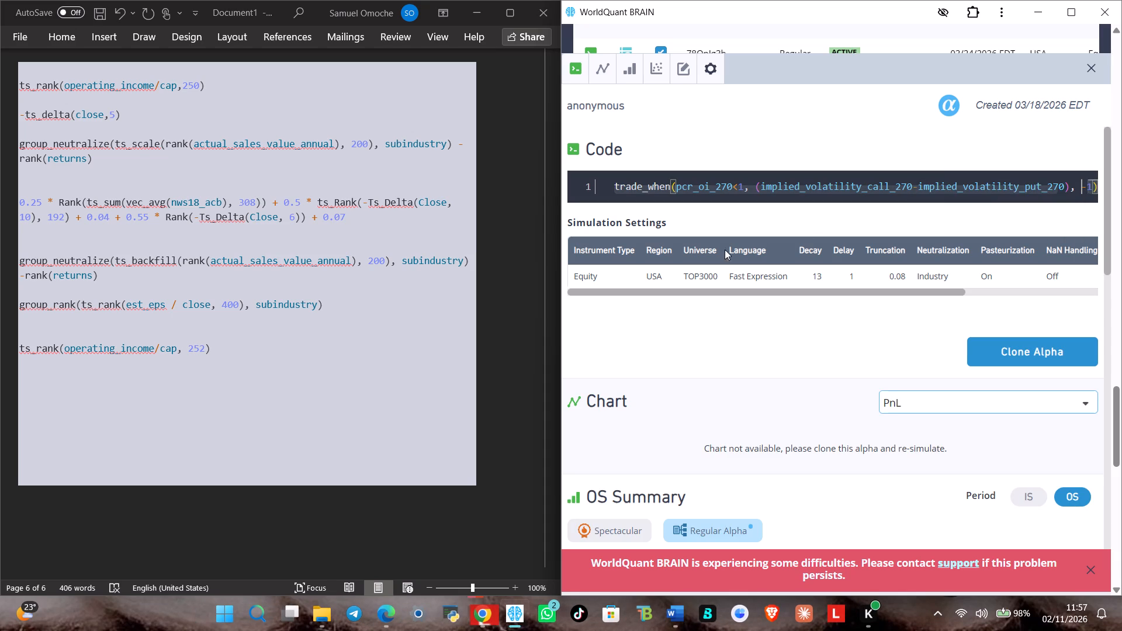
{"action": "left_click", "coordinate": [115, 390]}
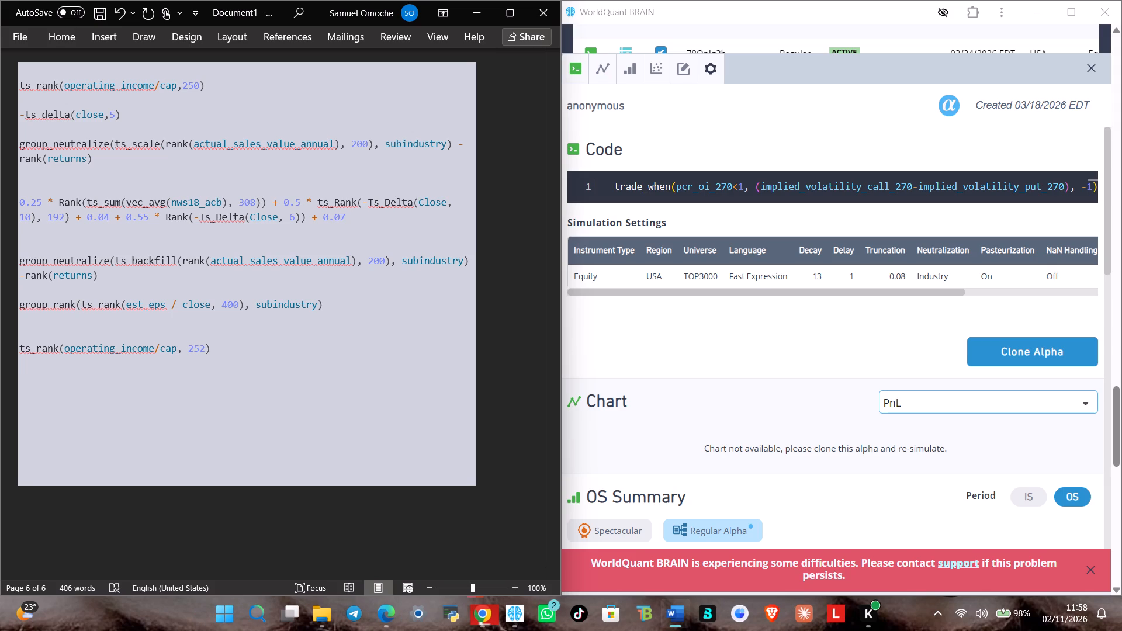
{"action": "key", "text": "Return"}
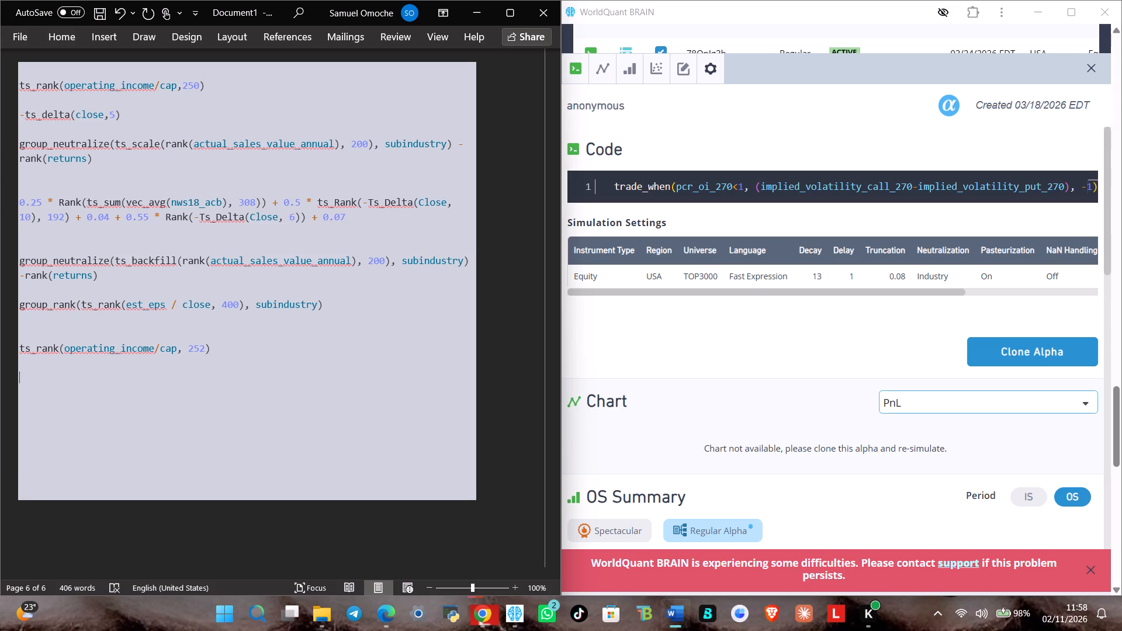
{"action": "key", "text": "ctrl+v"}
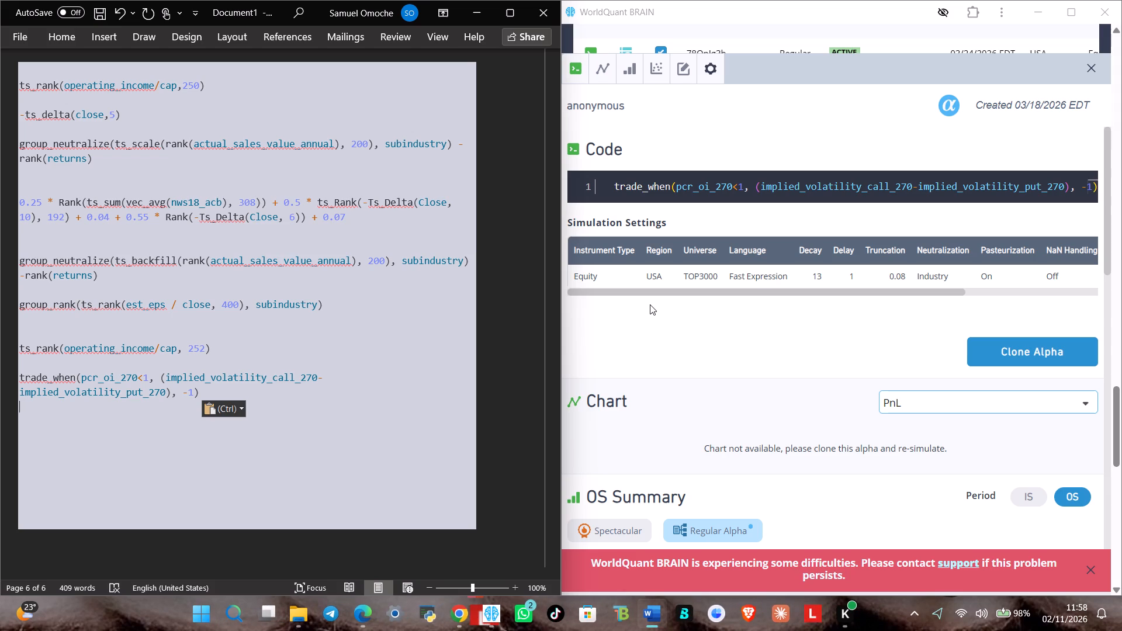
Close the alpha's details and tick RRY6Lp1e in the BRAIN alpha list.
{"action": "left_click", "coordinate": [1092, 64]}
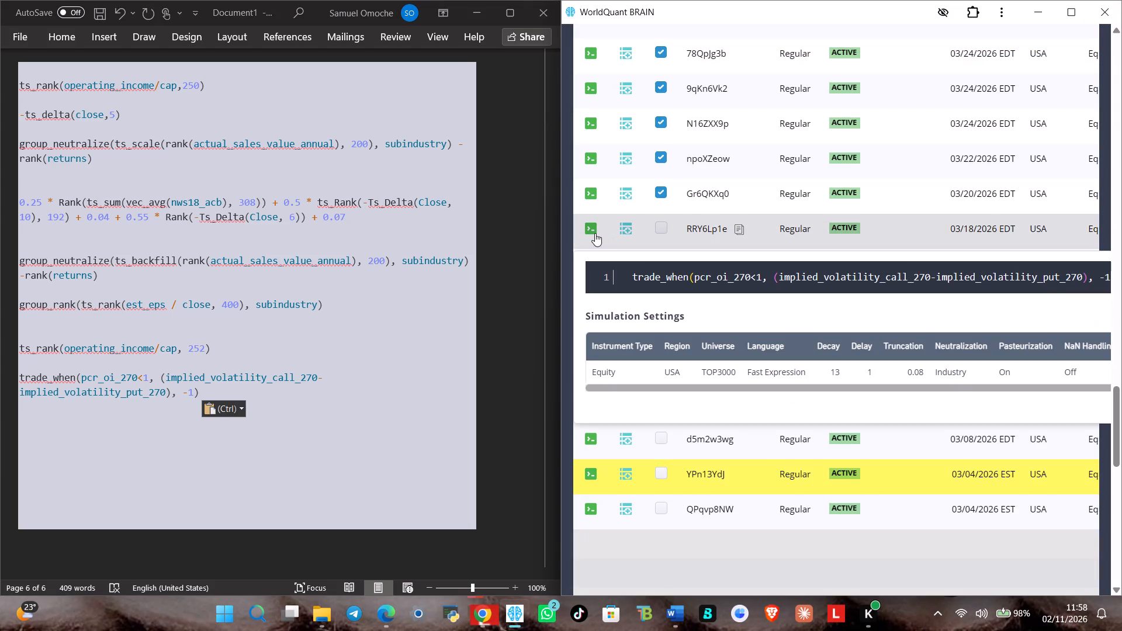
{"action": "left_click", "coordinate": [661, 223]}
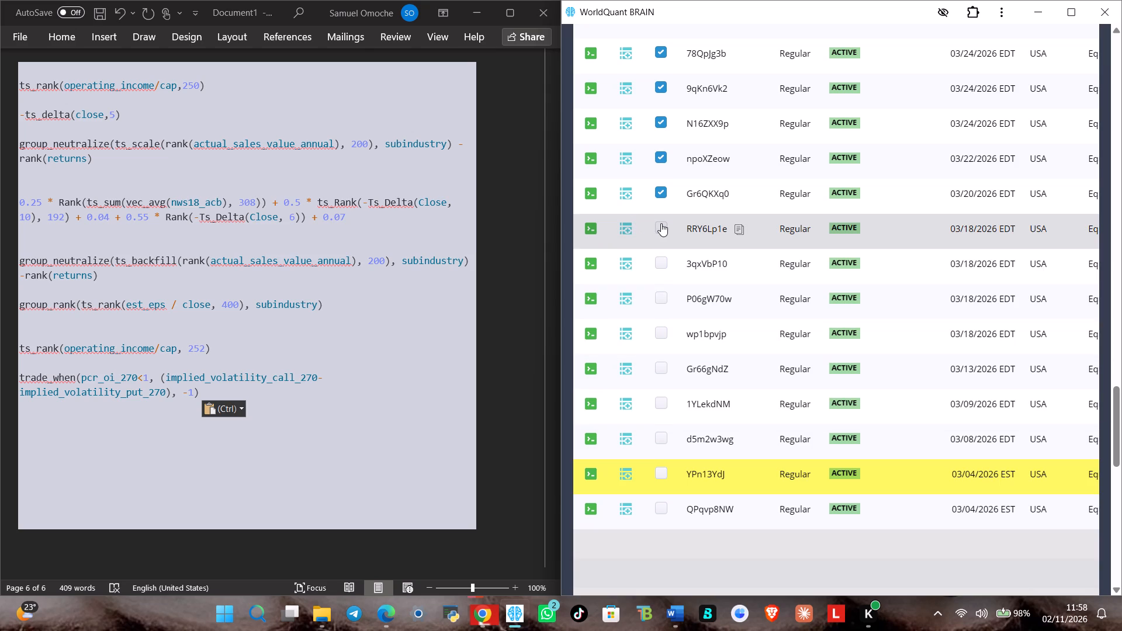
Open the details of alpha 3qxVbP10 and copy its code beginning with composite = rank(snt_social_volume).
{"action": "left_click", "coordinate": [768, 265]}
{"action": "left_click", "coordinate": [768, 265]}
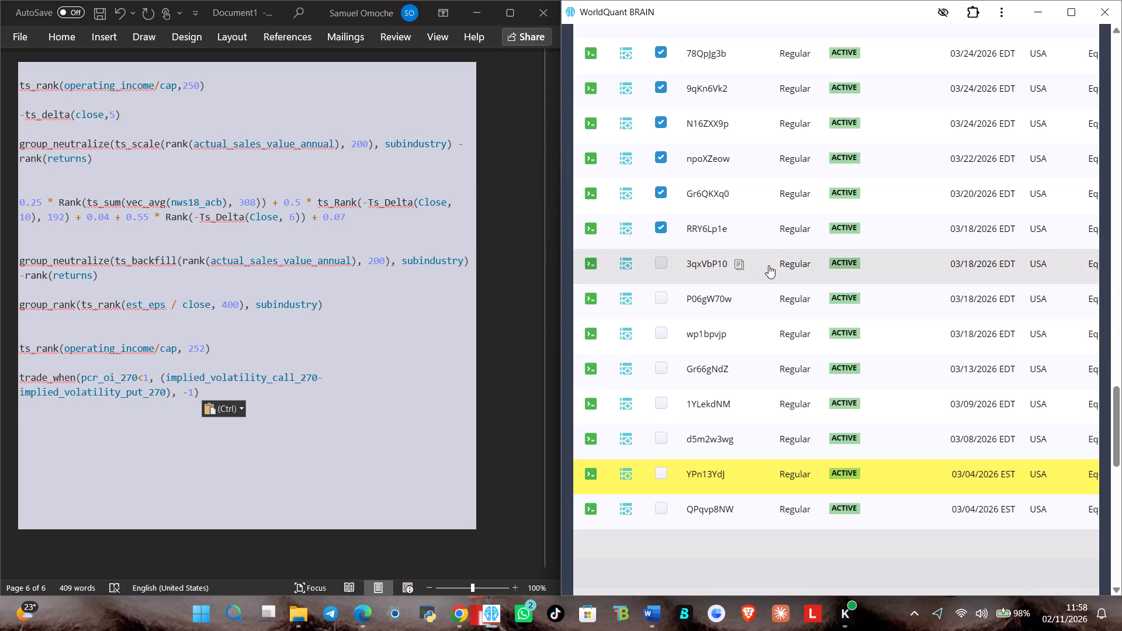
{"action": "right_click", "coordinate": [973, 184]}
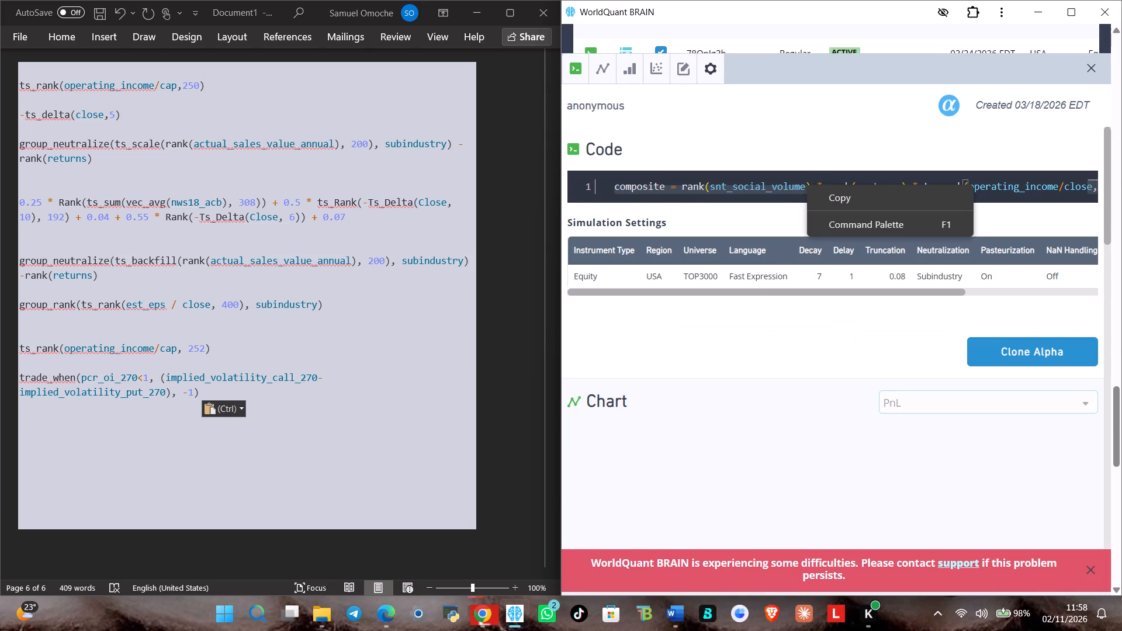
{"action": "left_click", "coordinate": [912, 195]}
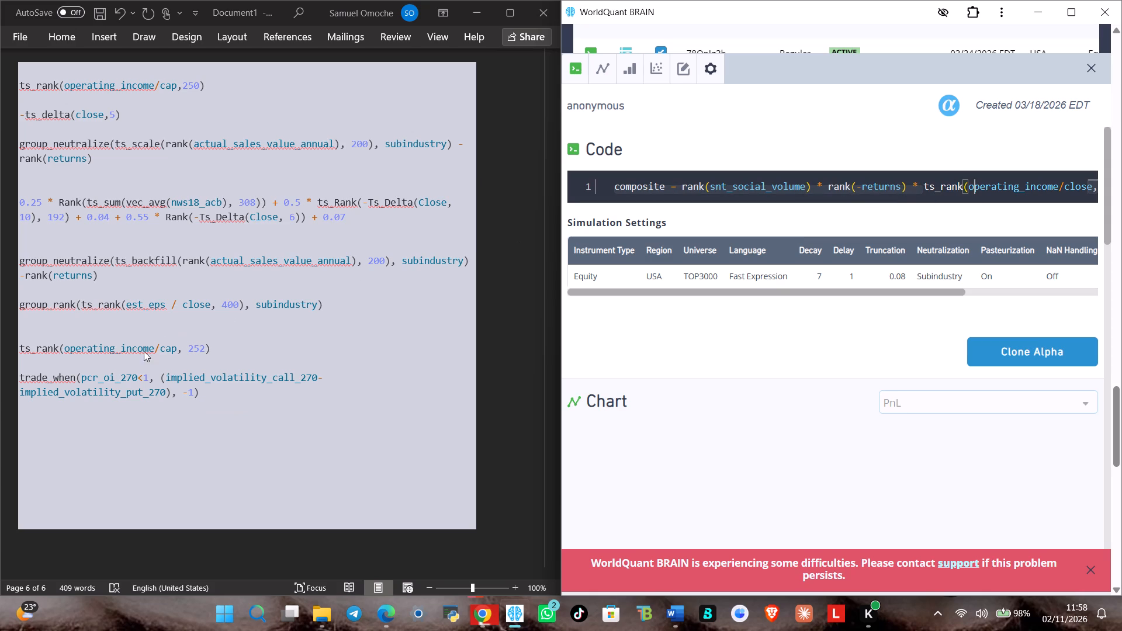
Paste the copied composite = rank(snt_social_volume) code on a new line at the end of the Word document.
{"action": "left_click", "coordinate": [158, 418]}
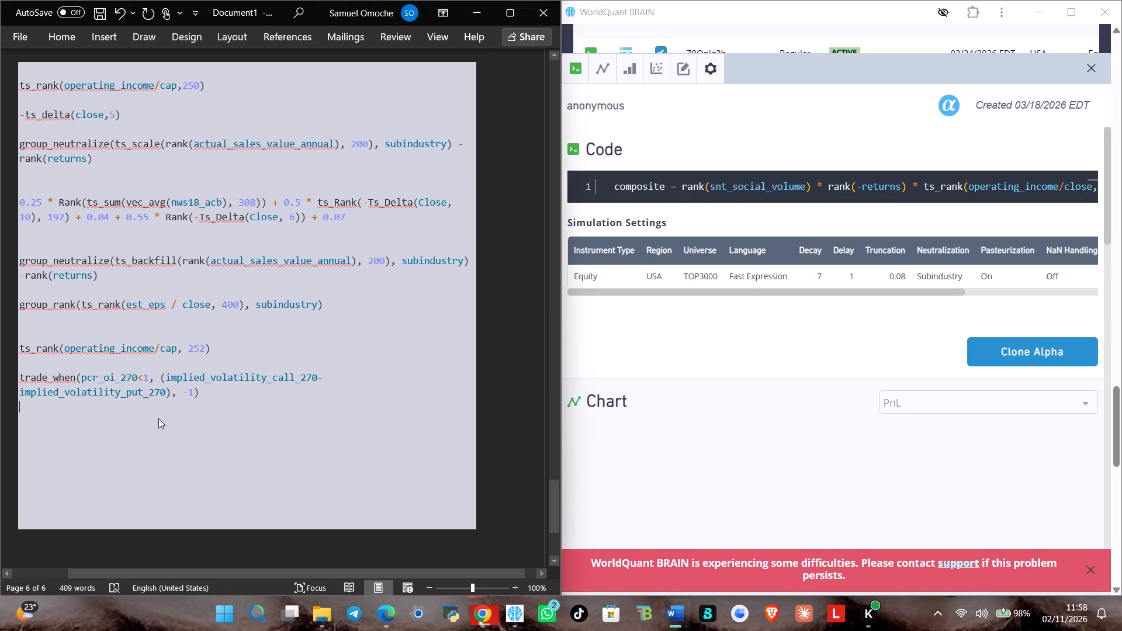
{"action": "key", "text": "Return"}
{"action": "key", "text": "ctrl+v"}
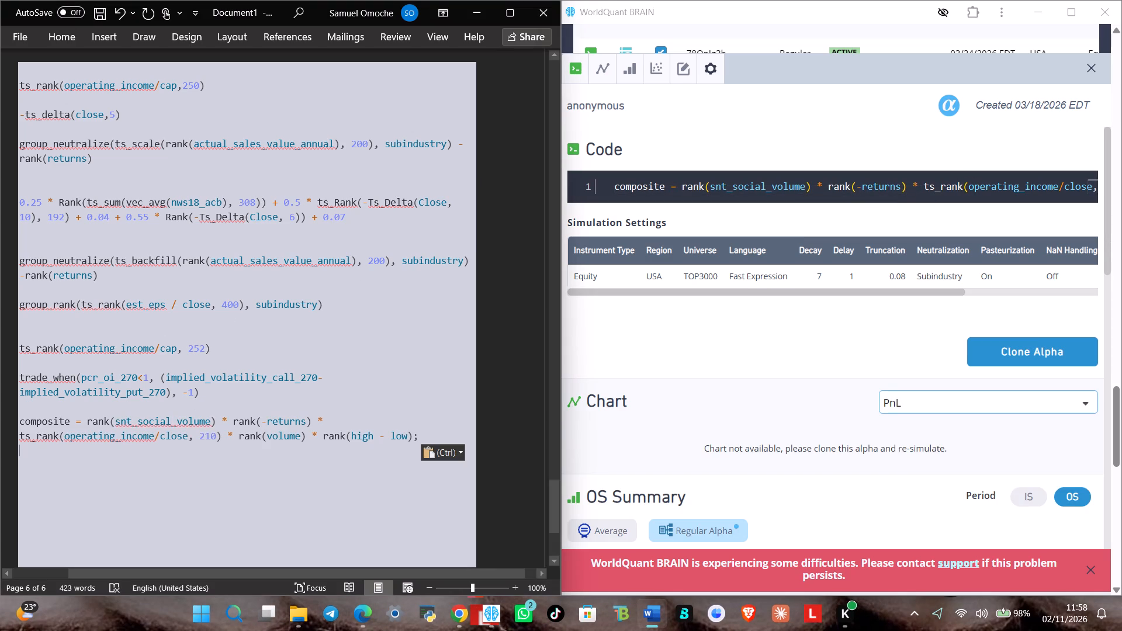
Close the alpha's details and tick 3qxVbP10 in the BRAIN alpha list.
{"action": "left_click", "coordinate": [1091, 64]}
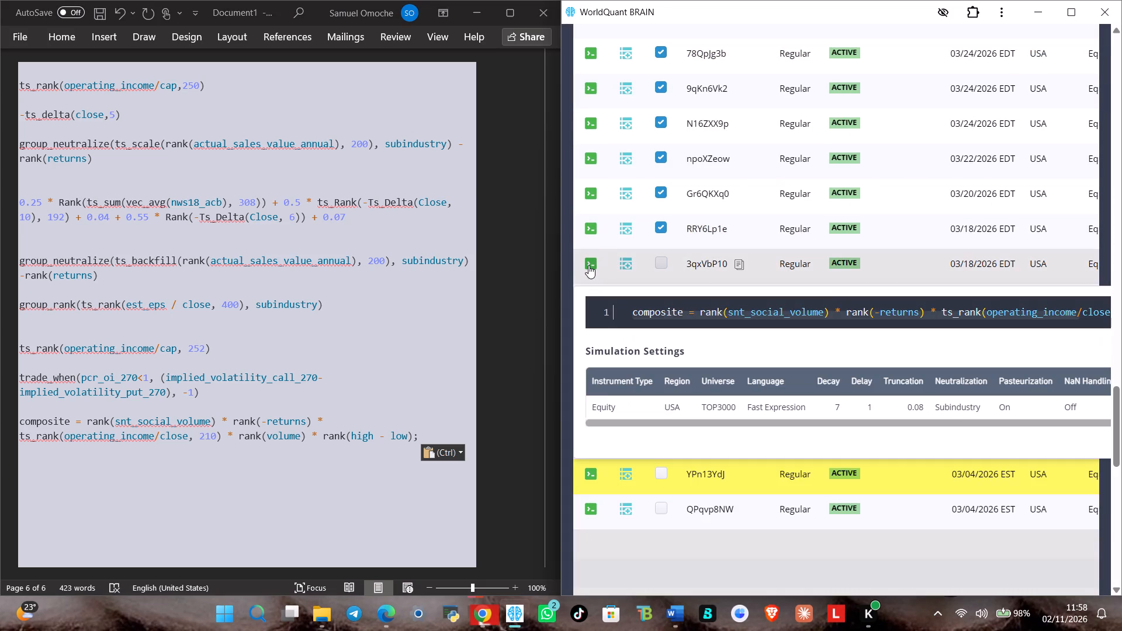
{"action": "left_click", "coordinate": [658, 257]}
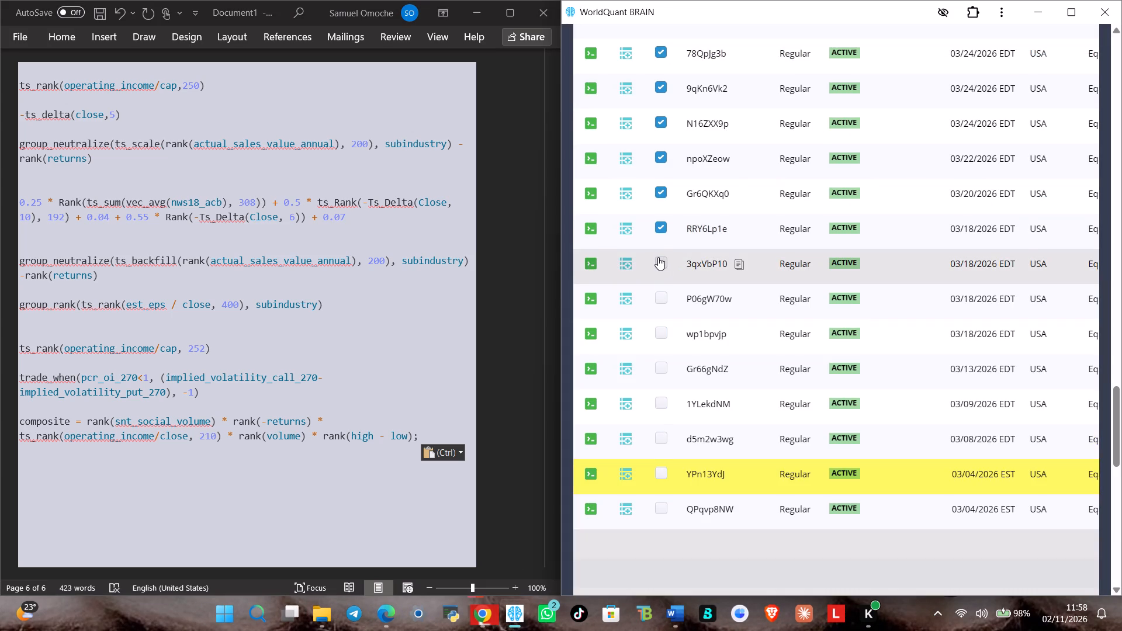
Copy alpha P06gW70w's group_neutralize(ts_rank(fnd6_fopo/debt_lt,345)) code from its details onto a new line at the end of the Word document.
{"action": "left_click", "coordinate": [770, 304]}
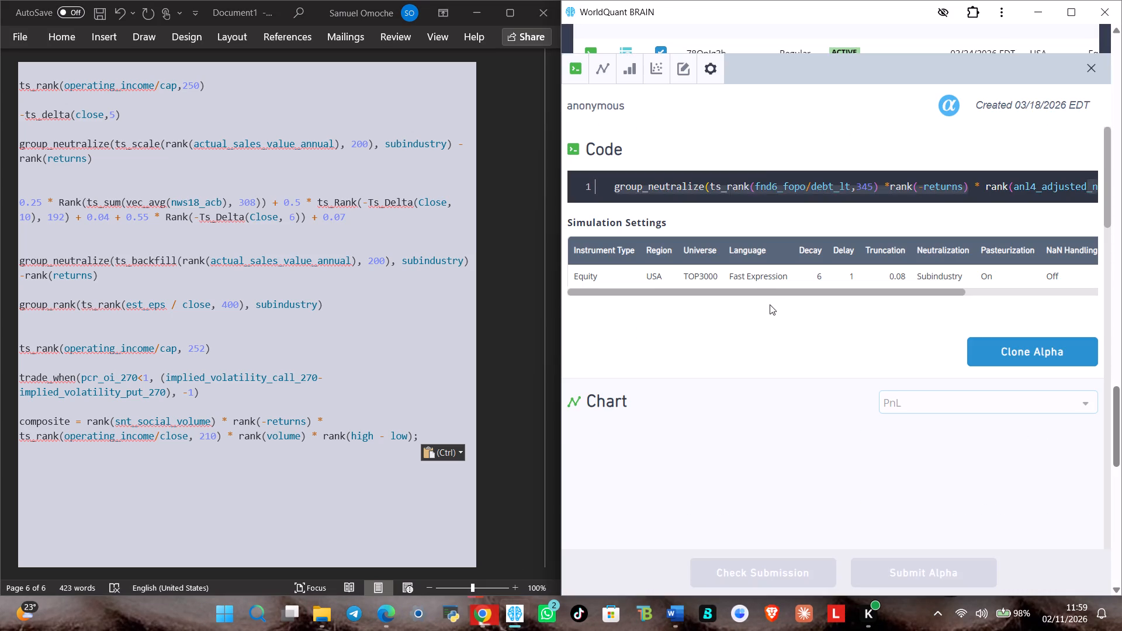
{"action": "right_click", "coordinate": [1044, 183]}
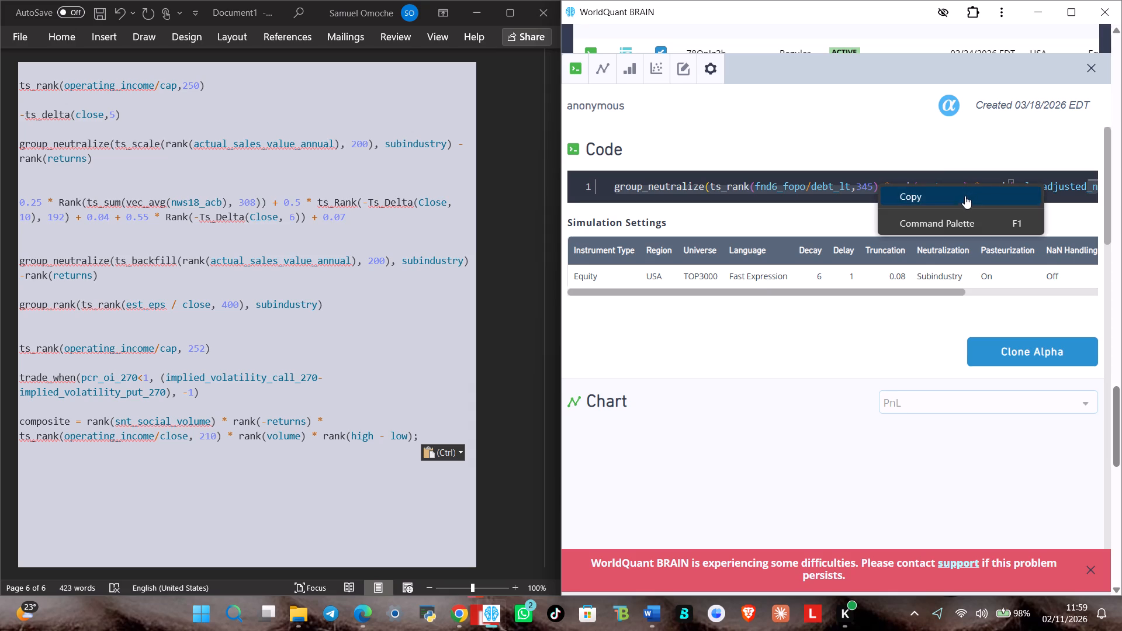
{"action": "left_click", "coordinate": [964, 197]}
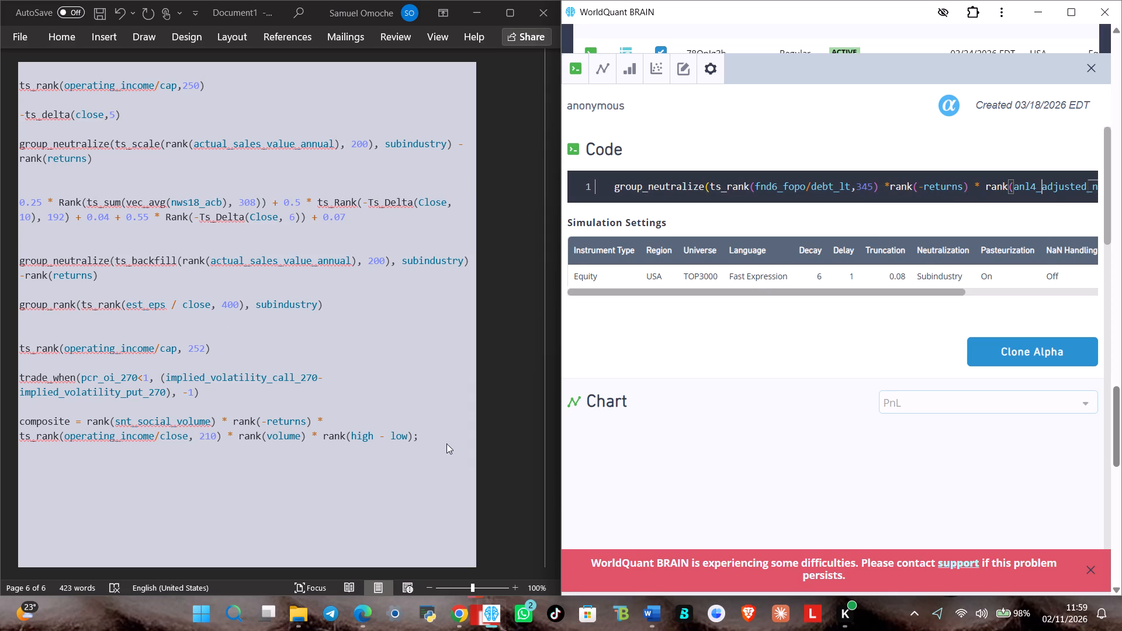
{"action": "left_click", "coordinate": [441, 433]}
{"action": "left_click", "coordinate": [434, 434]}
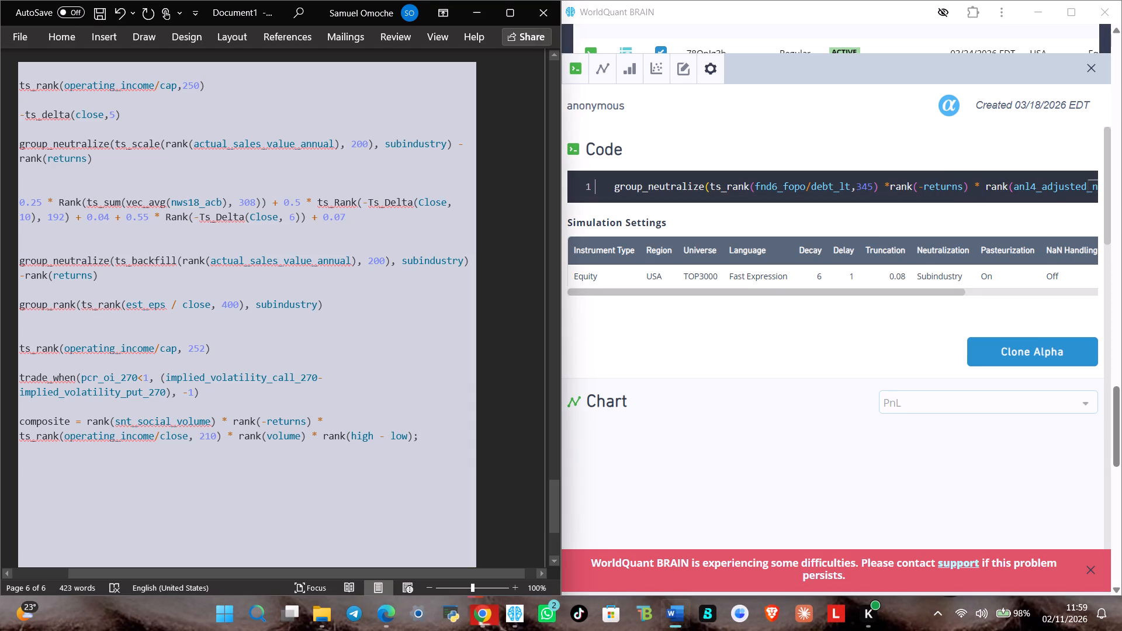
{"action": "key", "text": "Return"}
{"action": "key", "text": "Return"}
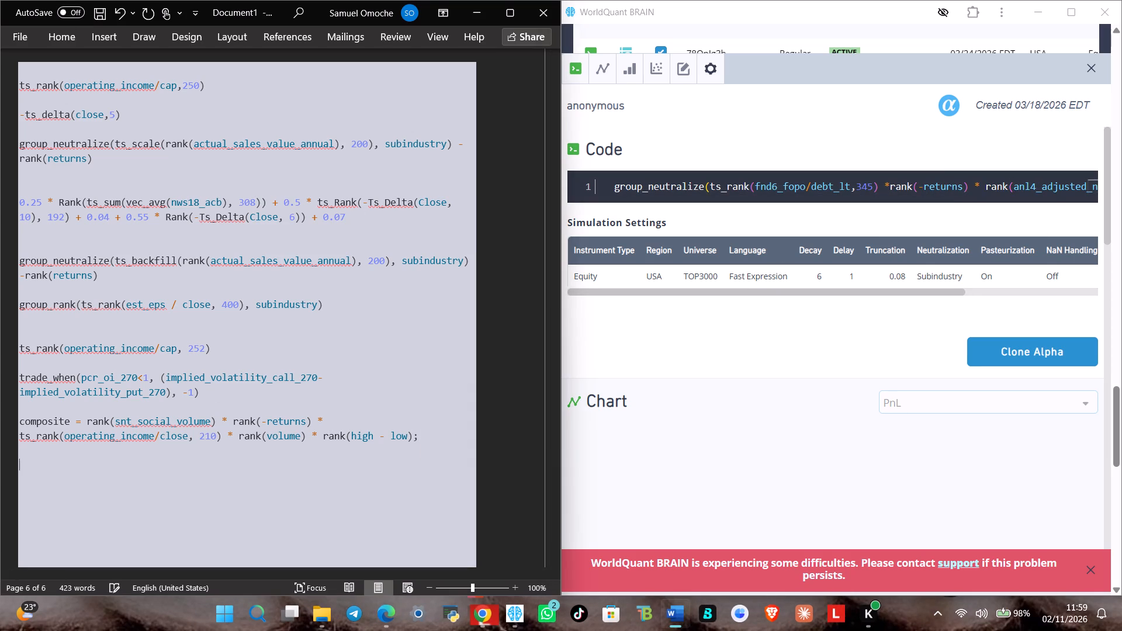
{"action": "key", "text": "ctrl+v"}
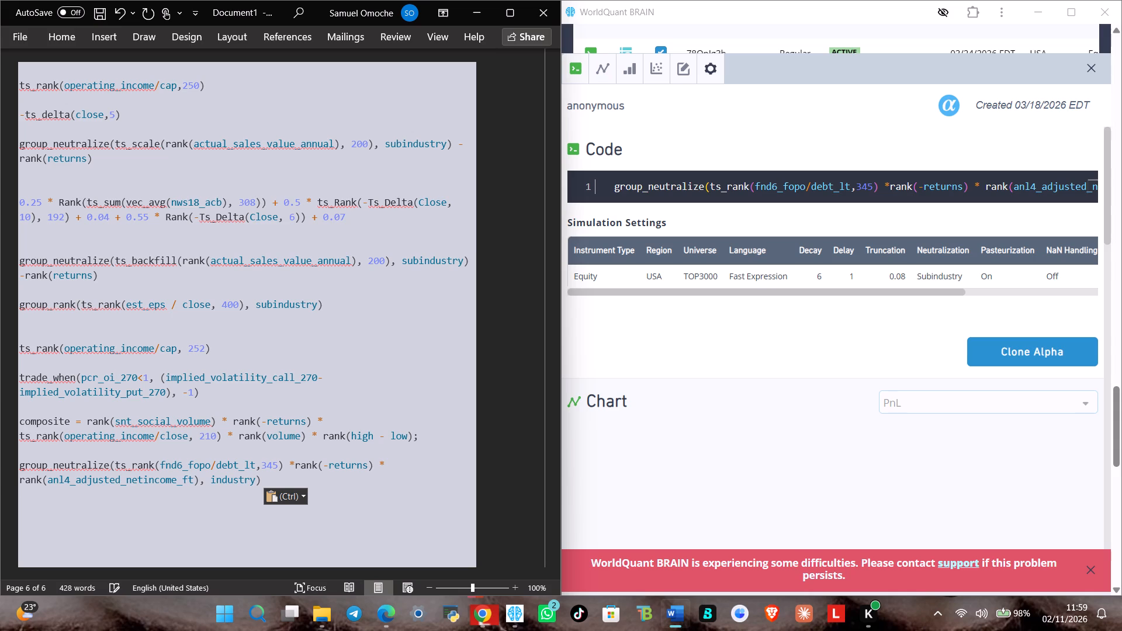